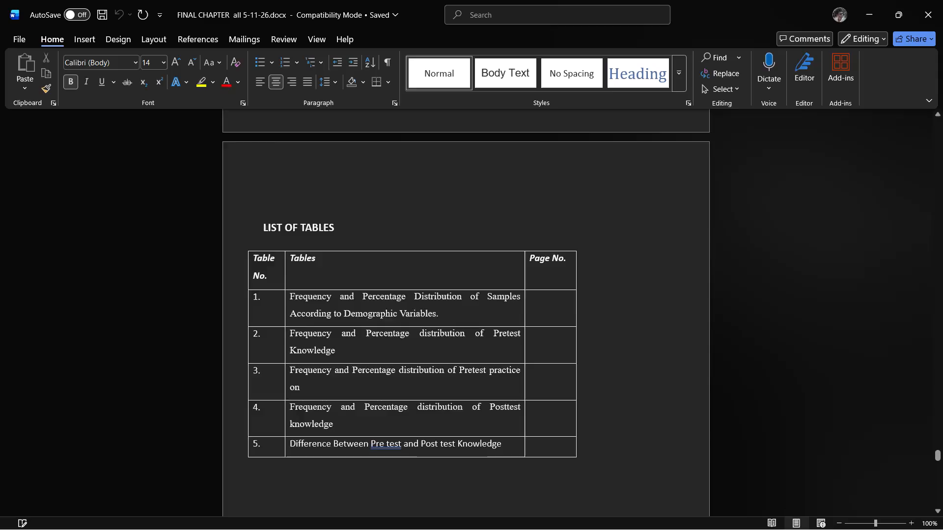
Look through the front matter lists of tables, appendices and abbreviations, and on through the introduction on autism.
scroll(620, 306, down, 20)
scroll(620, 306, down, 20)
scroll(620, 306, down, 2)
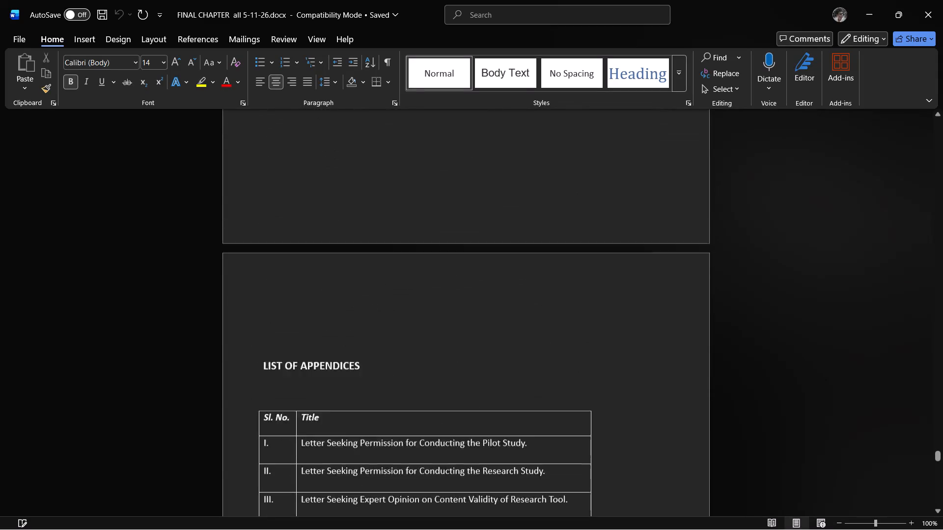
scroll(620, 302, down, 16)
scroll(620, 302, down, 20)
scroll(620, 302, down, 2)
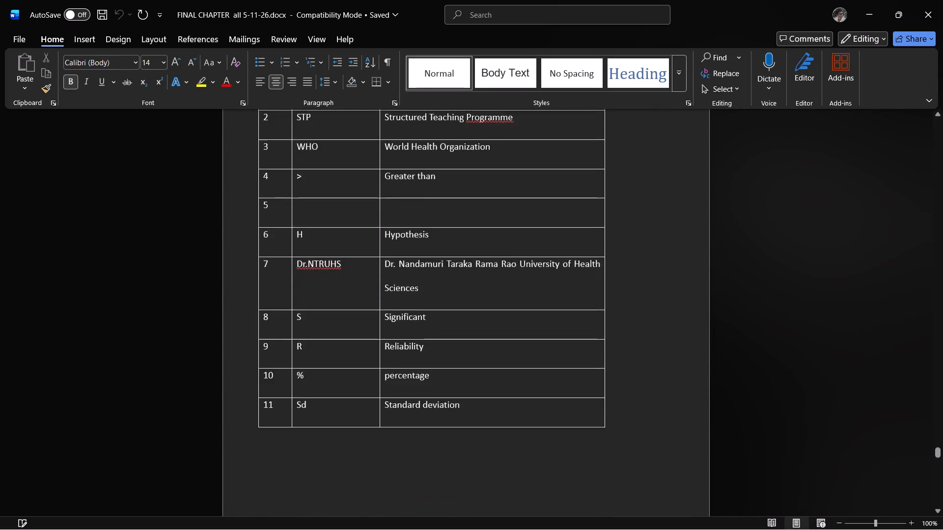
scroll(620, 301, down, 20)
scroll(620, 297, up, 4)
scroll(620, 297, down, 9)
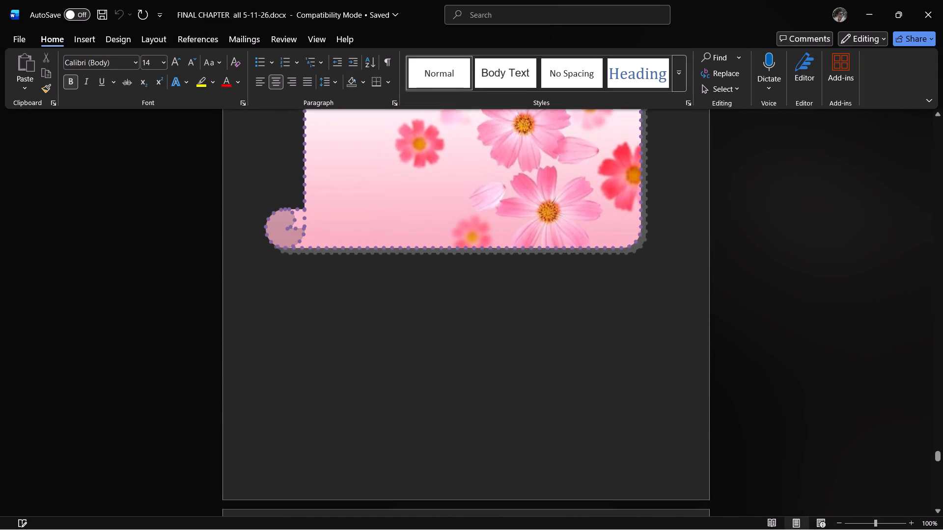
scroll(620, 297, down, 17)
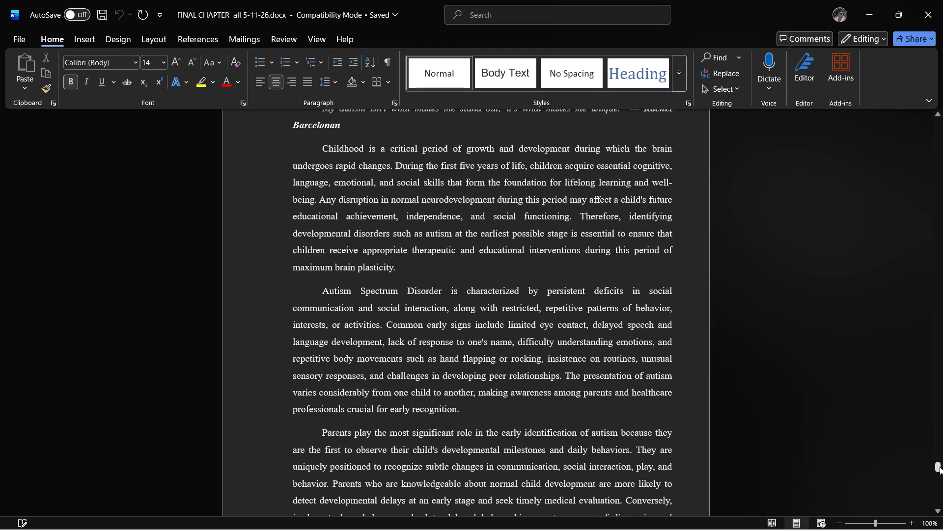
drag(937, 467, 941, 511)
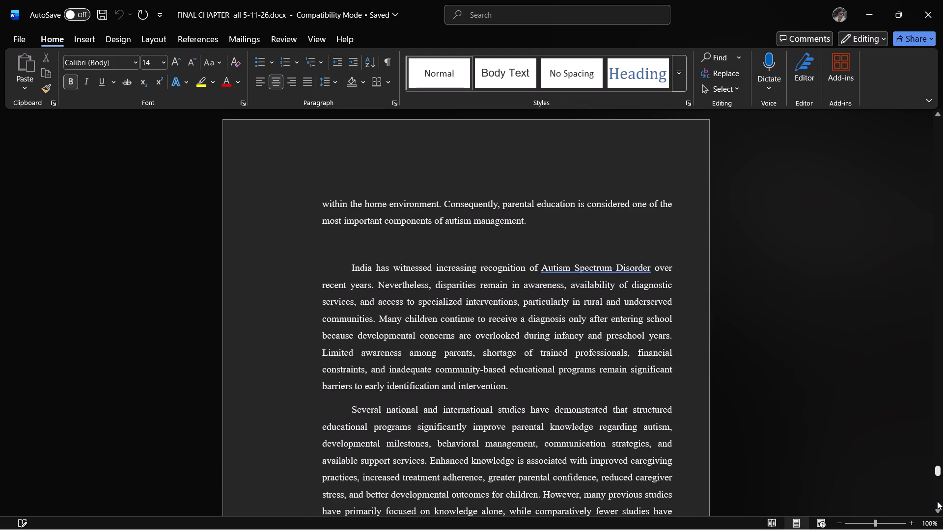
drag(937, 501, 942, 526)
Check the end of the document and look back through the appendix pages to the Chapter VII area.
scroll(781, 378, down, 6)
scroll(661, 341, down, 6)
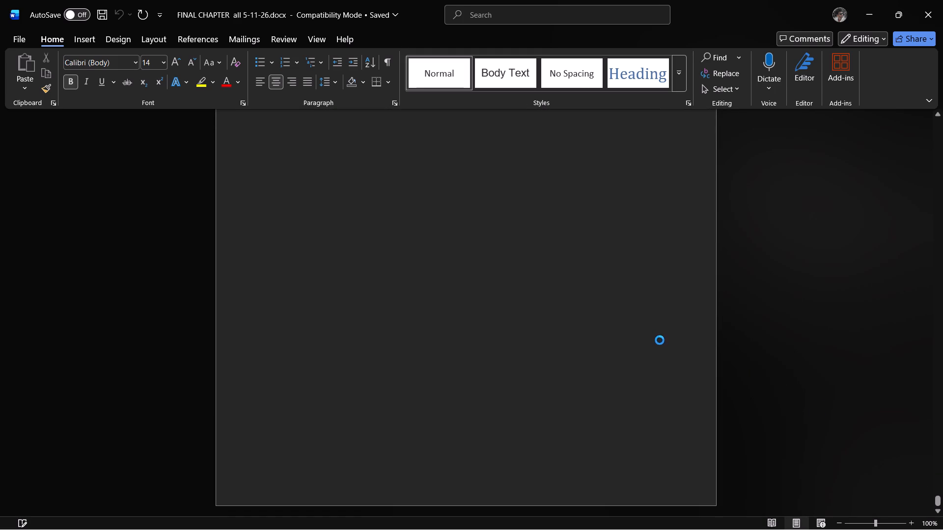
scroll(624, 339, up, 8)
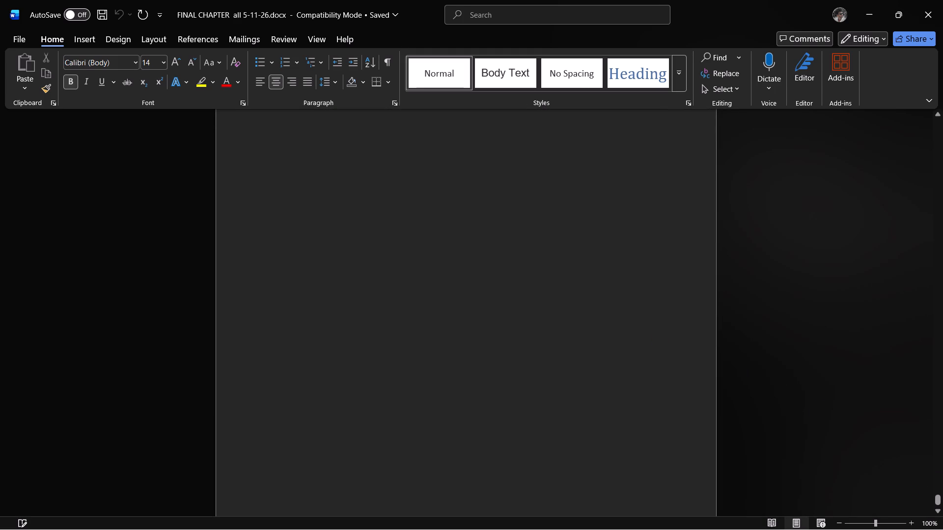
scroll(623, 338, up, 10)
scroll(623, 338, up, 19)
scroll(623, 338, down, 1)
scroll(623, 338, up, 19)
drag(939, 492, 923, 418)
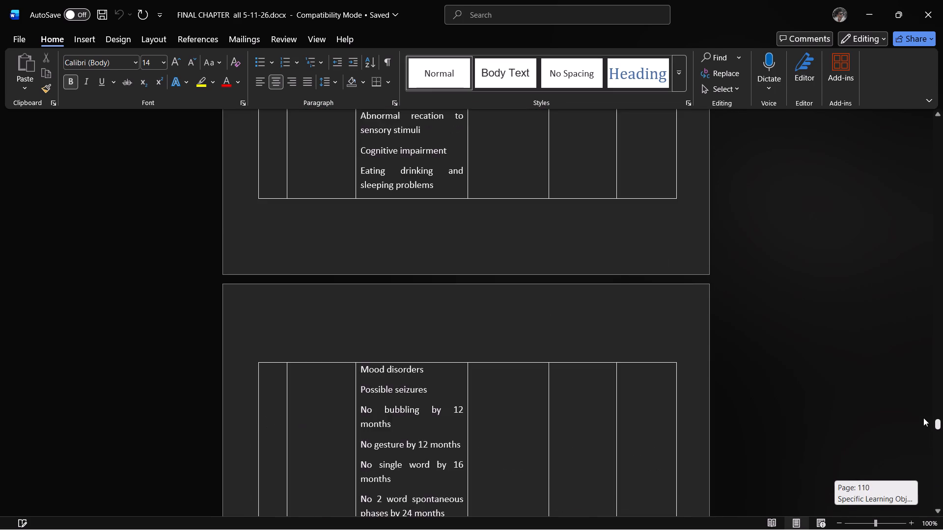
drag(923, 418, 923, 382)
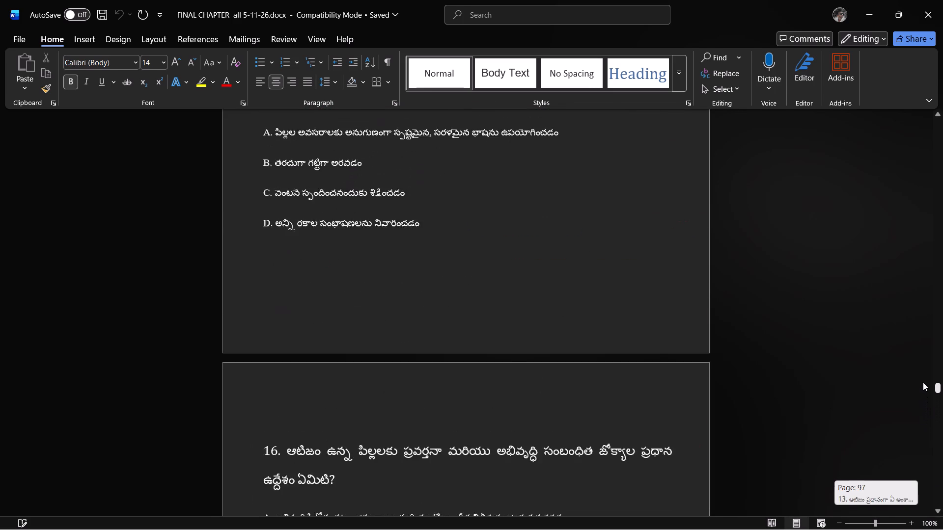
drag(923, 382, 922, 315)
drag(939, 321, 937, 299)
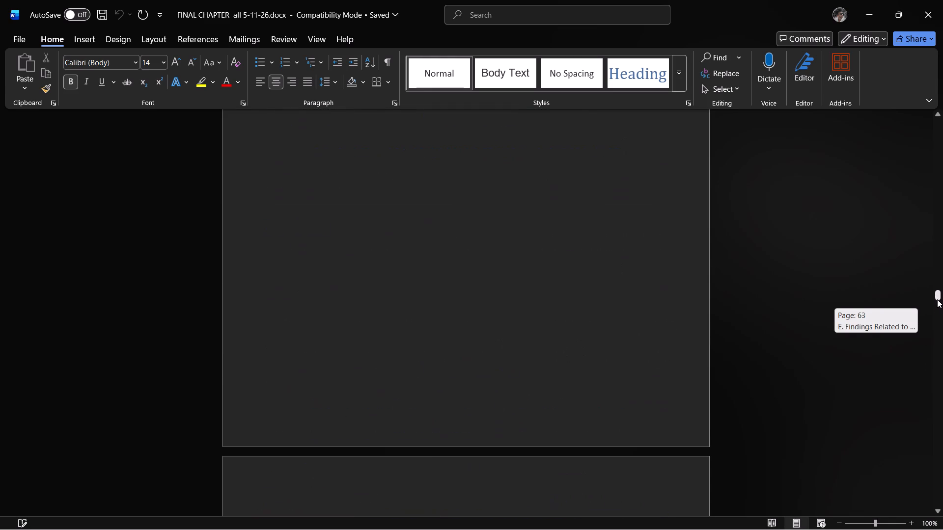
drag(937, 299, 938, 304)
Review the pages backward from the Chapter VII conclusion through the summary and discussion to the Section IV and V tables.
scroll(748, 328, up, 7)
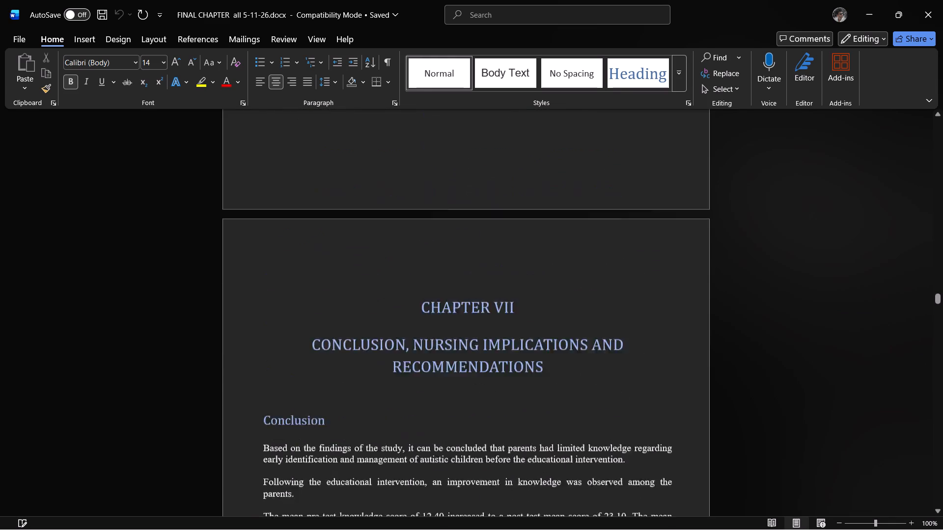
scroll(741, 327, up, 20)
scroll(741, 327, up, 20)
scroll(741, 327, up, 4)
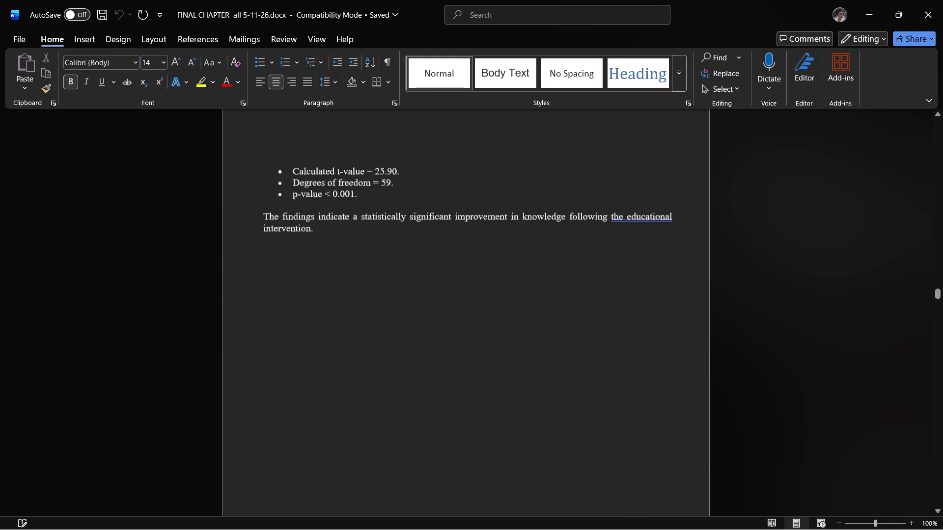
scroll(647, 348, up, 20)
scroll(647, 348, up, 14)
scroll(647, 348, down, 1)
scroll(647, 348, up, 7)
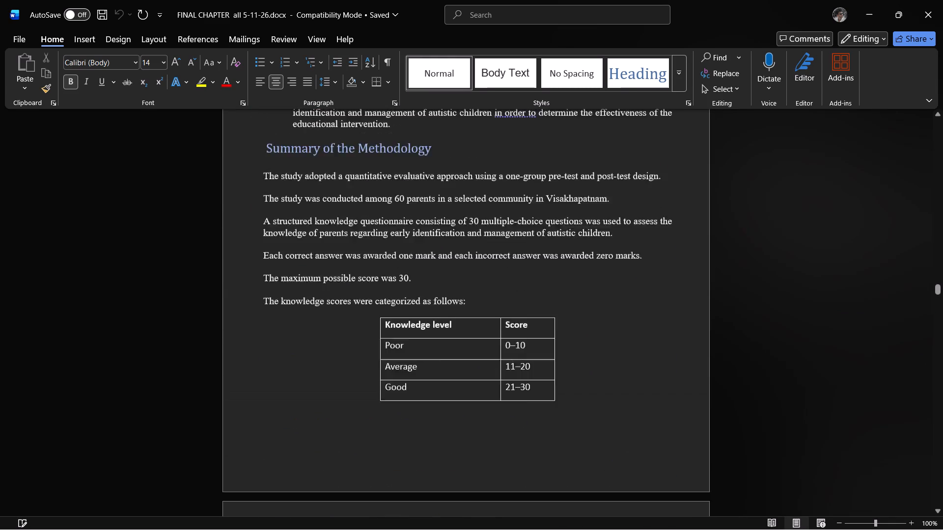
scroll(647, 348, up, 15)
scroll(647, 348, up, 14)
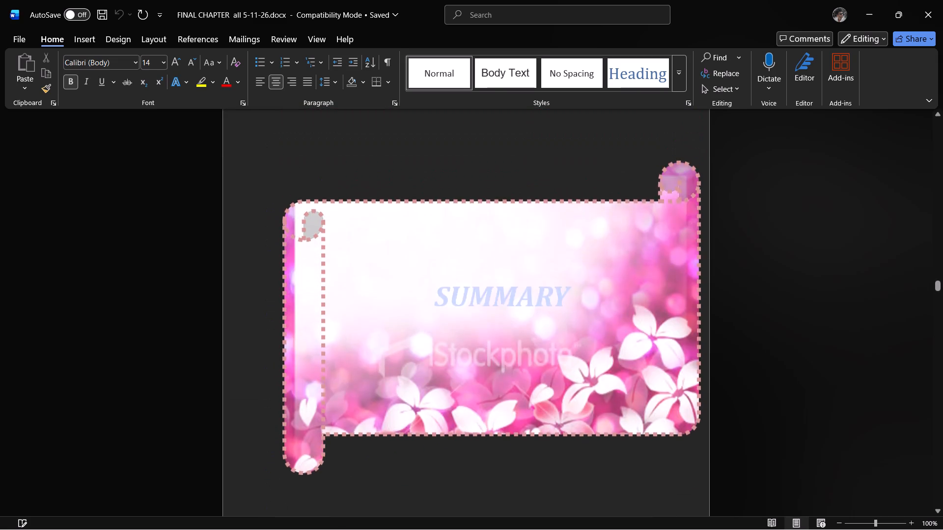
scroll(647, 348, up, 20)
scroll(647, 348, up, 9)
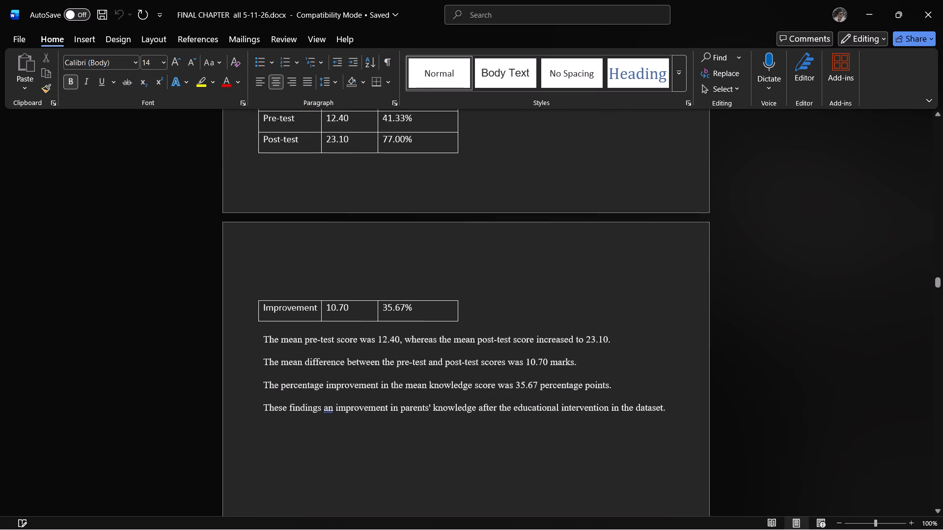
scroll(564, 355, up, 14)
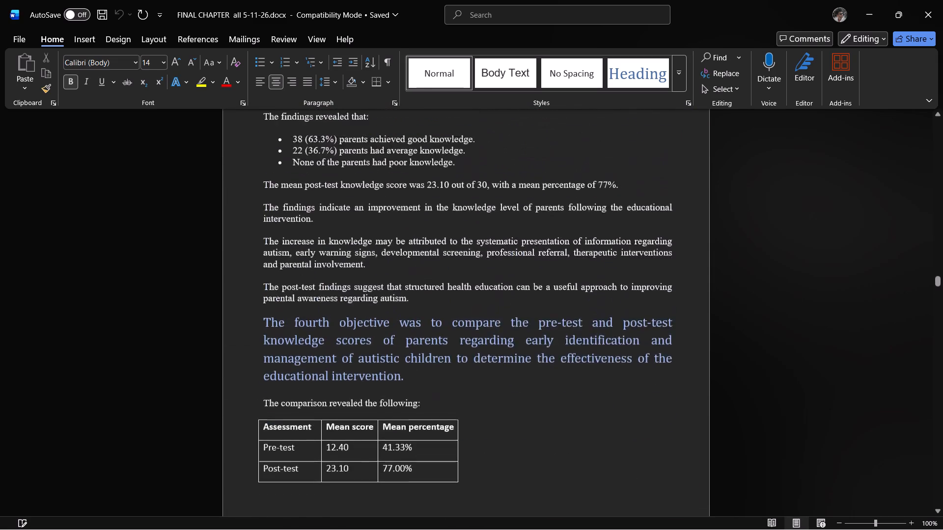
scroll(564, 354, up, 20)
scroll(564, 354, up, 15)
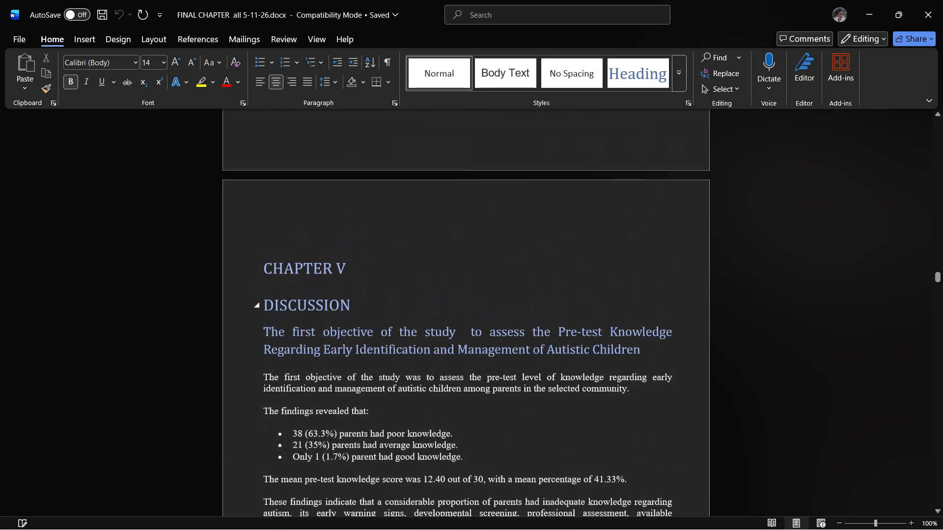
scroll(564, 354, up, 1)
scroll(564, 354, up, 20)
scroll(564, 354, up, 4)
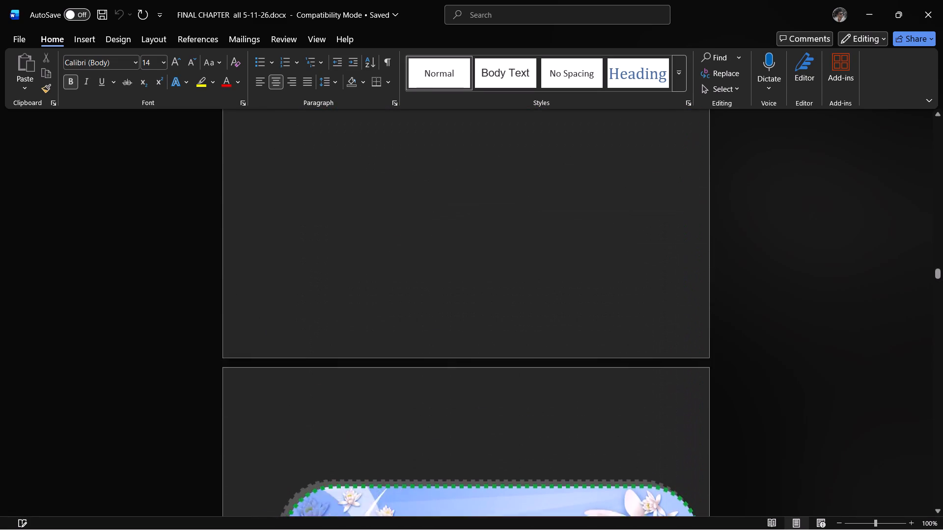
scroll(564, 354, up, 19)
scroll(563, 354, up, 9)
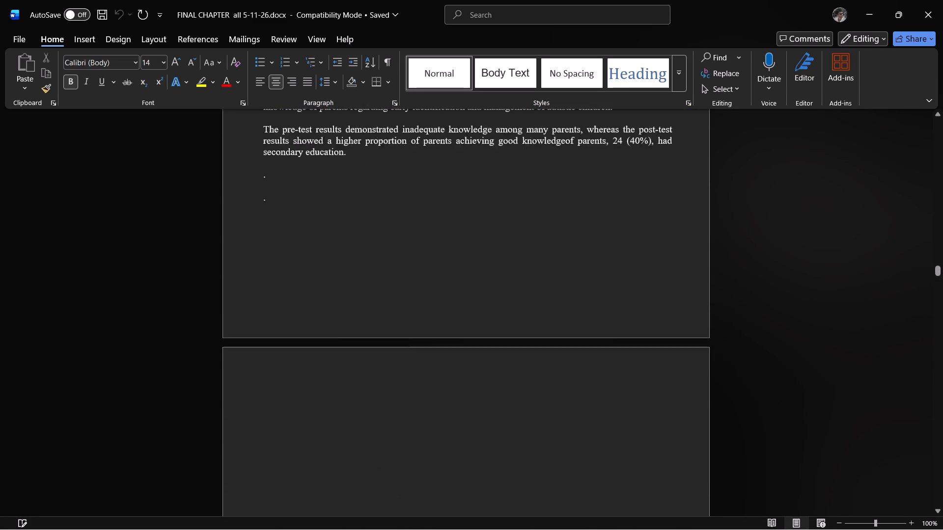
scroll(563, 354, up, 12)
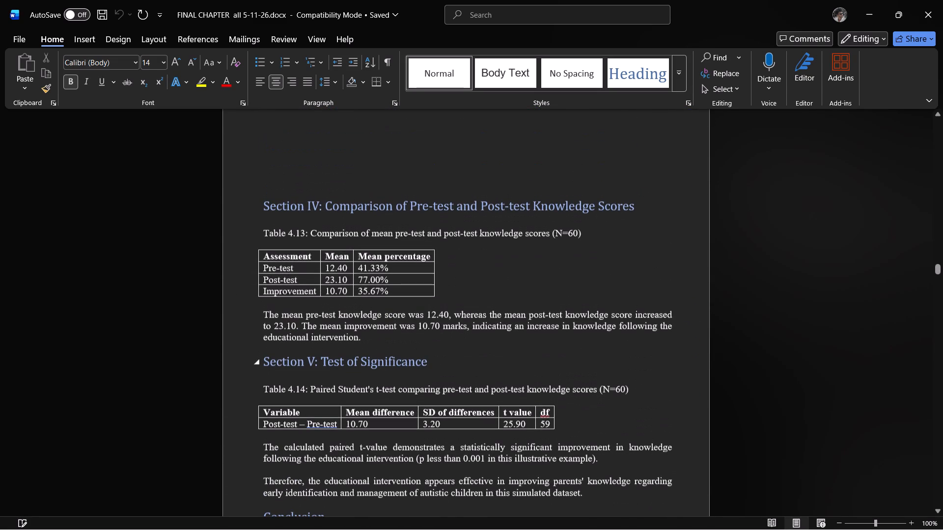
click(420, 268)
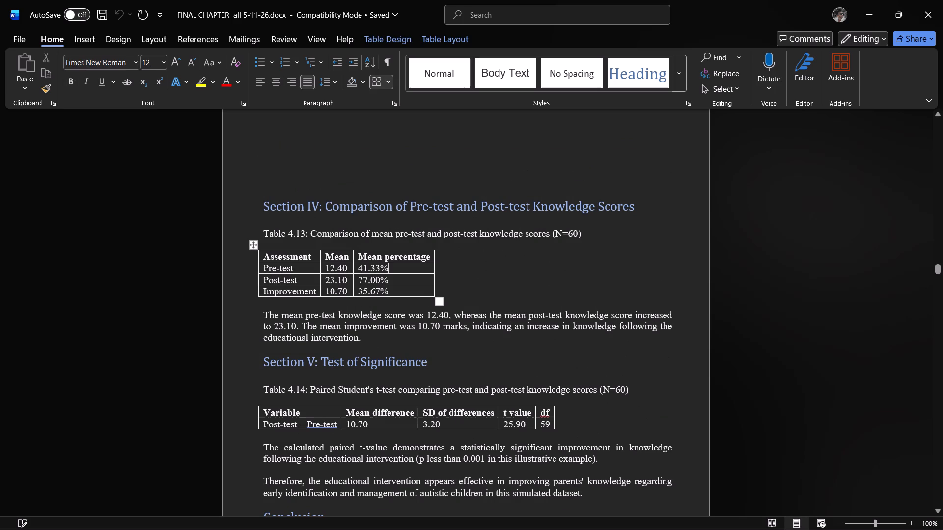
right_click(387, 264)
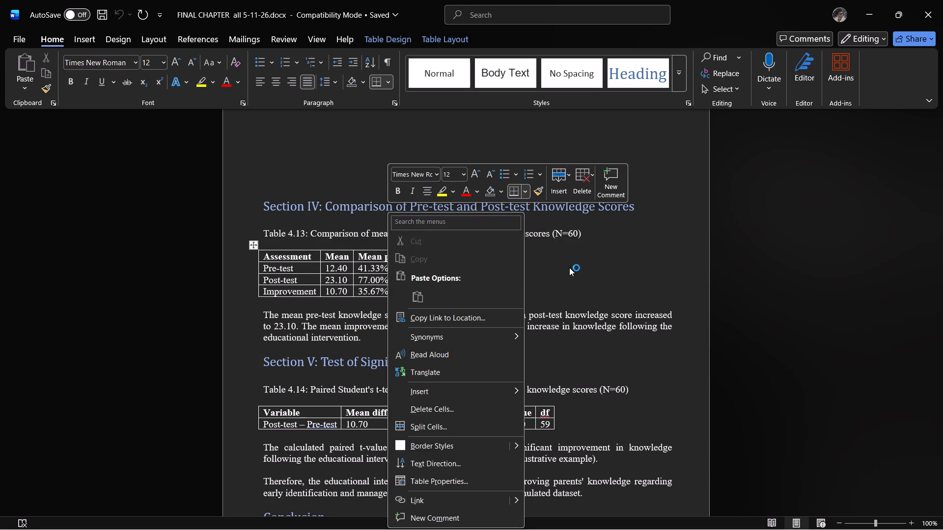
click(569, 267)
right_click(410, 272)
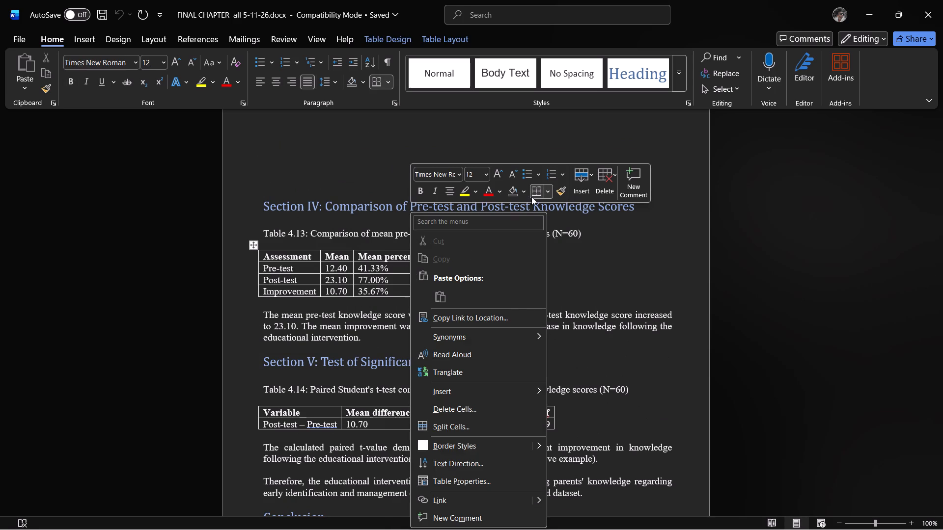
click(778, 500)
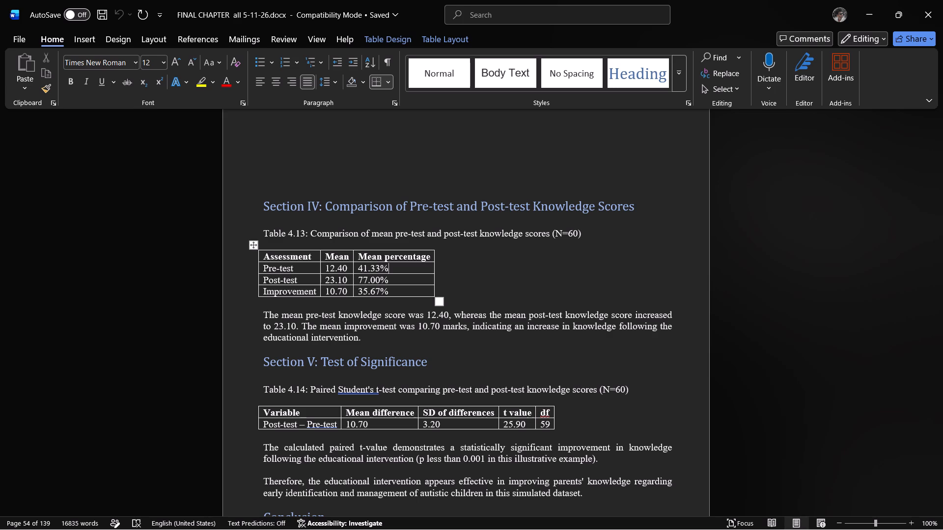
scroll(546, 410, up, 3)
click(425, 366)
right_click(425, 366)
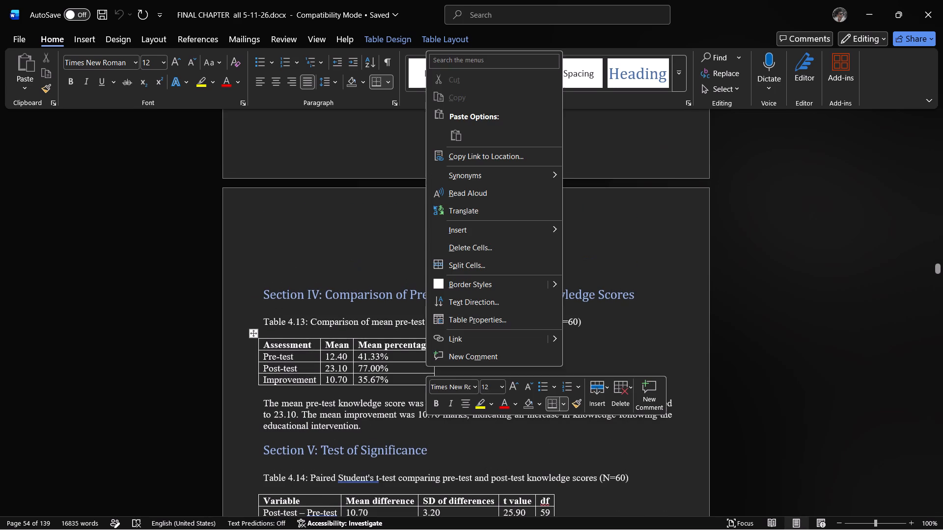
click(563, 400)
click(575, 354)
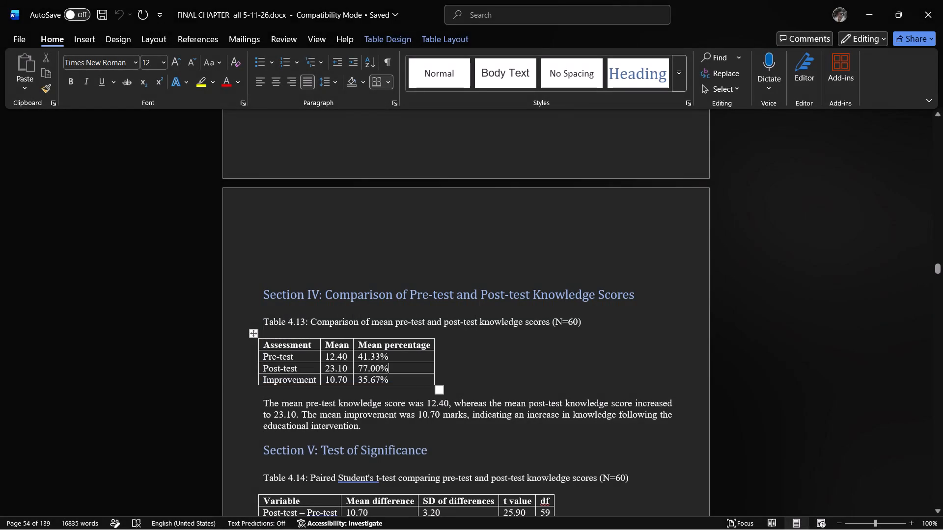
In Table 4.1, toggle the bottom border of the Below 20 years percentage cell and open the border choices.
scroll(418, 361, up, 20)
scroll(418, 361, up, 5)
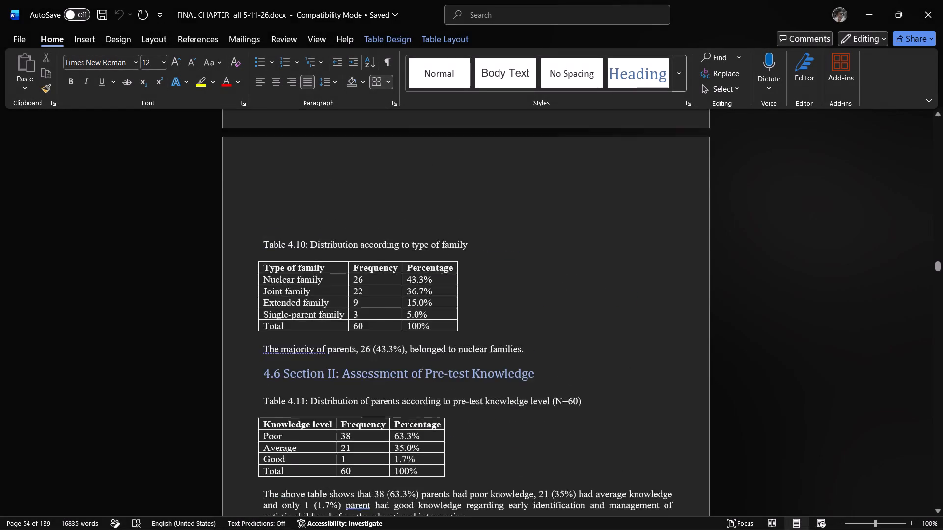
scroll(419, 360, up, 20)
scroll(419, 360, up, 15)
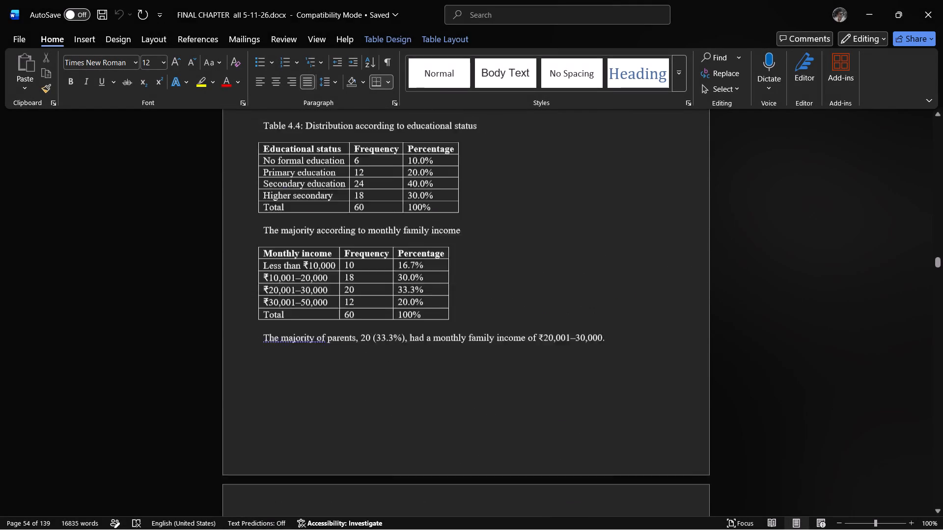
scroll(419, 360, up, 20)
scroll(419, 360, up, 6)
scroll(419, 360, down, 2)
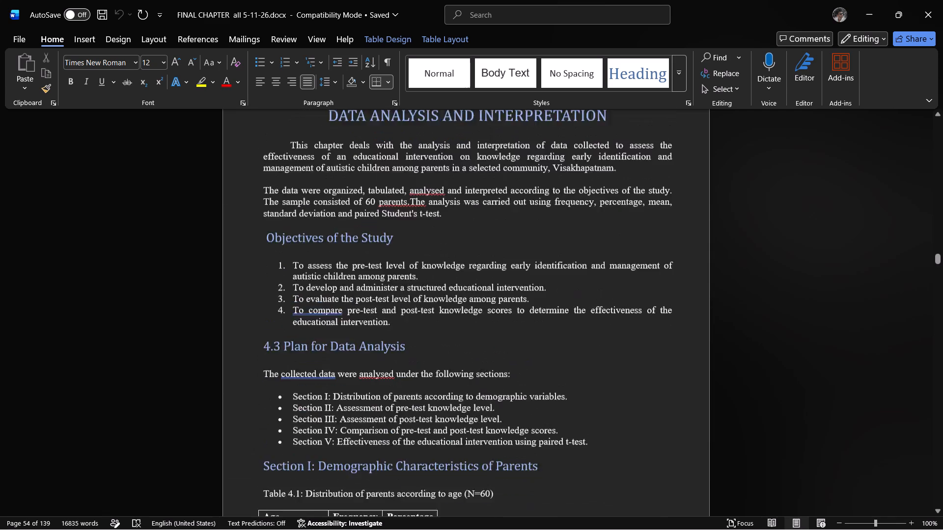
scroll(419, 360, down, 7)
right_click(421, 304)
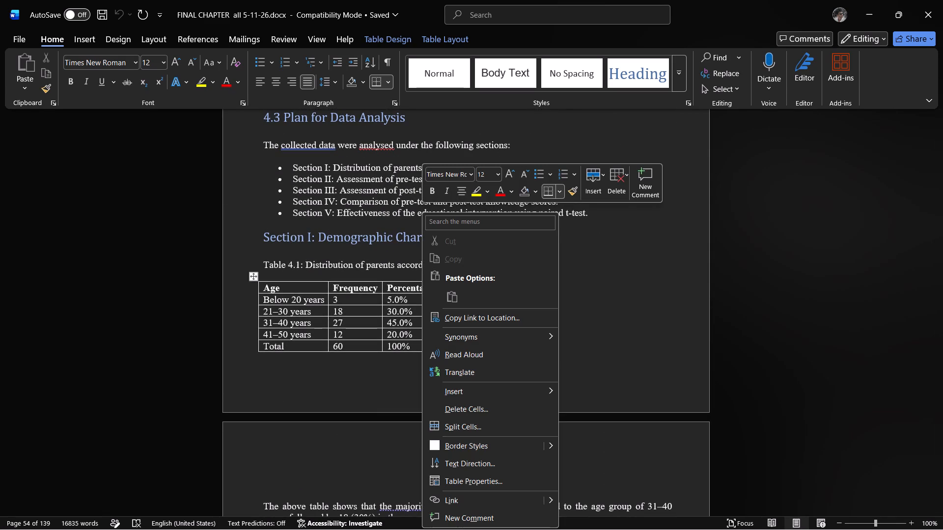
click(550, 191)
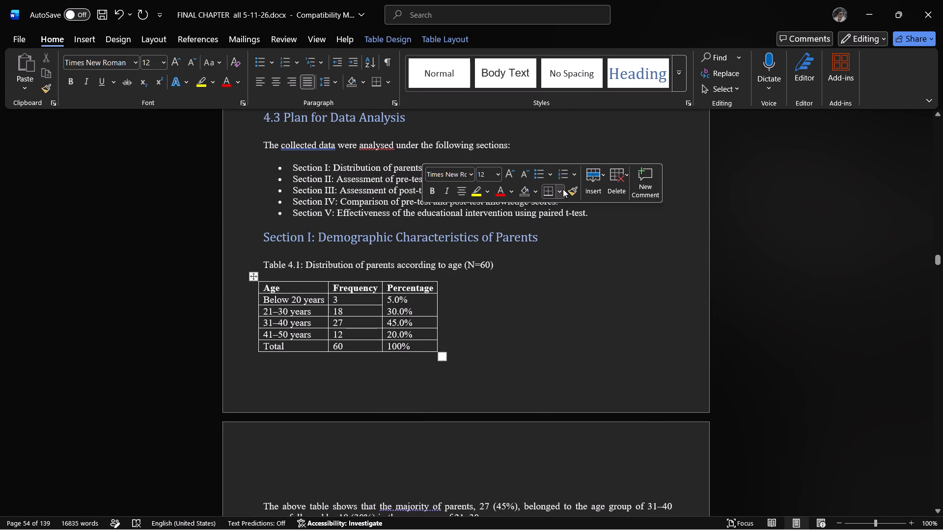
click(563, 189)
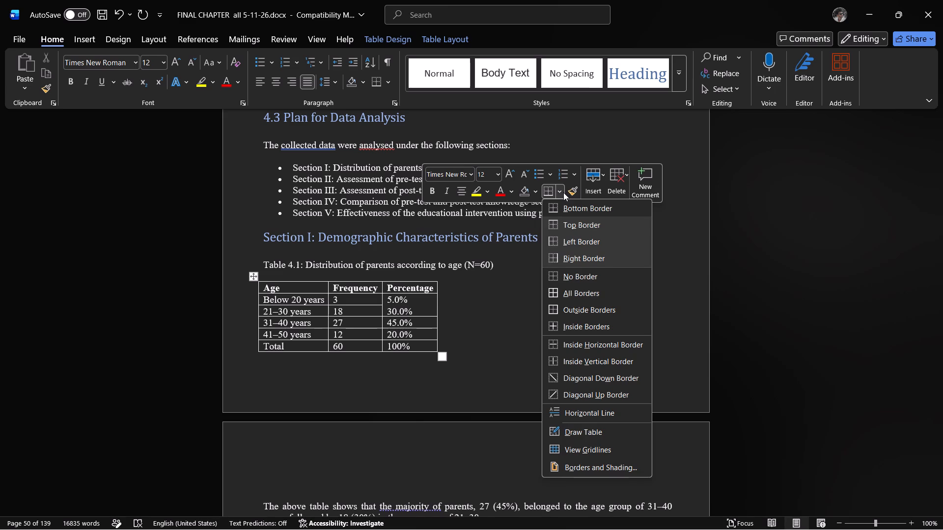
Activate the Draw Table tool for drawing borders in Table 4.1.
click(596, 434)
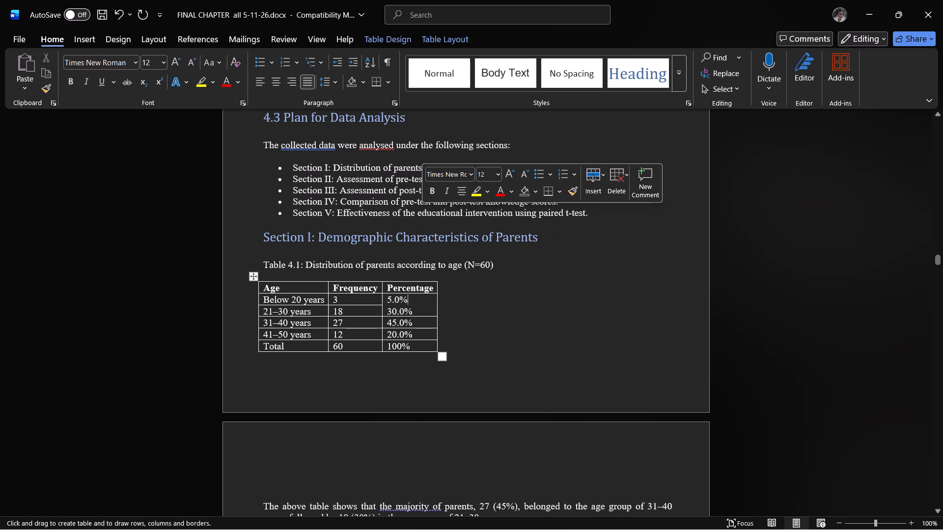
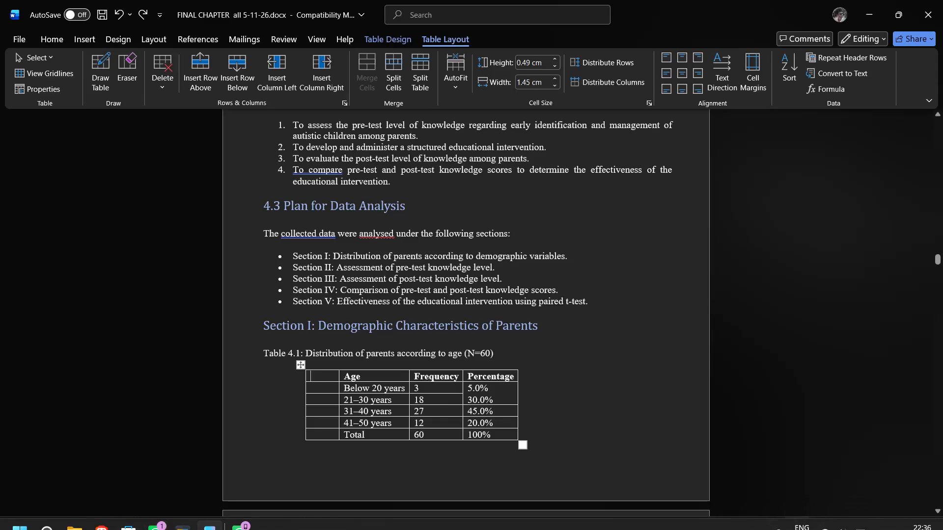
Undo the recent Table 4.1 changes, including its added blank first column and its shifts away from the left margin.
key(ctrl+z)
key(ctrl+z)
key(ctrl+z)
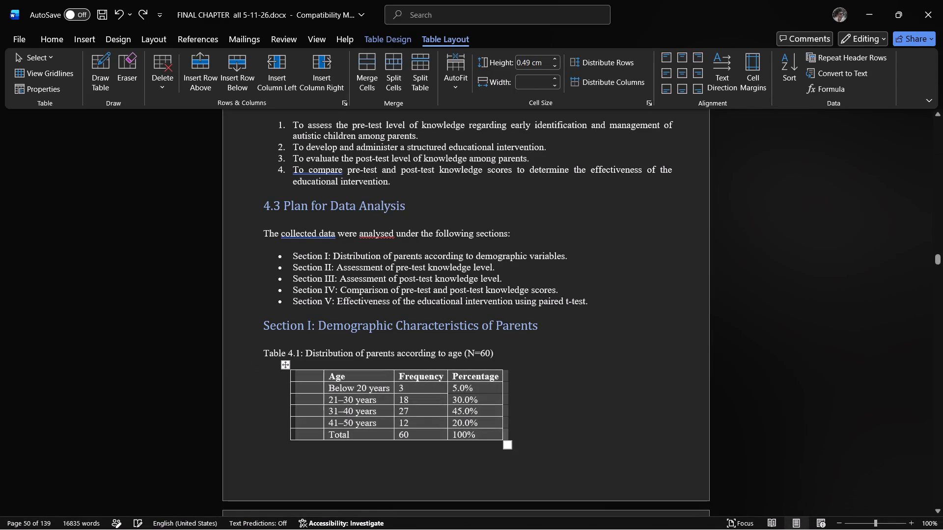
key(ctrl+z)
key(ctrl+z)
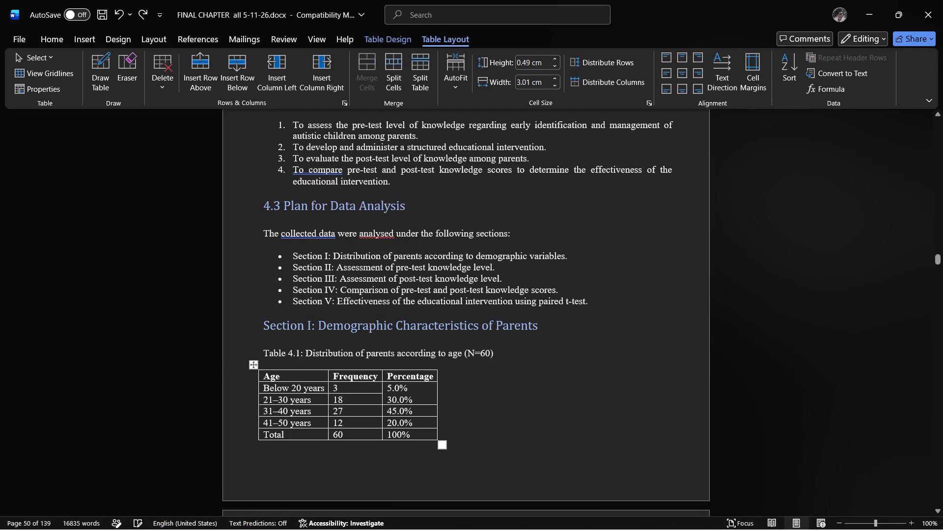
Move Table 4.1 sideways from the left margin toward the centre of the page.
drag(253, 365, 335, 367)
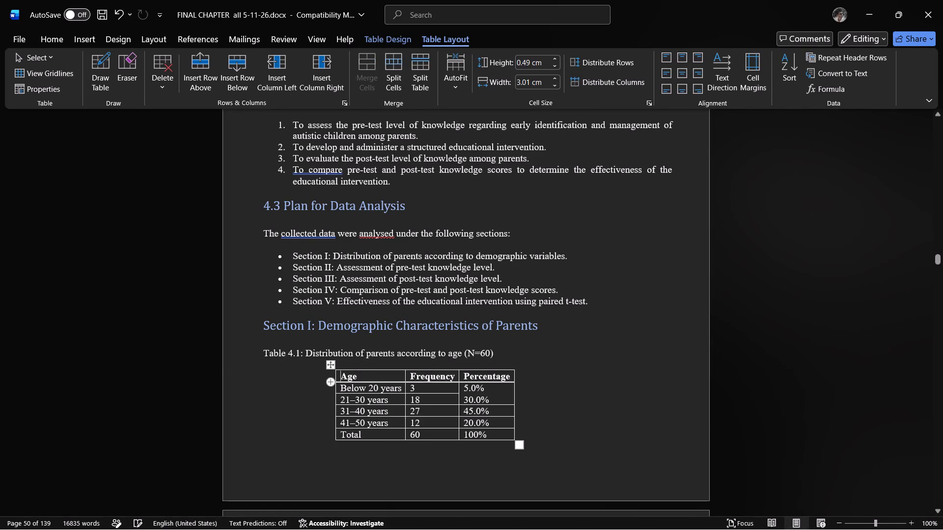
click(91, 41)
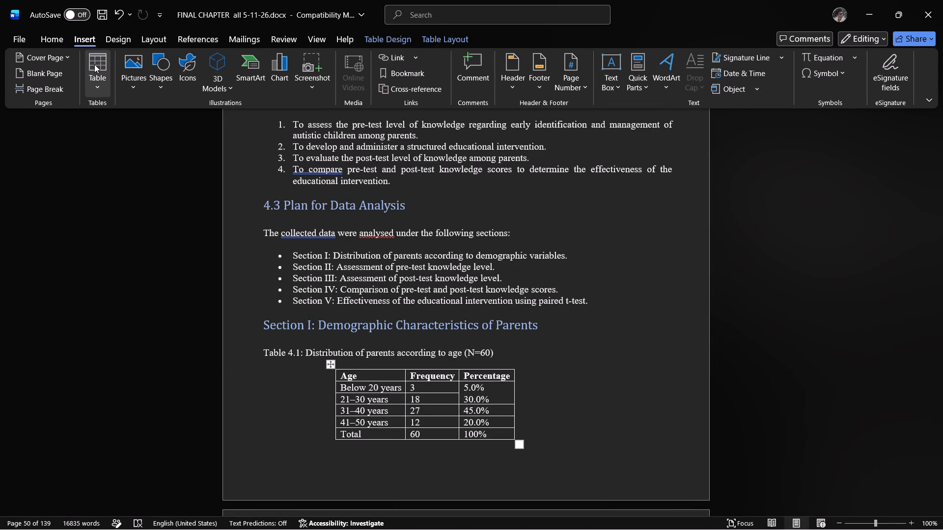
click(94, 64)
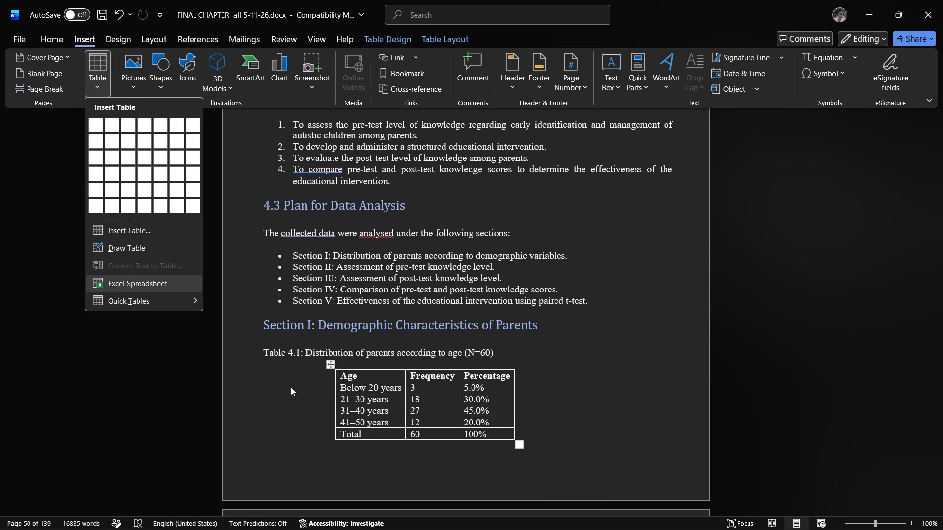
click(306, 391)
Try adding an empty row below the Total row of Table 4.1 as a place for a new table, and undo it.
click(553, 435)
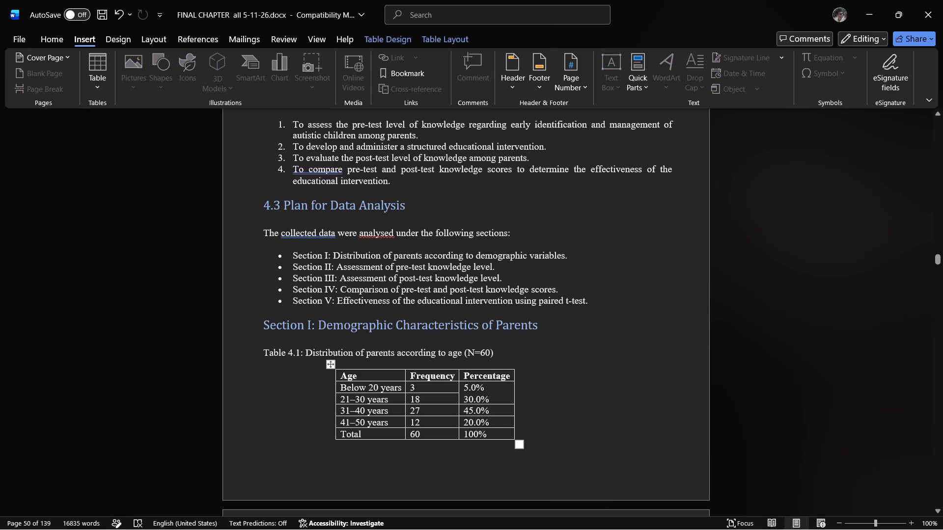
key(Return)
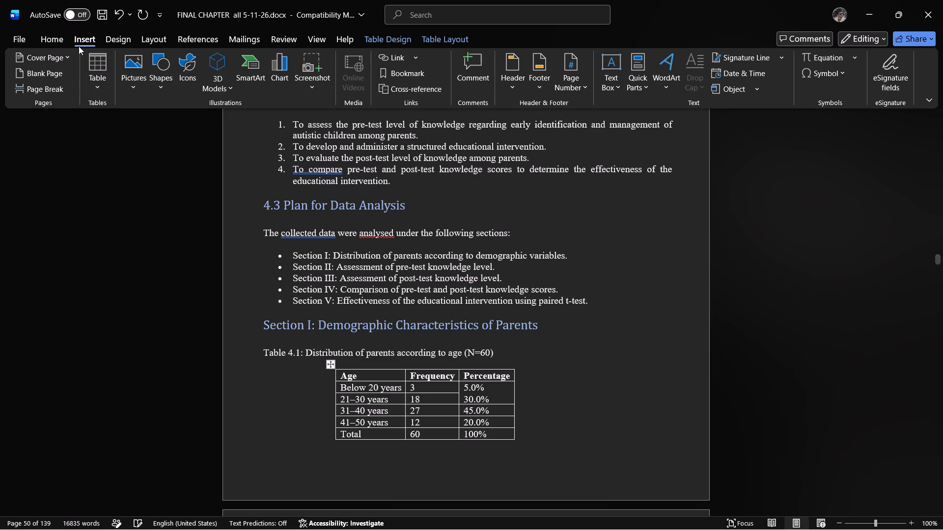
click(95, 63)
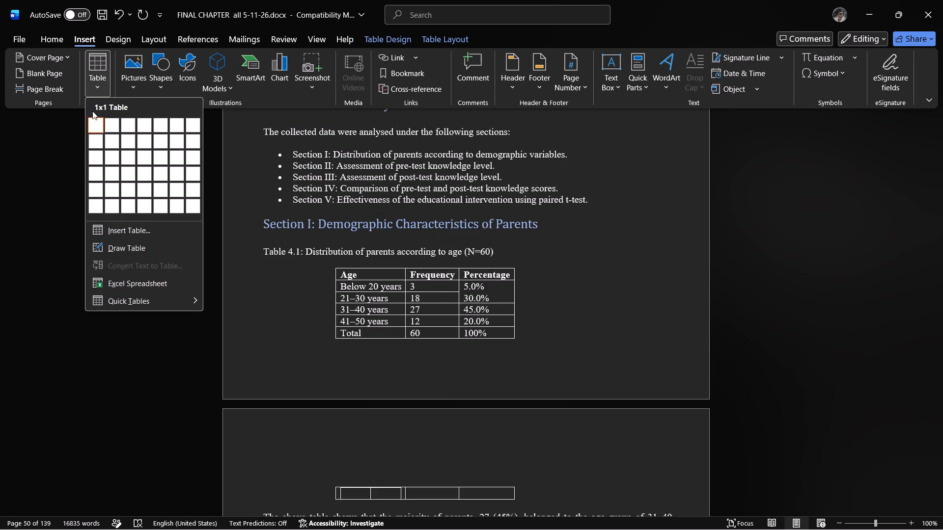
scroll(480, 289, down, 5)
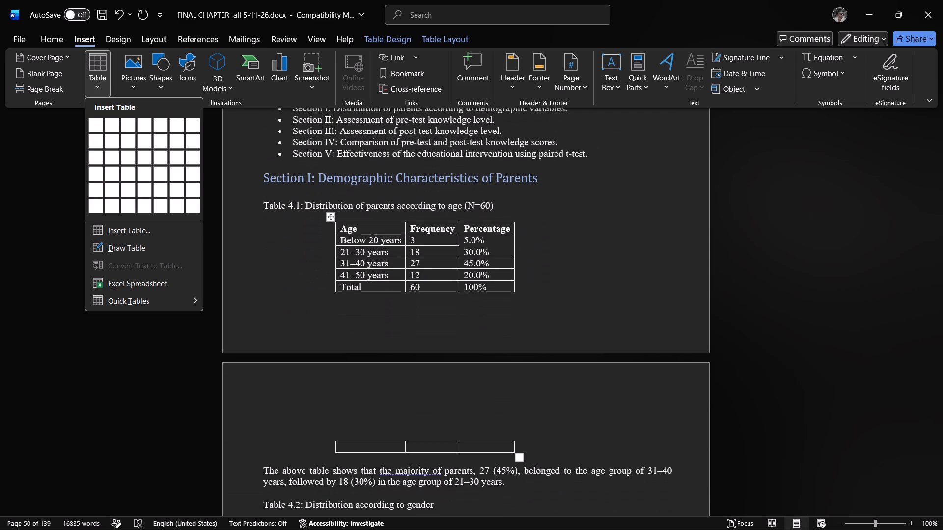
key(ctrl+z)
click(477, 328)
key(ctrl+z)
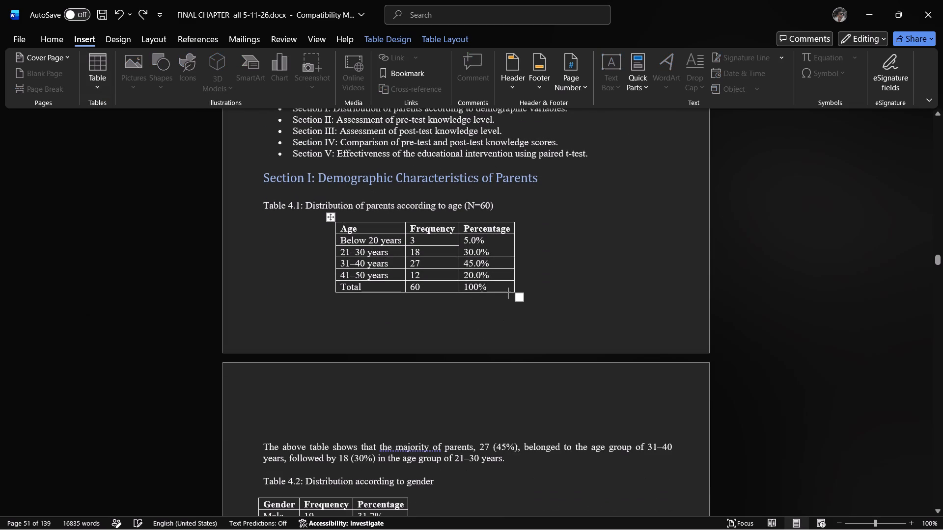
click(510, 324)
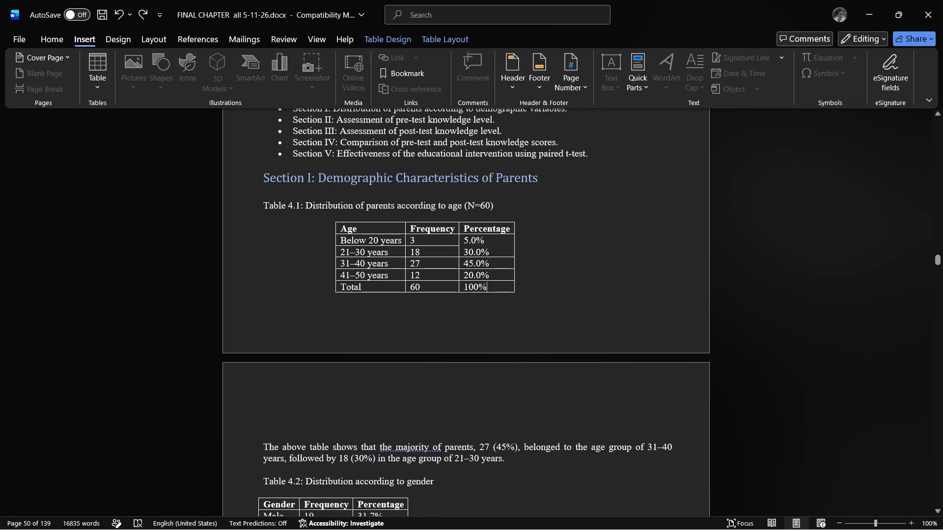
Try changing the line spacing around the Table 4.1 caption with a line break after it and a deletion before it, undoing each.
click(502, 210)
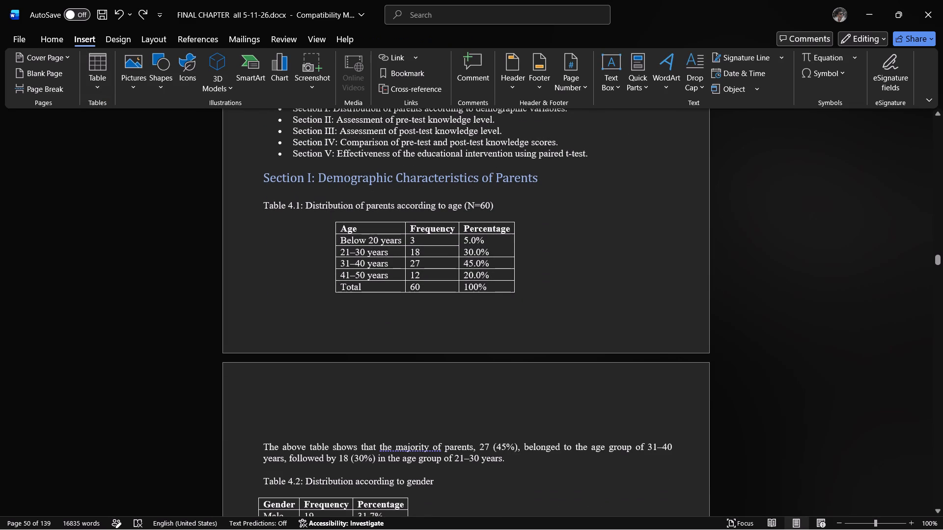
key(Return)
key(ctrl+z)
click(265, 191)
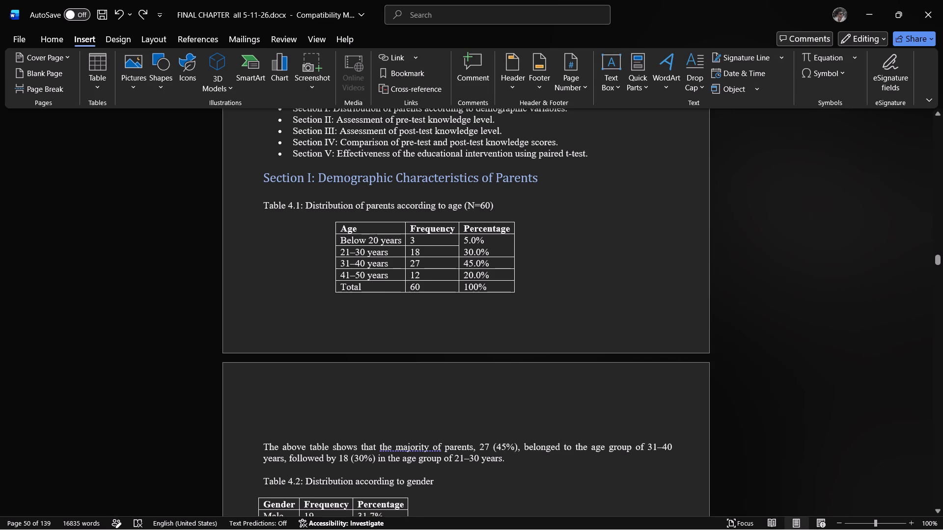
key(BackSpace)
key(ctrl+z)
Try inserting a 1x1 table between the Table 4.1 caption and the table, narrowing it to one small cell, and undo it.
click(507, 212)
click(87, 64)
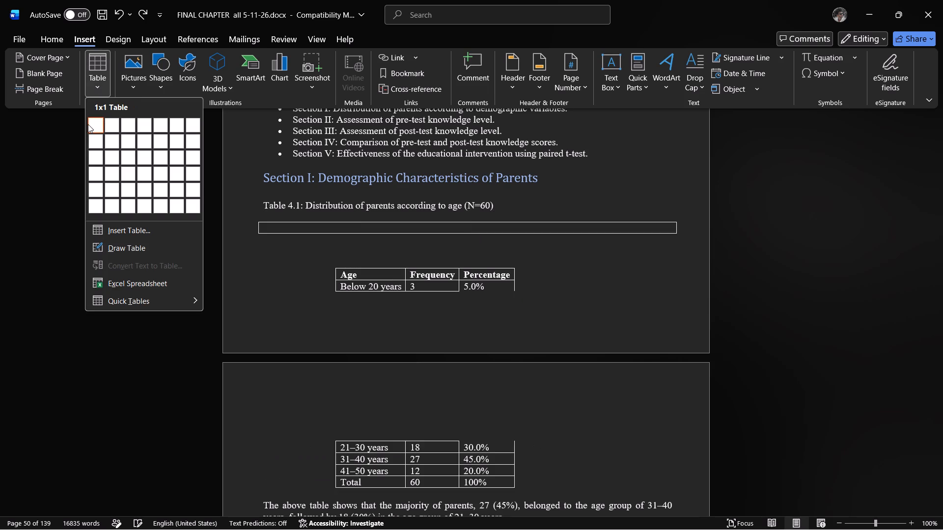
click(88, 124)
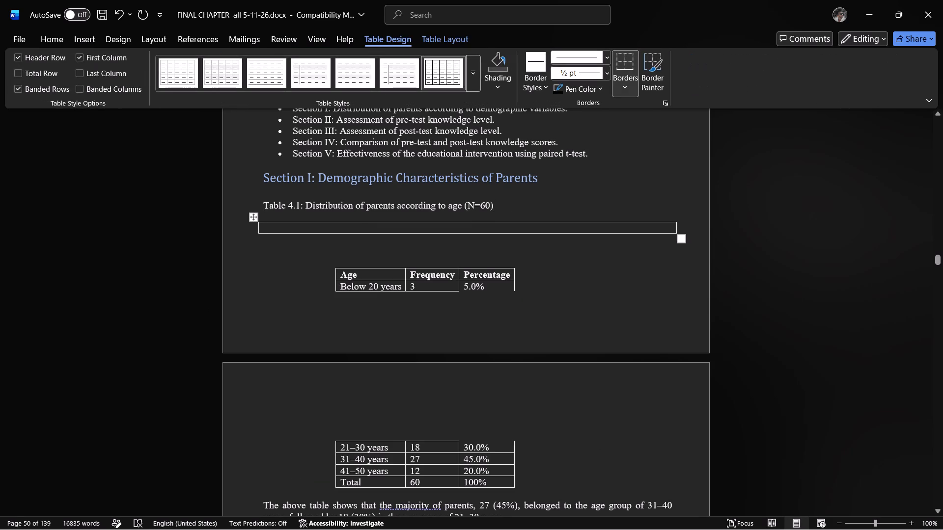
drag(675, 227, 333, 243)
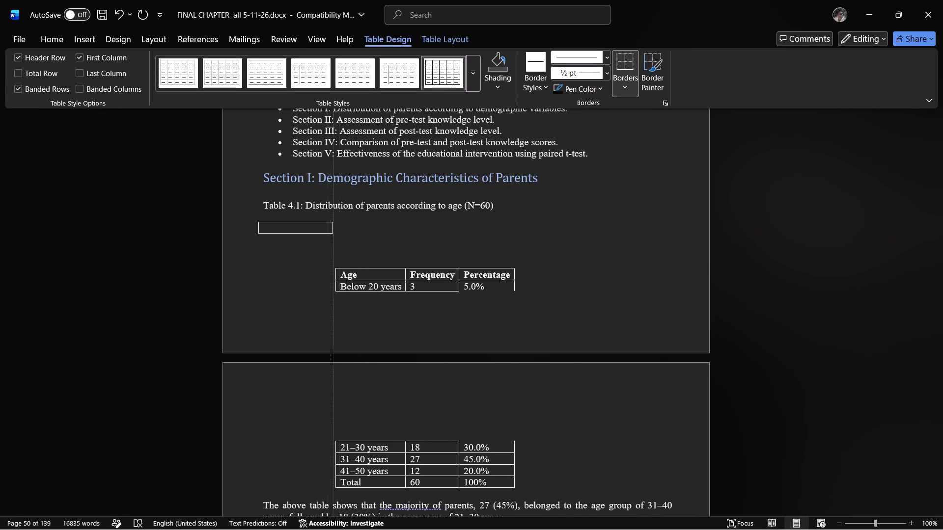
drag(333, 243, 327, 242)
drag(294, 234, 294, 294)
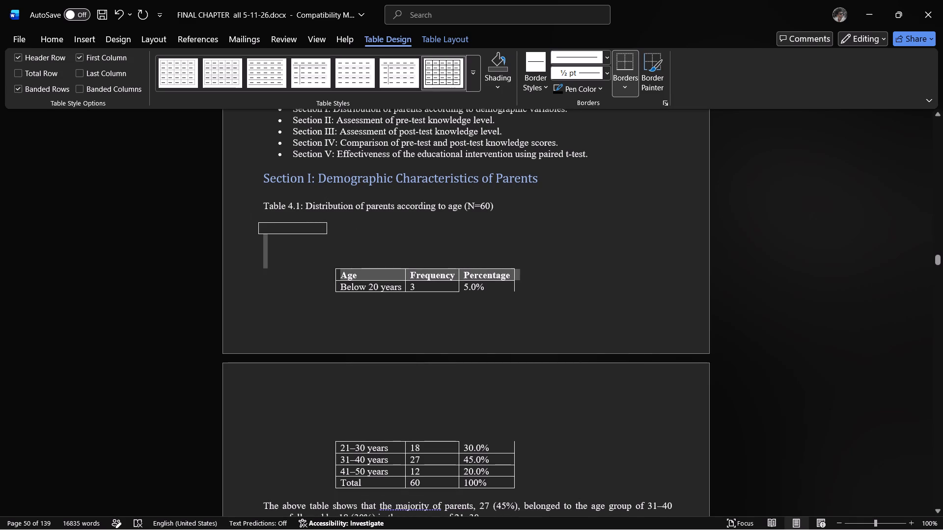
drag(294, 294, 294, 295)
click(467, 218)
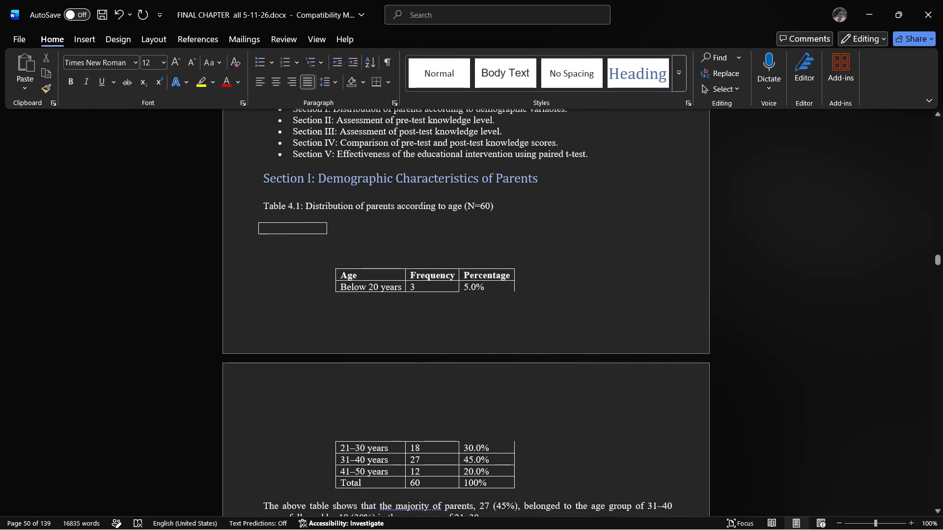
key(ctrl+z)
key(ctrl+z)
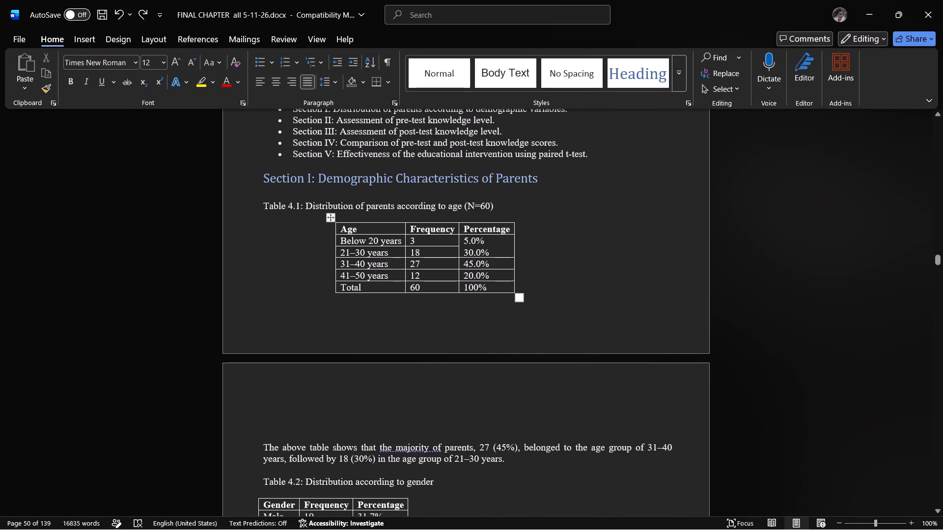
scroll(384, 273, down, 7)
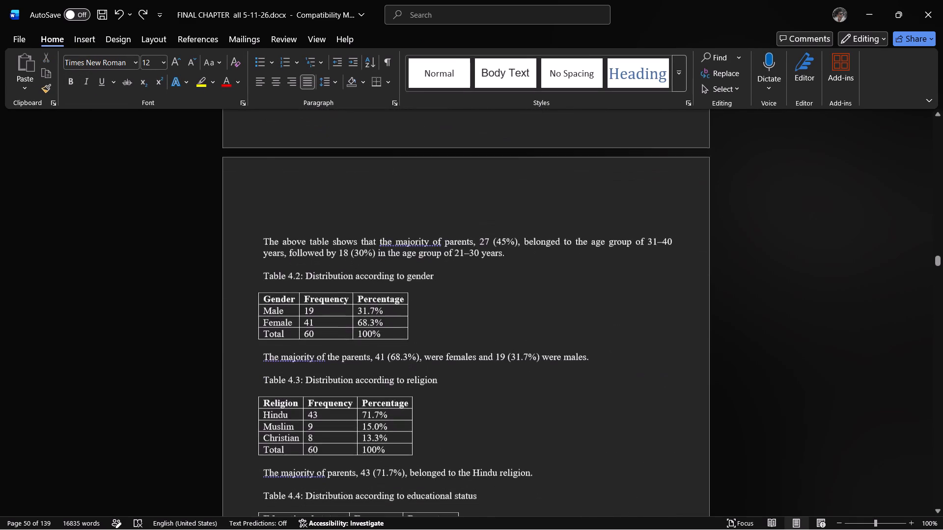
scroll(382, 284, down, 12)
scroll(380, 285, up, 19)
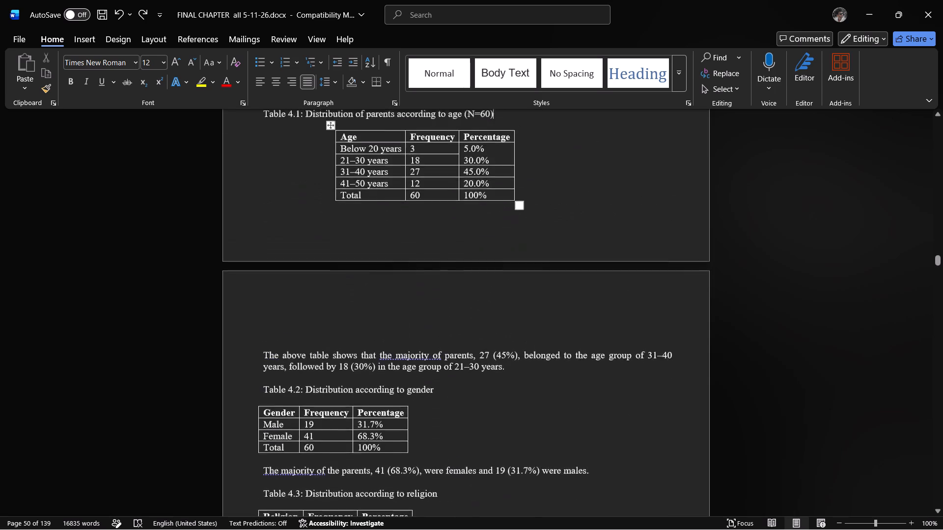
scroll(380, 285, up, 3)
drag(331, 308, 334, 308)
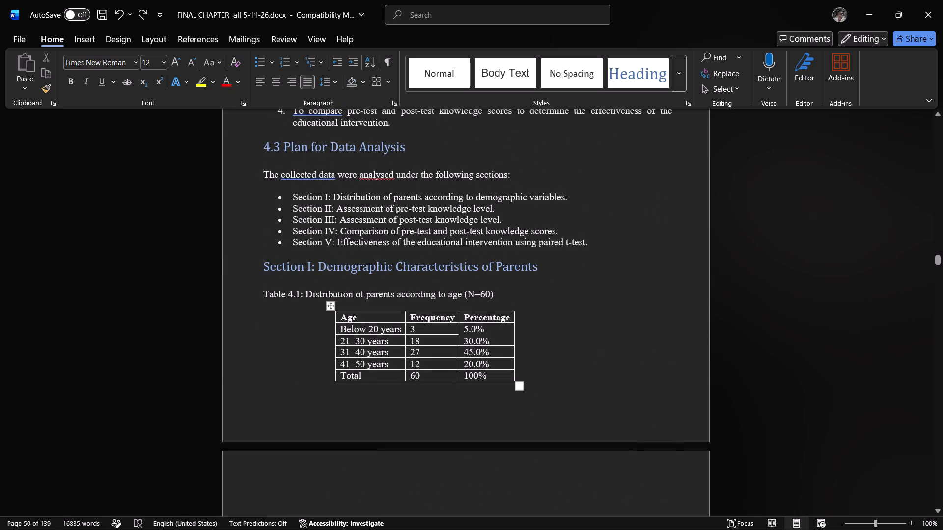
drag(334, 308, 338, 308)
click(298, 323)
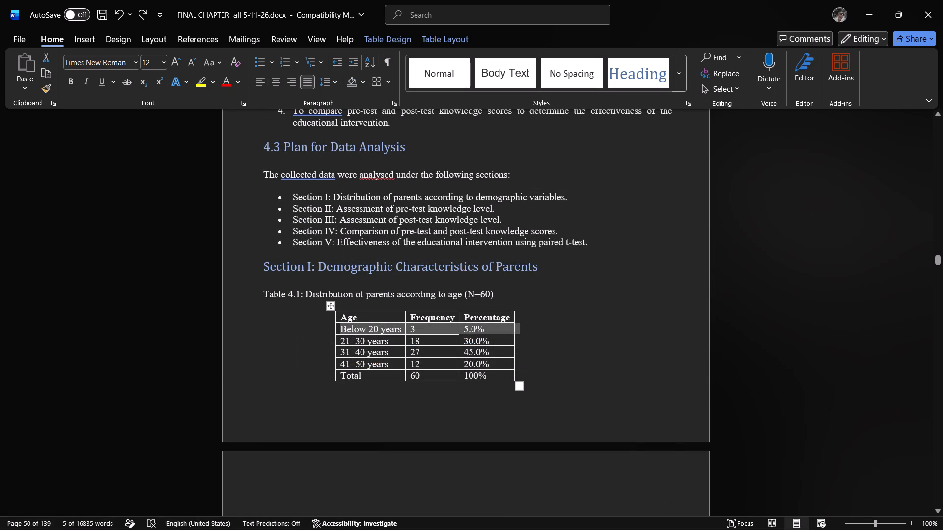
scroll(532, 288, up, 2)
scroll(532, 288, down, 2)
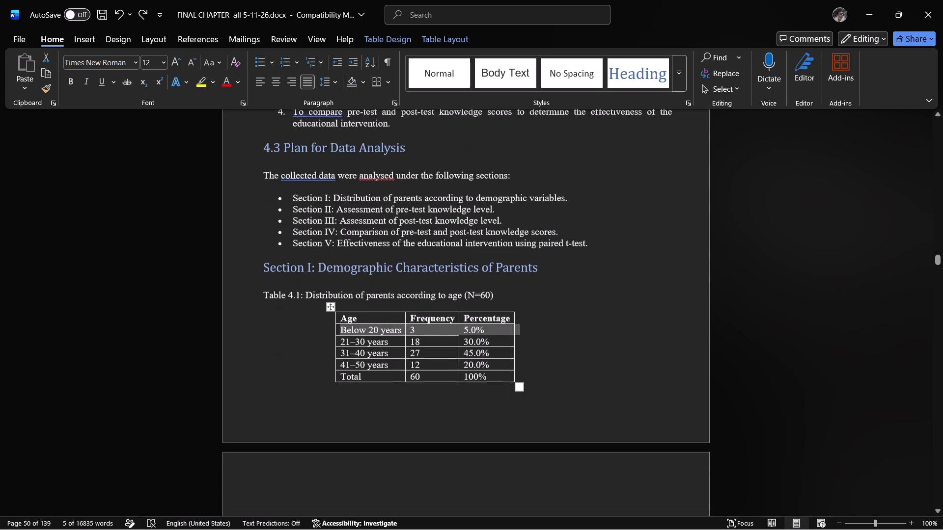
Add four line breaks after the Table 4.1 caption so that the age table moves onto the following page.
click(516, 296)
key(Return)
key(Return)
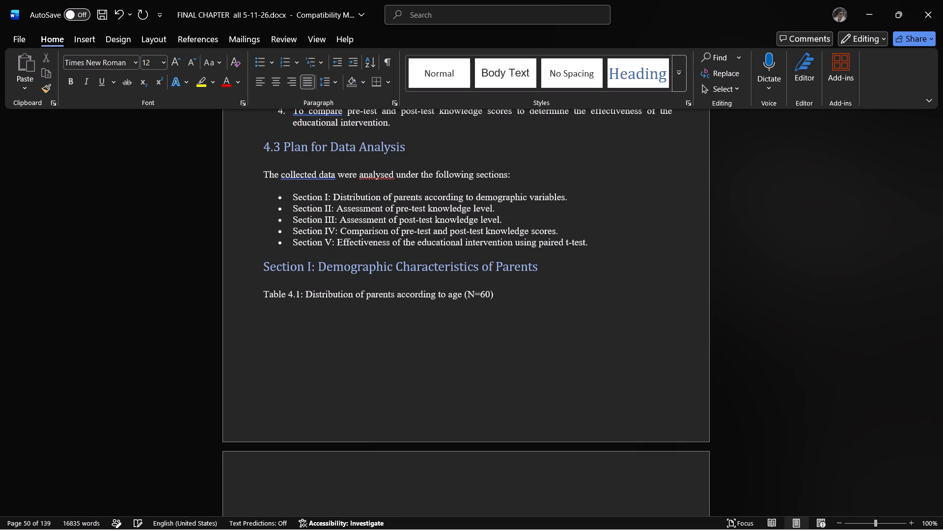
key(Return)
key(Return)
scroll(517, 293, down, 3)
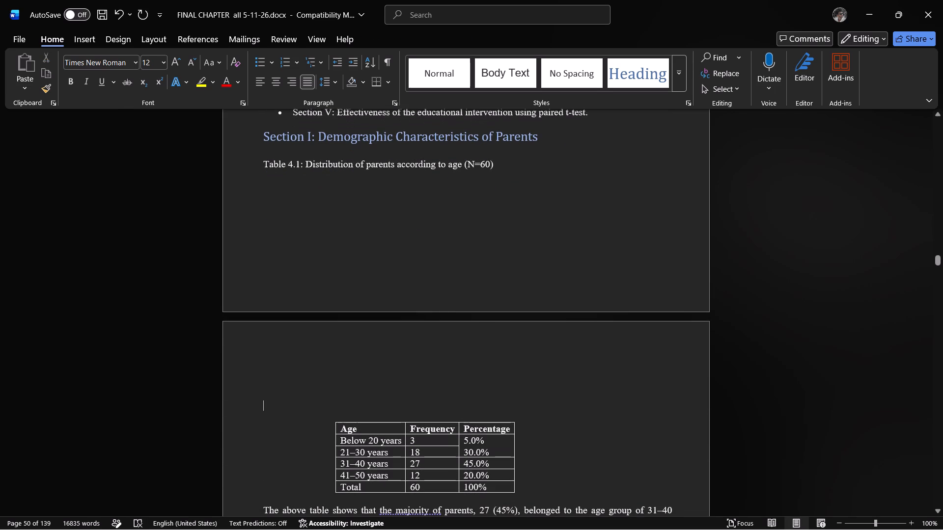
Insert a 1x1 table on the blank line above the age table on the new page.
click(95, 38)
click(103, 75)
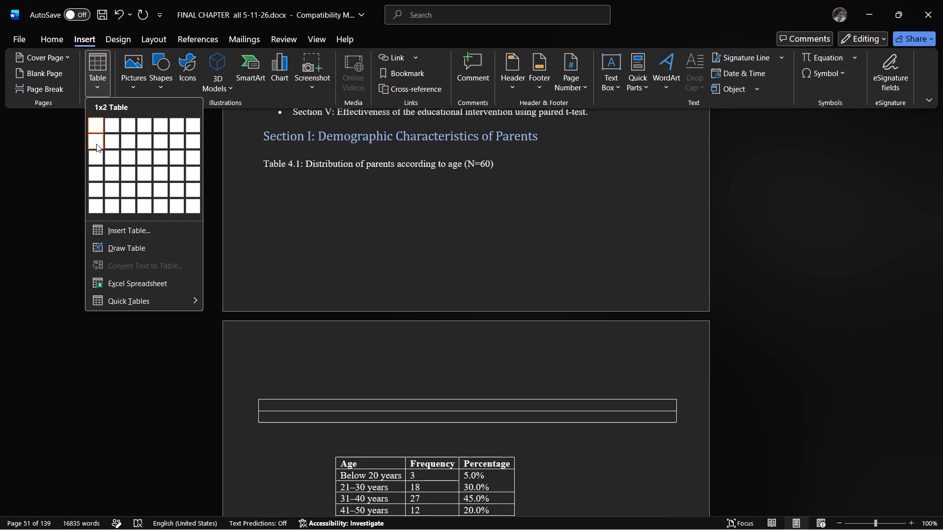
click(92, 128)
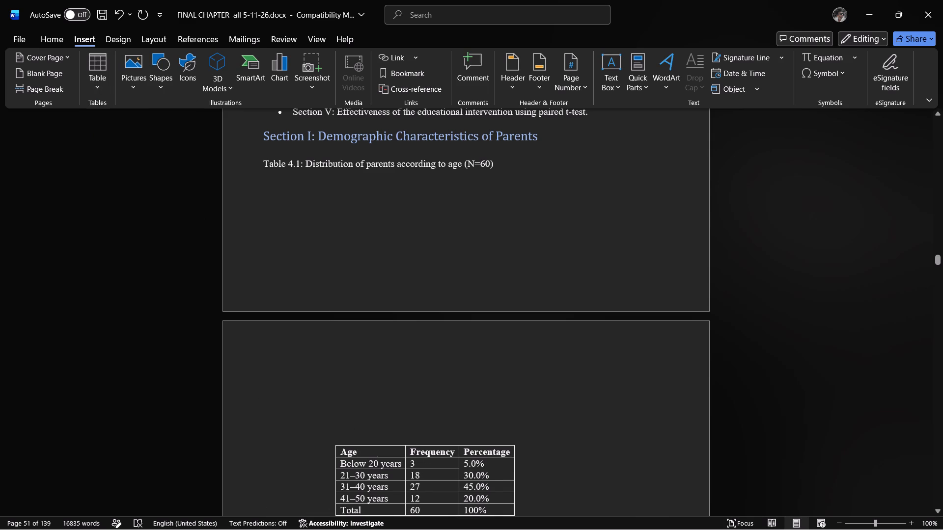
scroll(369, 221, down, 7)
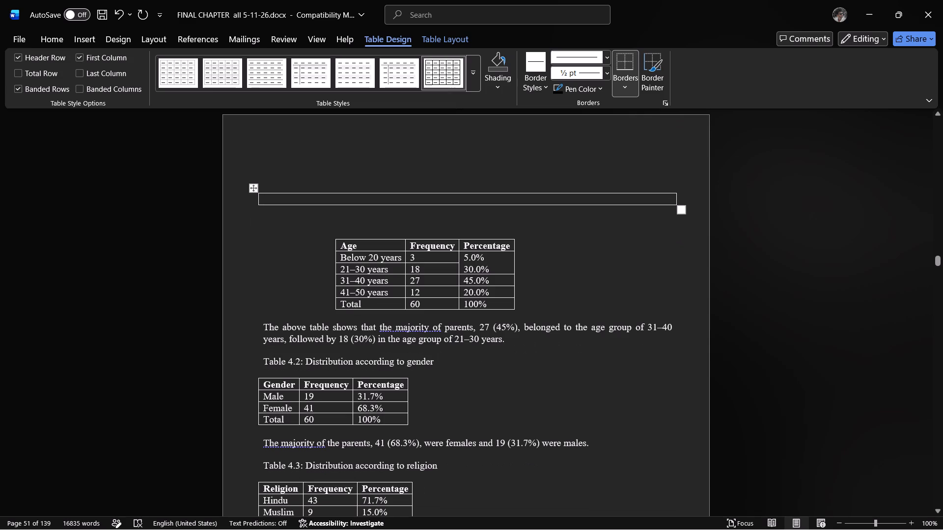
Resize the new one-cell table to about the width of the Gender column and more than double its row height.
drag(676, 201, 299, 213)
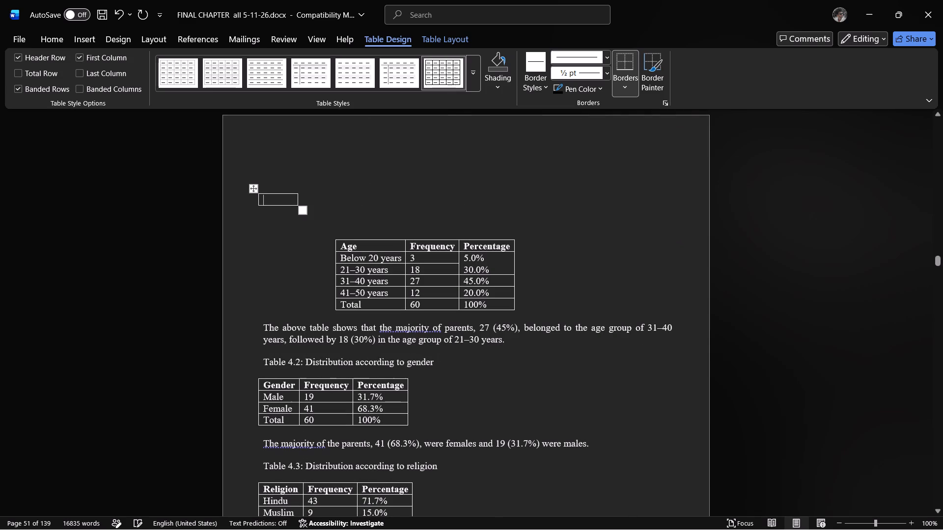
drag(278, 205, 279, 206)
drag(279, 206, 277, 234)
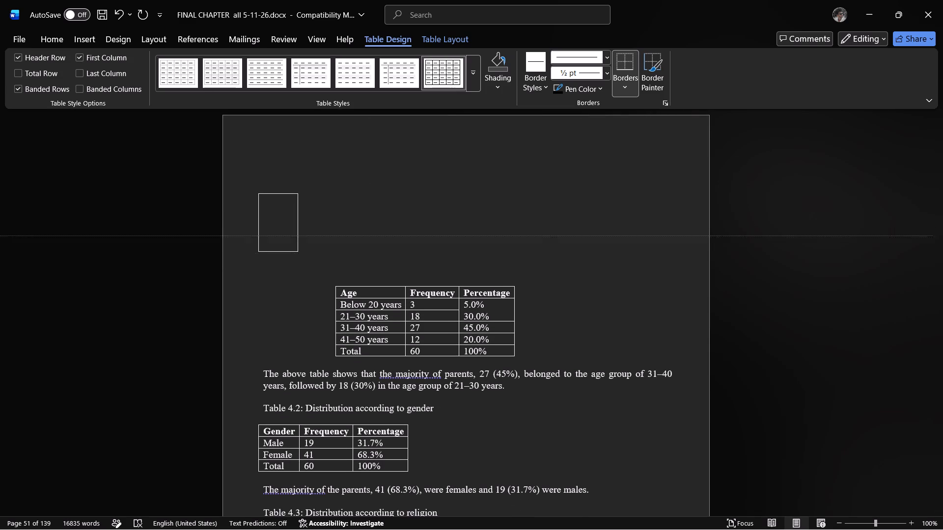
drag(277, 234, 280, 221)
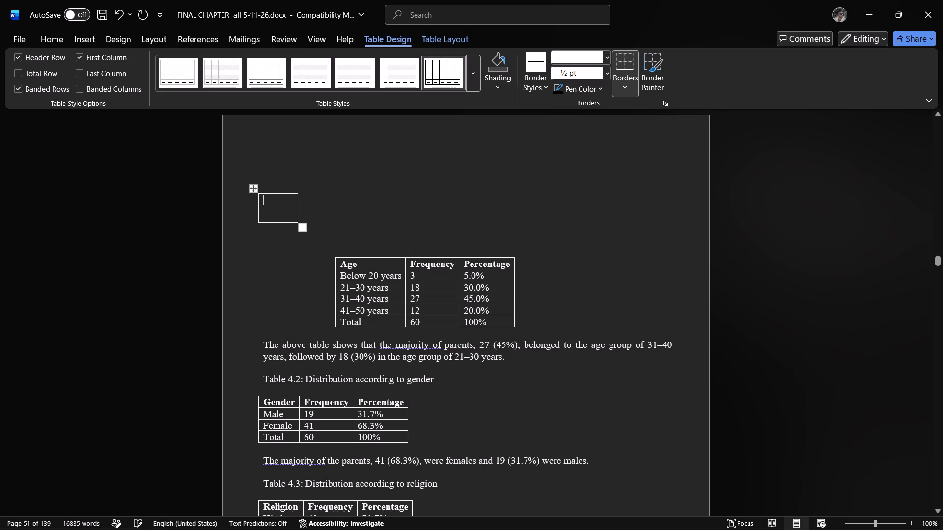
click(279, 206)
ctrl+click(362, 264)
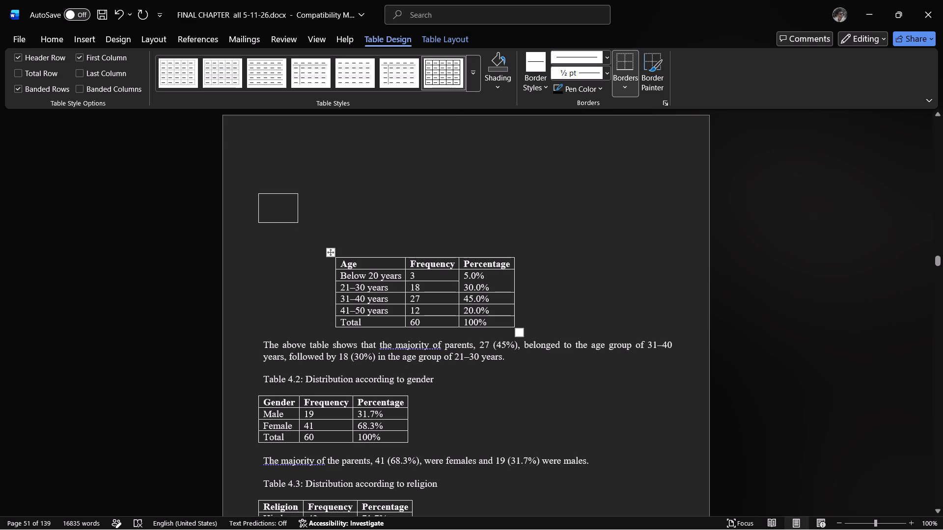
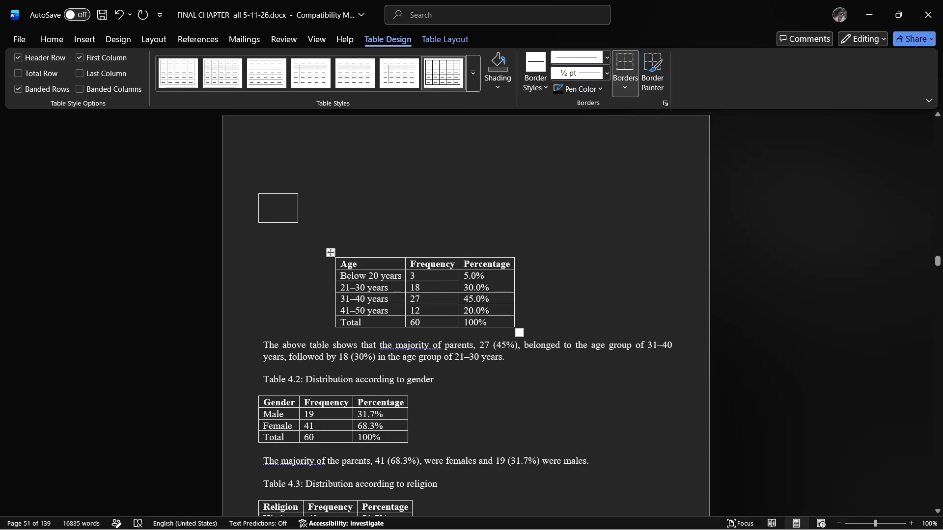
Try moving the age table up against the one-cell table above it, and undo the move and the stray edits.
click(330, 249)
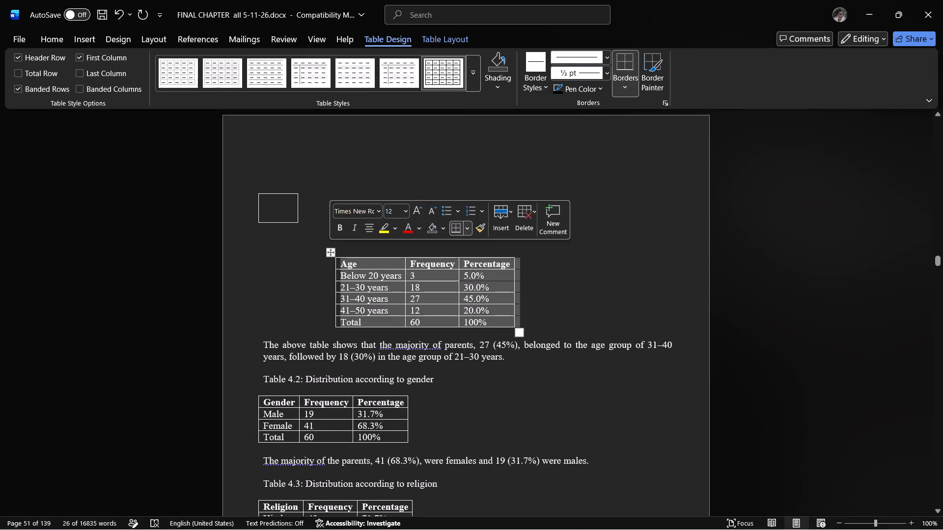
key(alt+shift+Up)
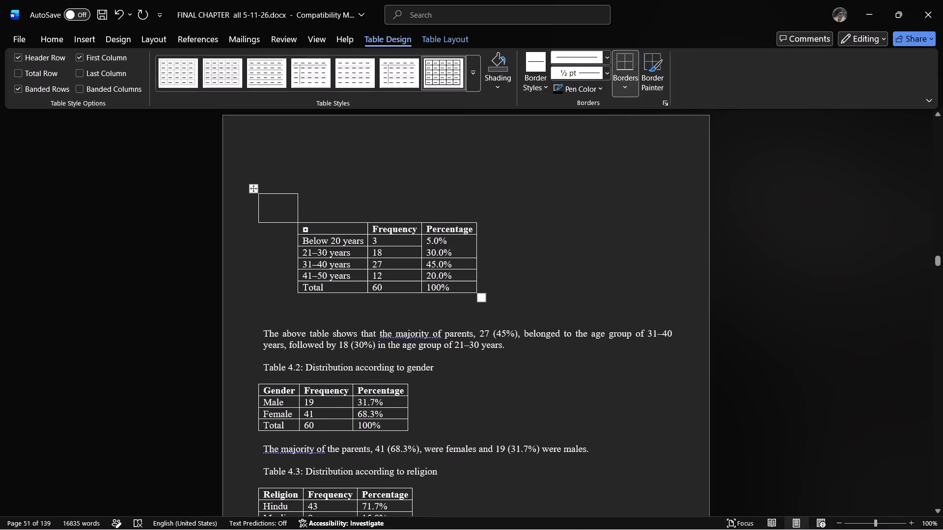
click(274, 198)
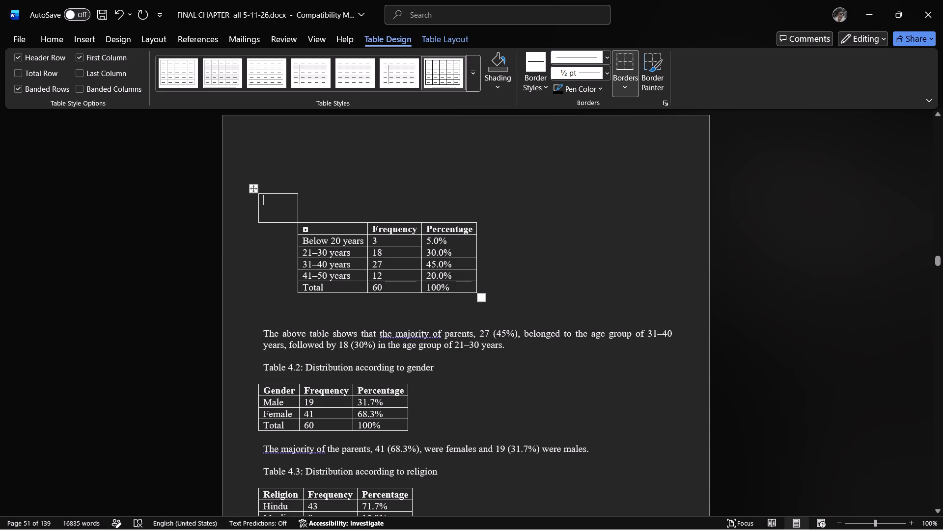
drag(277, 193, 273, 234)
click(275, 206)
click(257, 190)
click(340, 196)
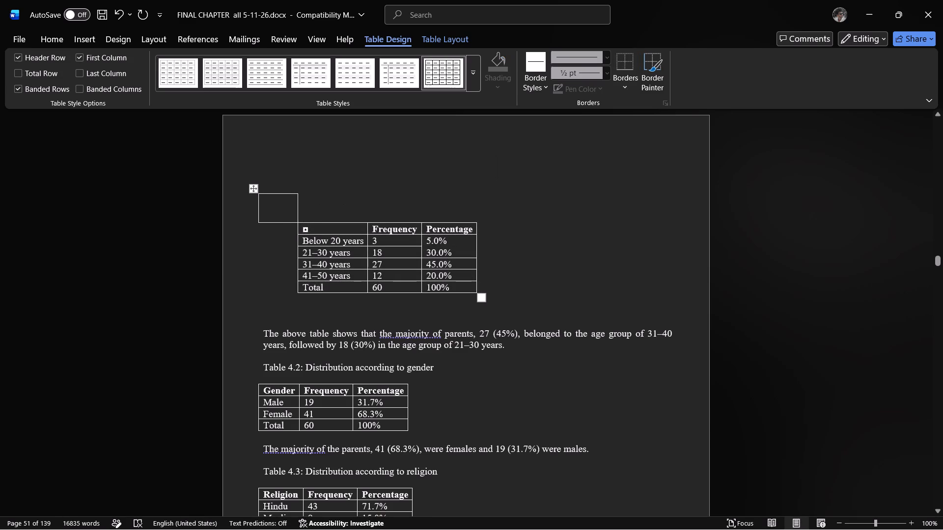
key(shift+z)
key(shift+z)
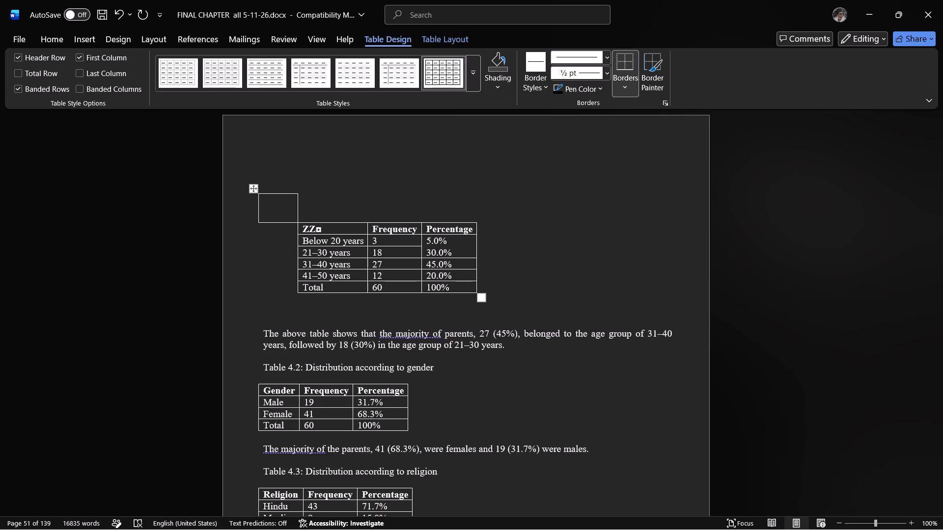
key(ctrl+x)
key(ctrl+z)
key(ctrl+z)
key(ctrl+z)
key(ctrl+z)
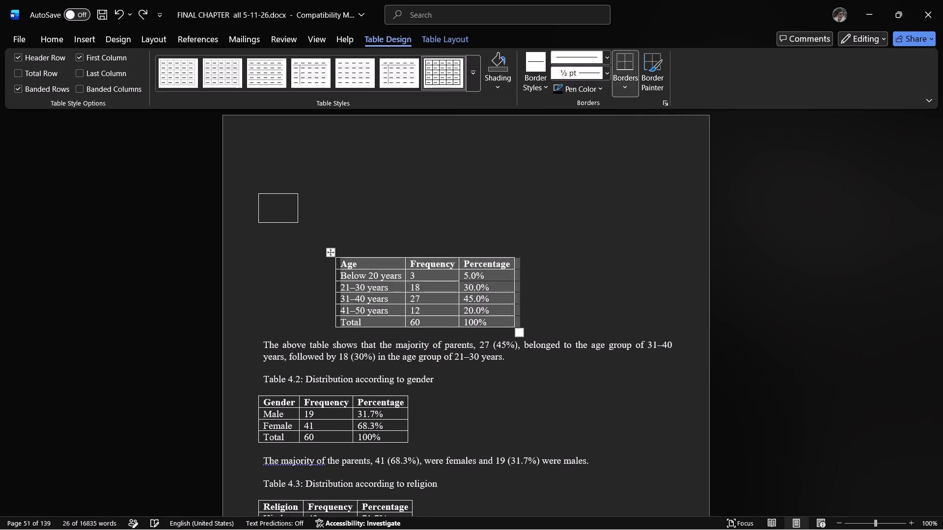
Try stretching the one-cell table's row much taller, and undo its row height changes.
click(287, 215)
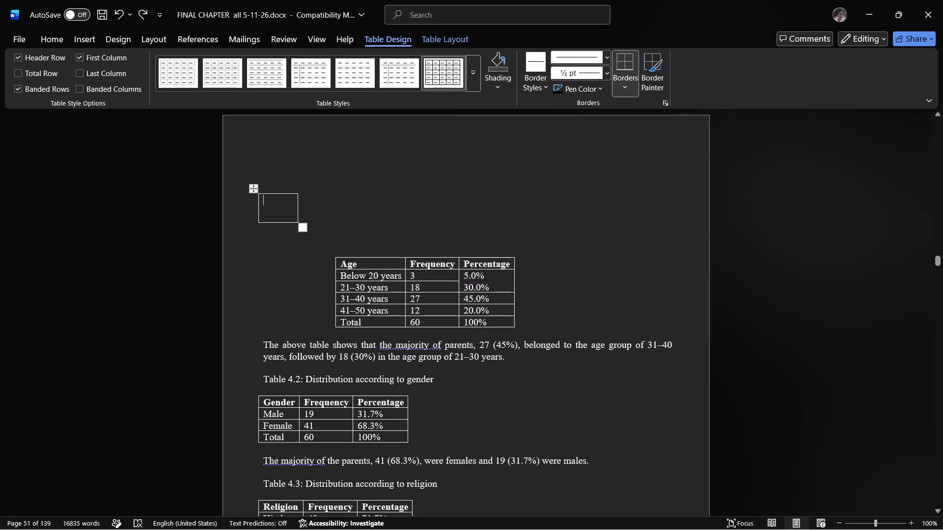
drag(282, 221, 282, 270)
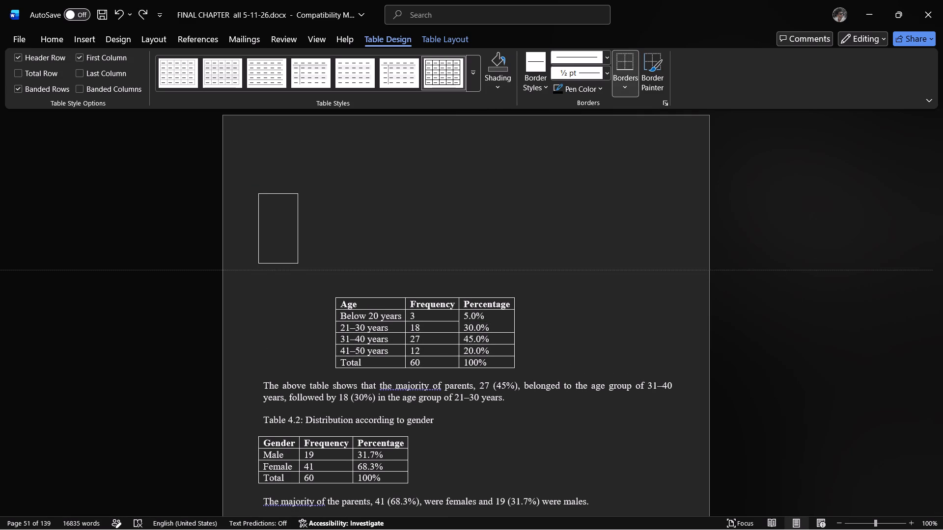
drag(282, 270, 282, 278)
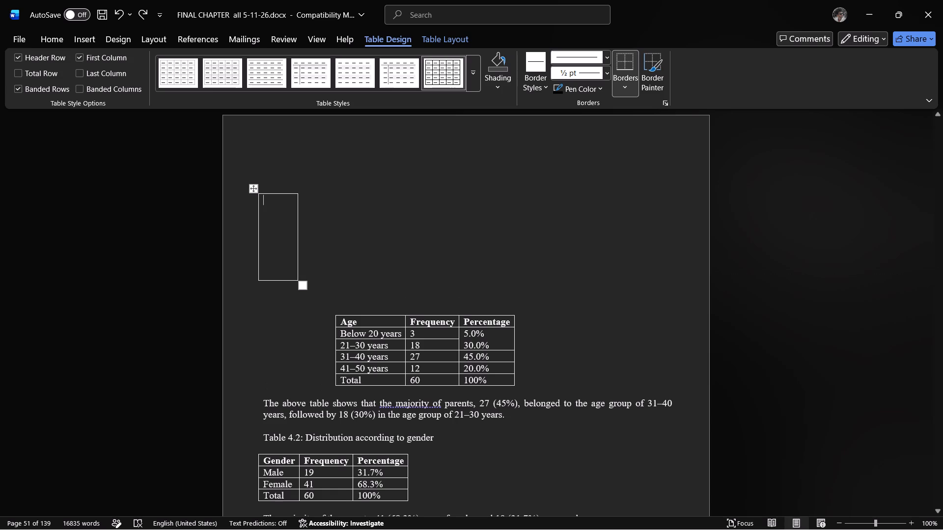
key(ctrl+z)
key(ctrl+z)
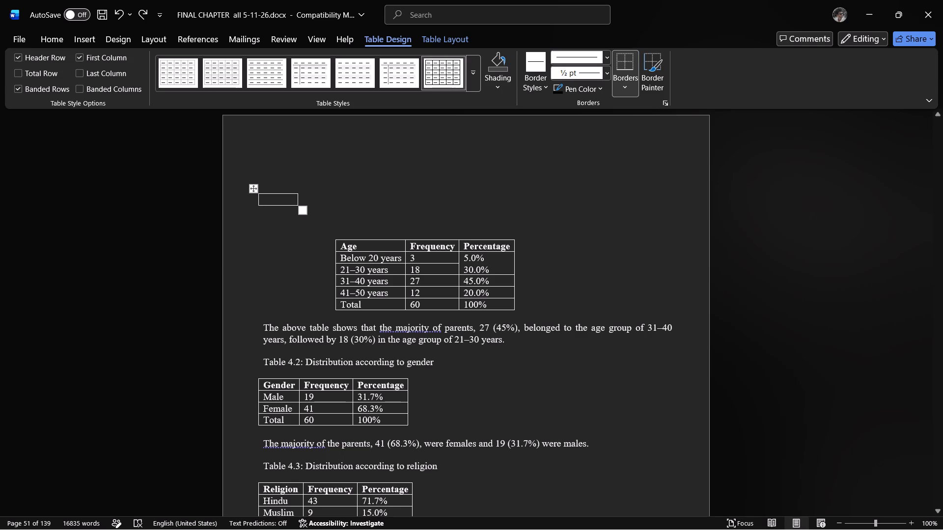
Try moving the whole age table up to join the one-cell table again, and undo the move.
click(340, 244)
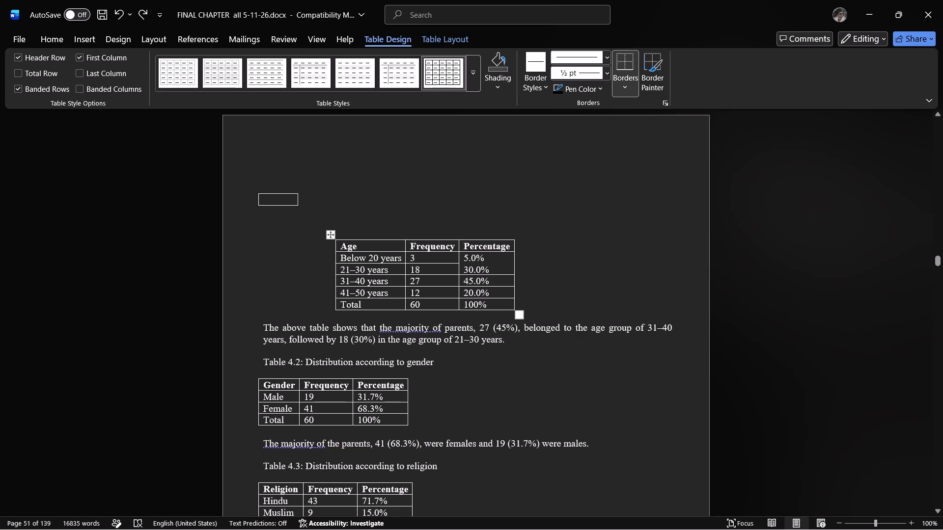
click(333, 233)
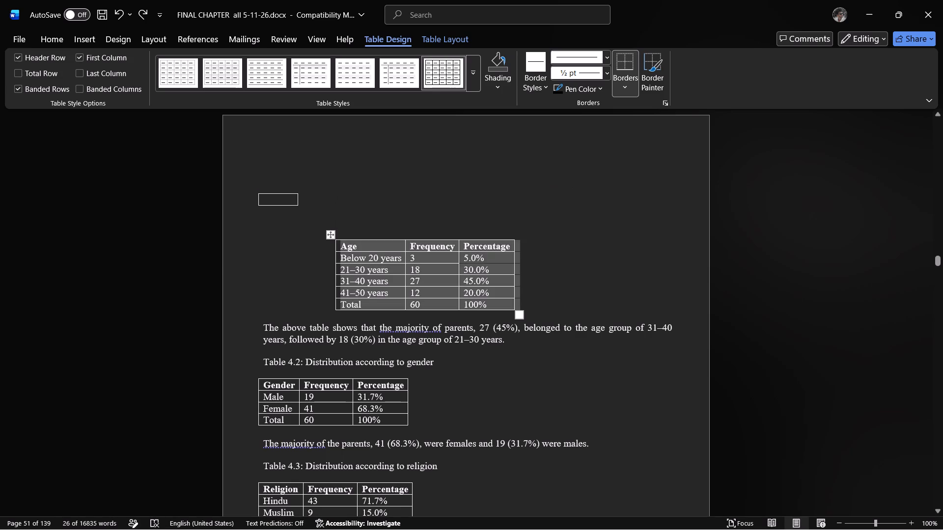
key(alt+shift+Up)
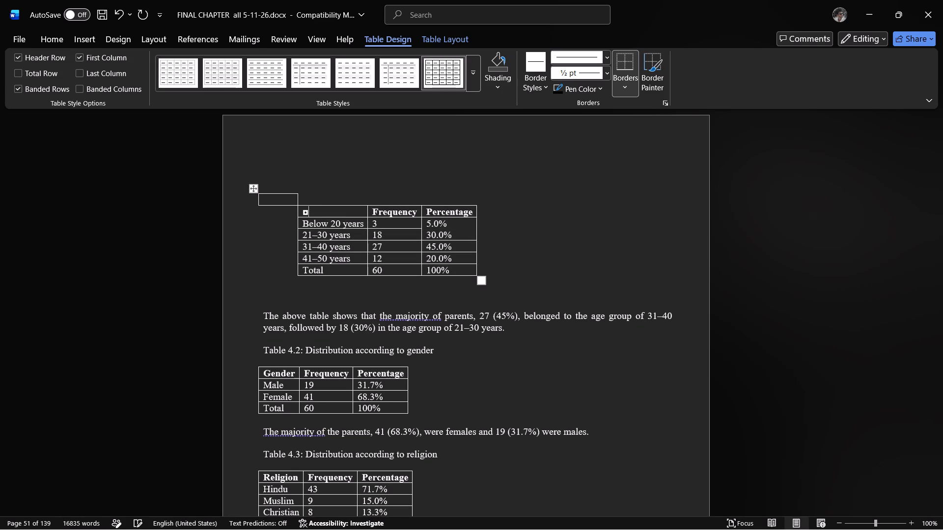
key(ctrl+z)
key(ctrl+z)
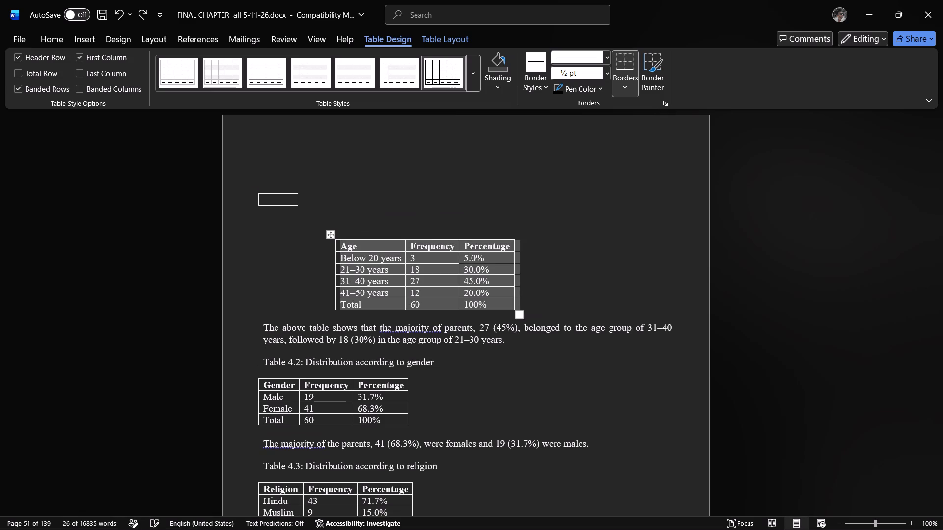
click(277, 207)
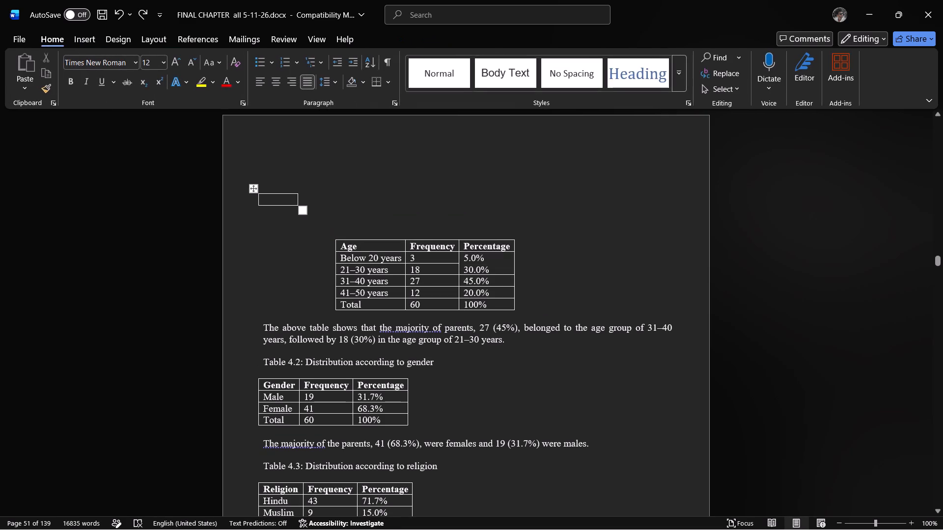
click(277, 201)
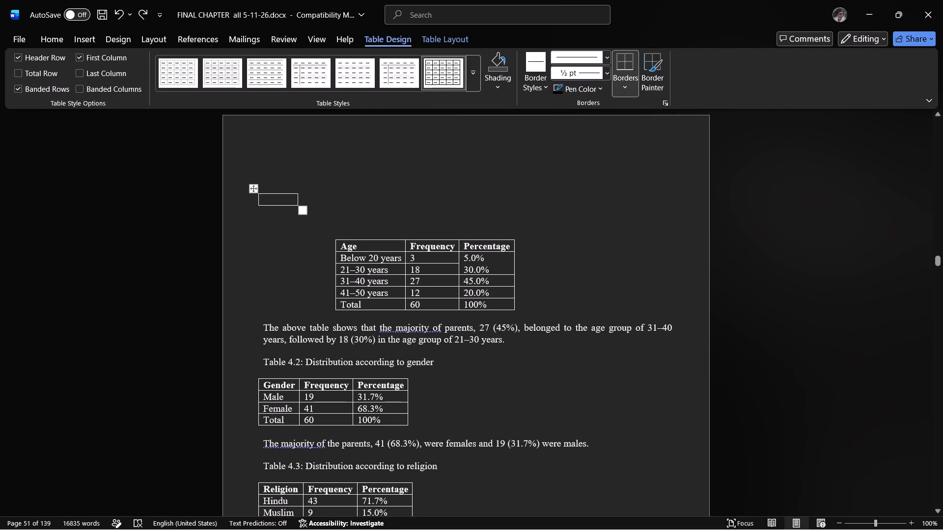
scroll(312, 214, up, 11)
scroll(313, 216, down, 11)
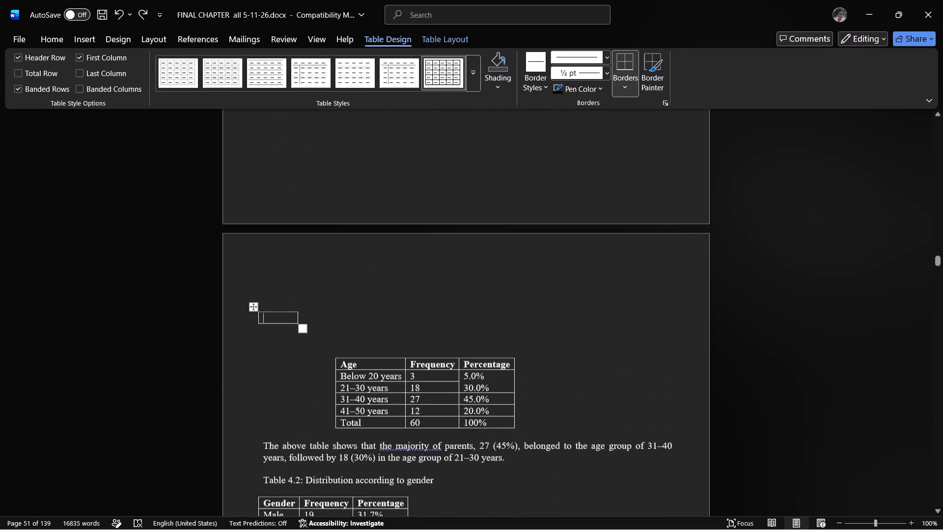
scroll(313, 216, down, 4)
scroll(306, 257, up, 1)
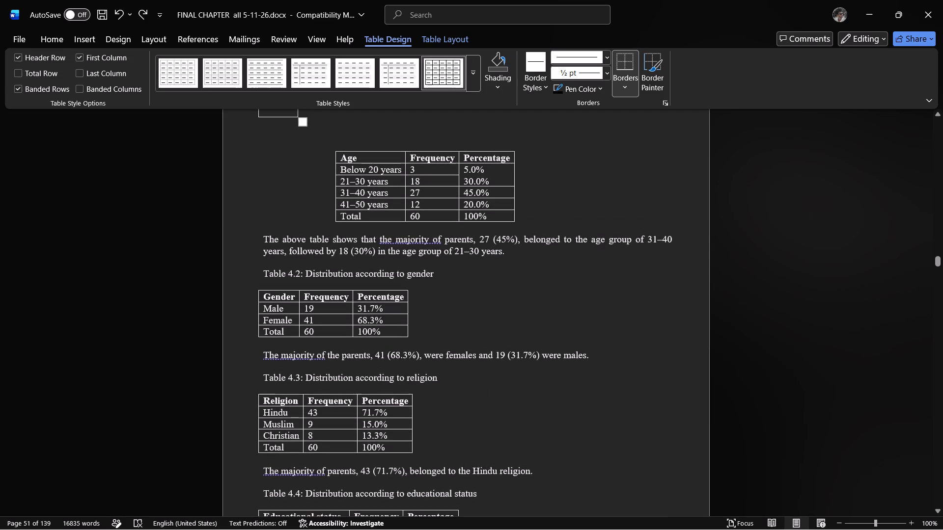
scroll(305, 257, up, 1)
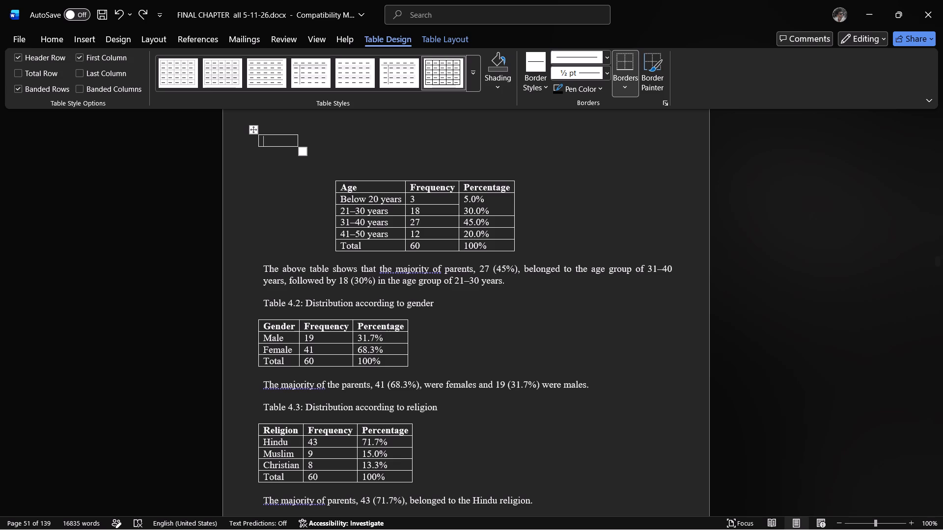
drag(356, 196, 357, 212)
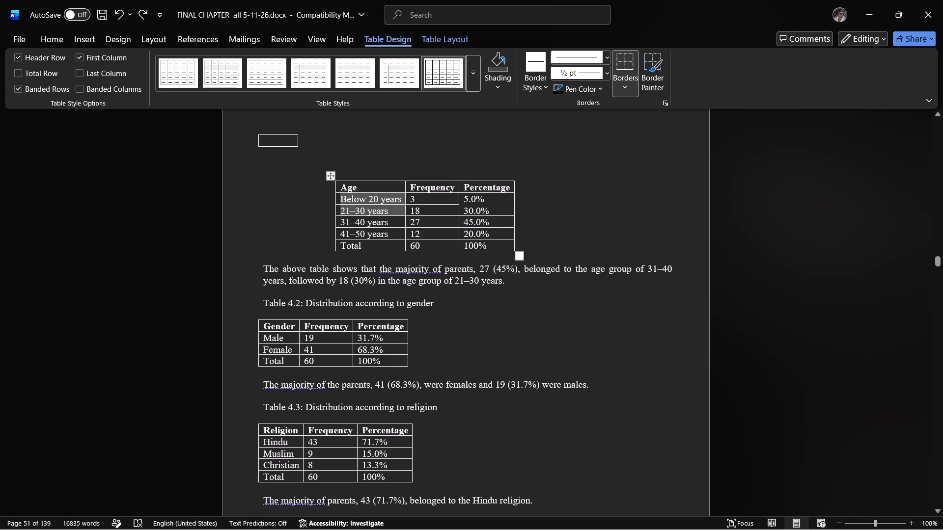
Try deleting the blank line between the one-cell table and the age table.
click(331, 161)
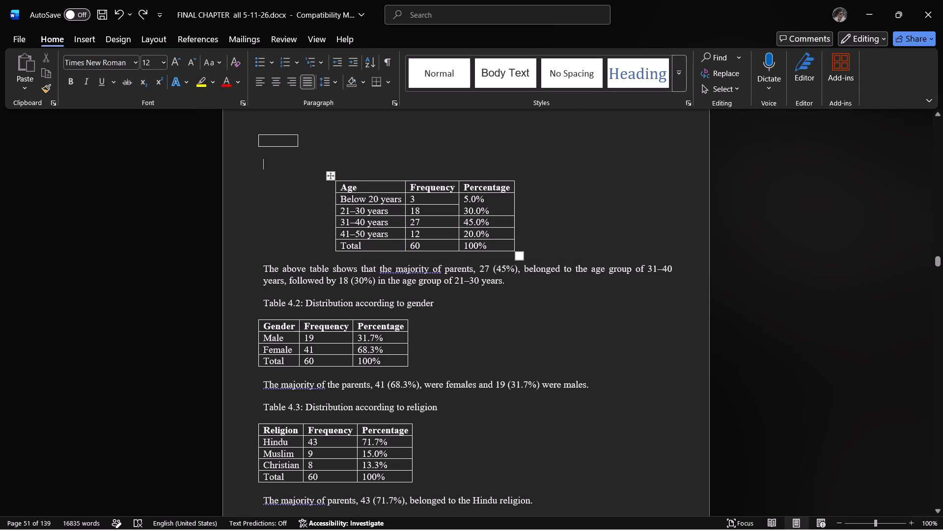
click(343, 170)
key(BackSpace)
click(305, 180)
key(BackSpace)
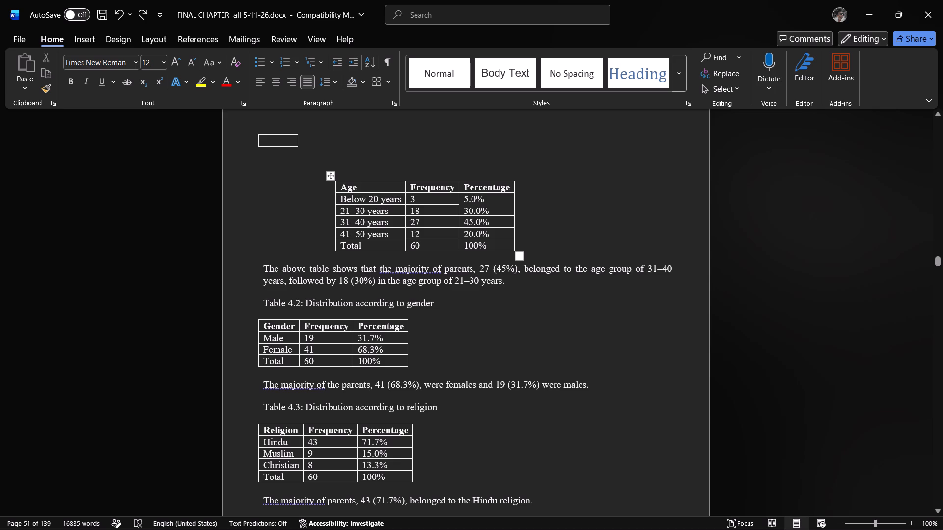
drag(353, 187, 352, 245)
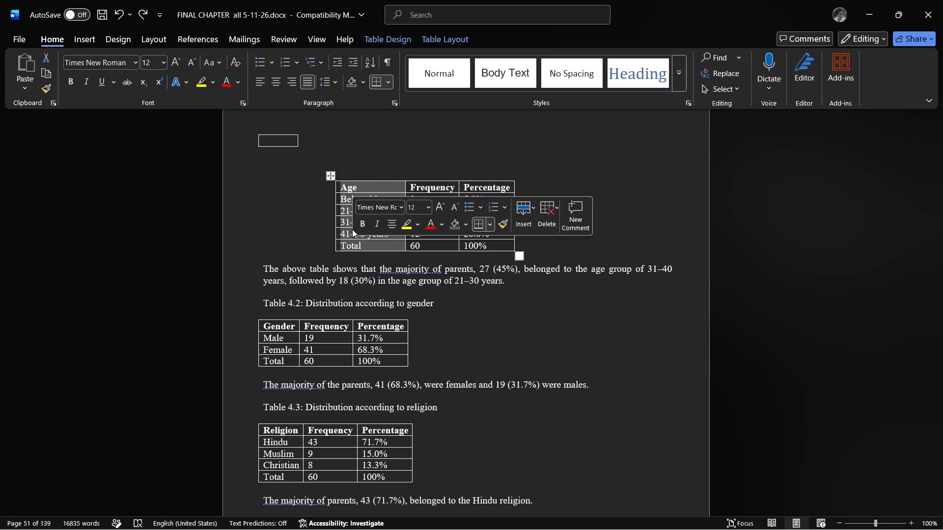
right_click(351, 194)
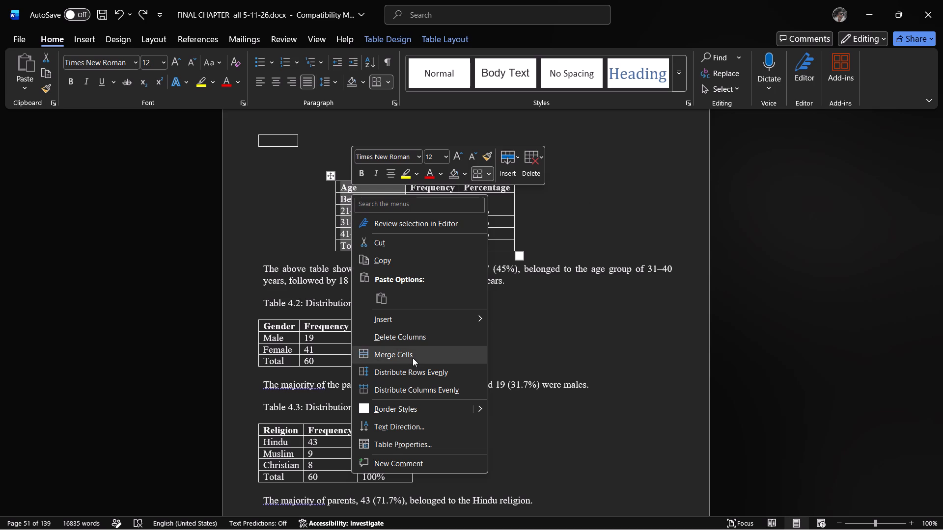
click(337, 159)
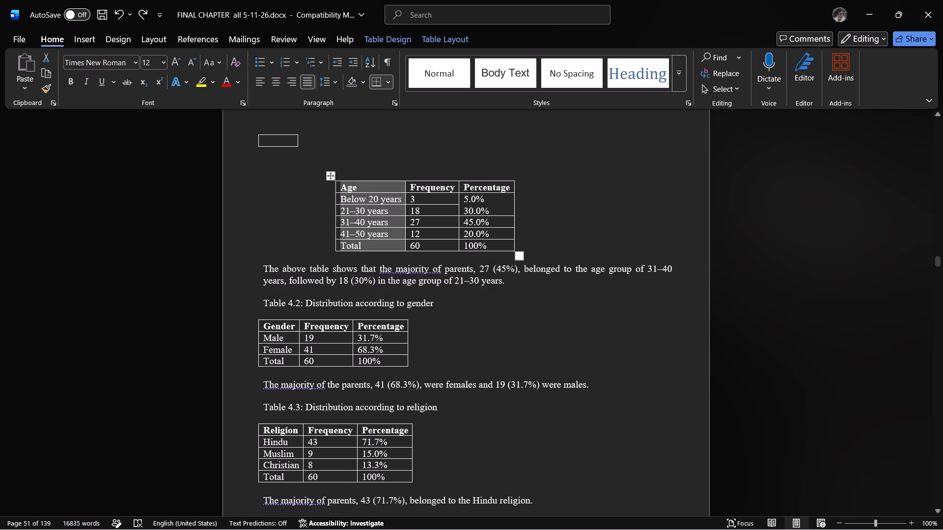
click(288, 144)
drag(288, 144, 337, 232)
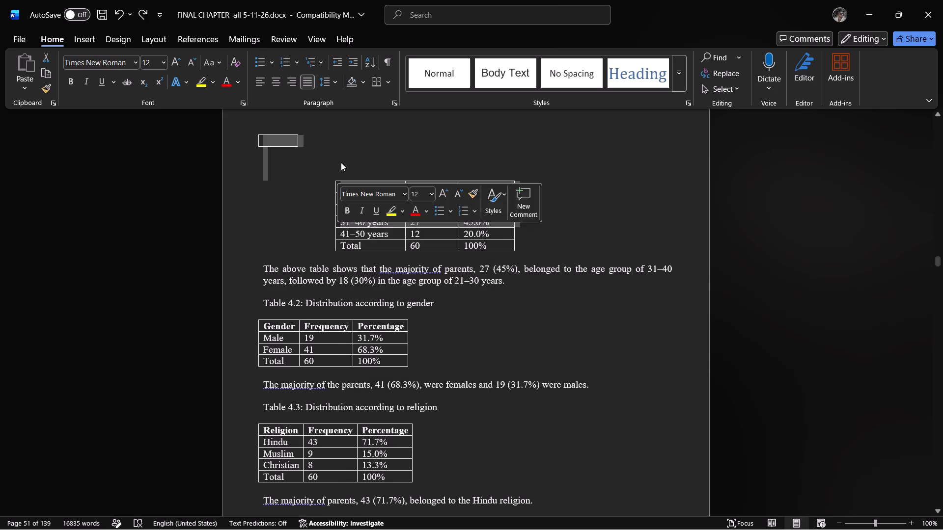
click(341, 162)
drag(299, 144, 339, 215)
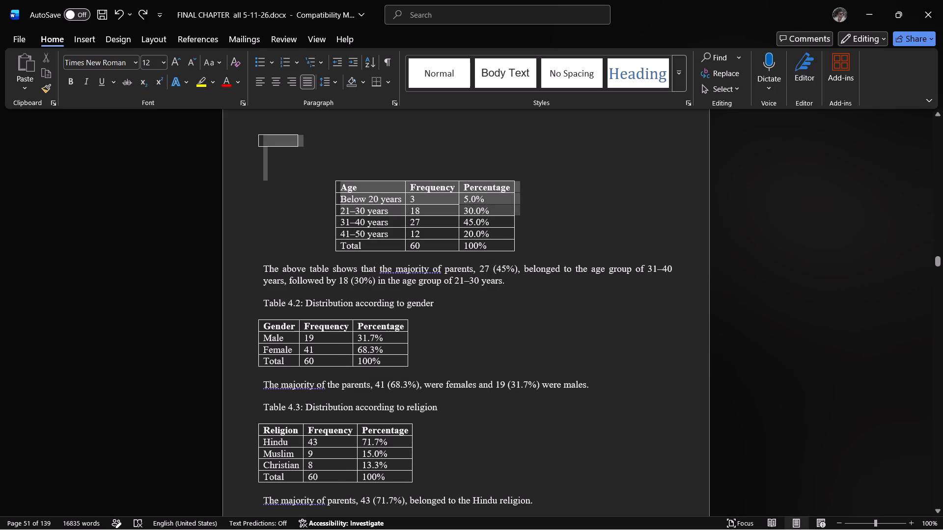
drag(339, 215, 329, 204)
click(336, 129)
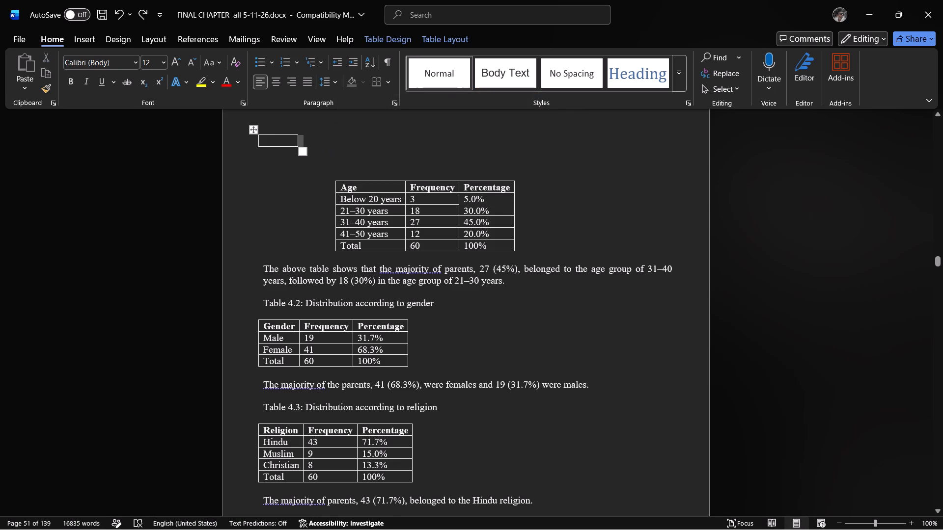
Delete the small one-cell table above the age table.
click(266, 140)
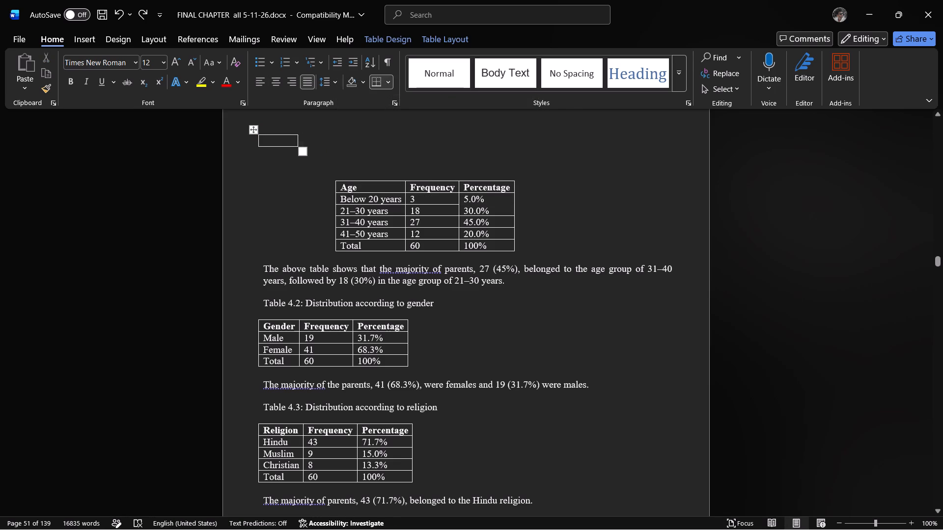
click(256, 130)
key(Delete)
key(Delete)
right_click(286, 139)
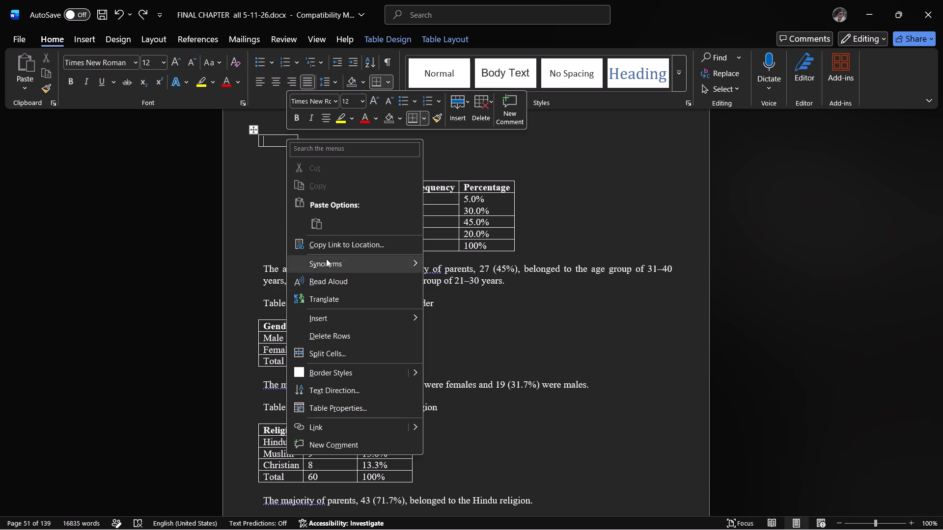
click(330, 336)
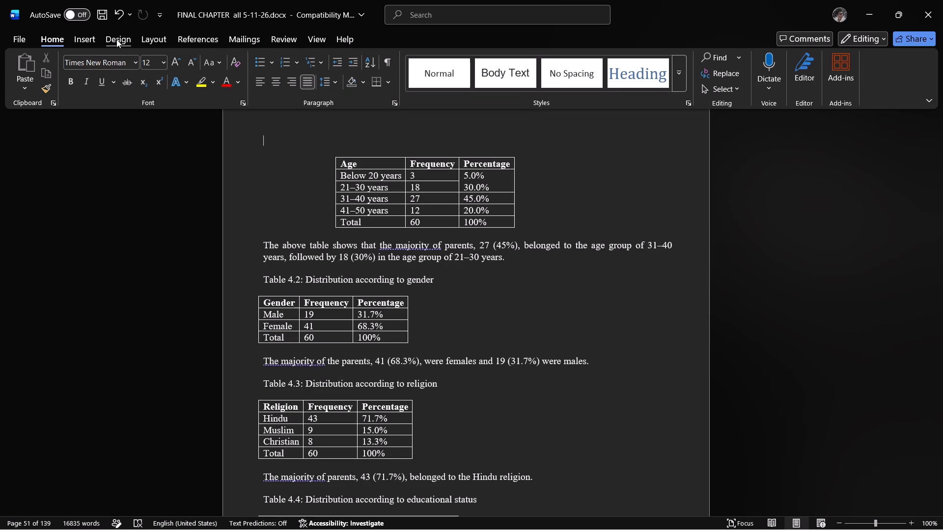
Draw one blank cell about 1.76 cm wide along the left side of the age table, spanning its full height.
click(96, 39)
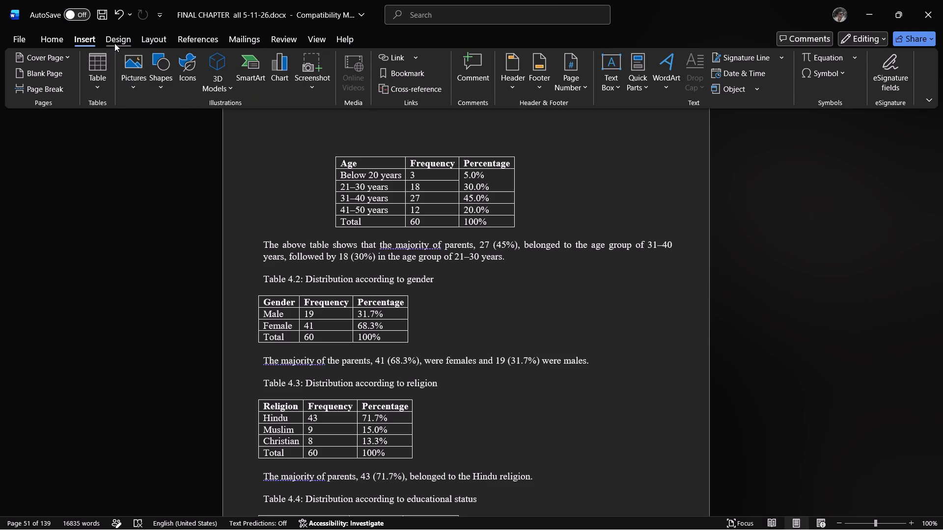
click(87, 64)
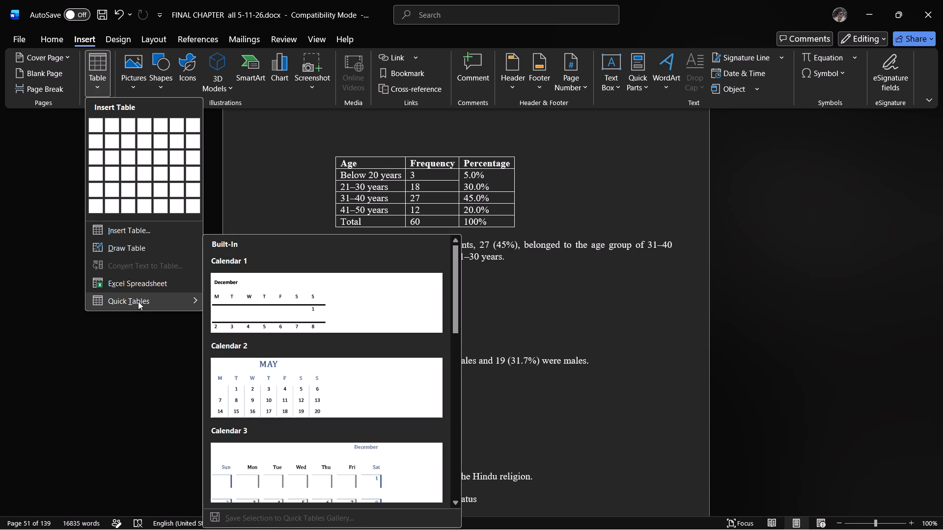
click(132, 253)
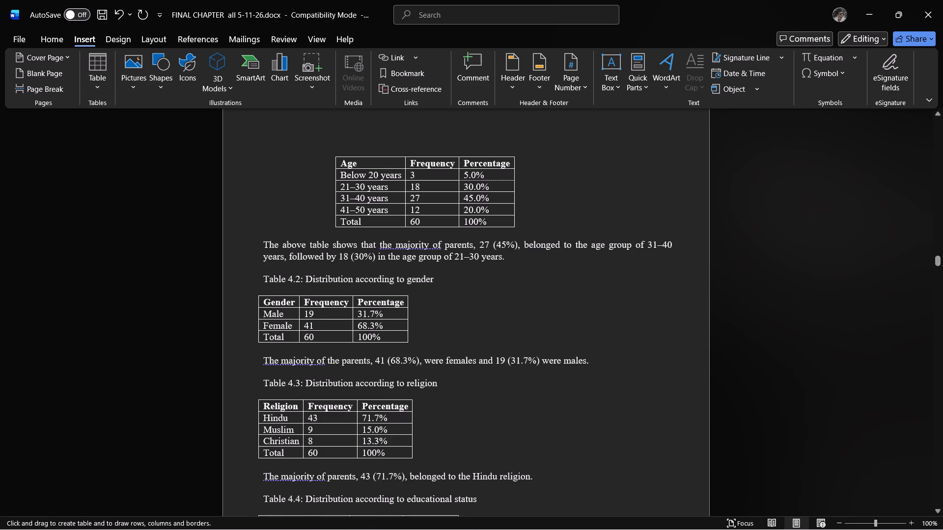
drag(336, 159, 298, 169)
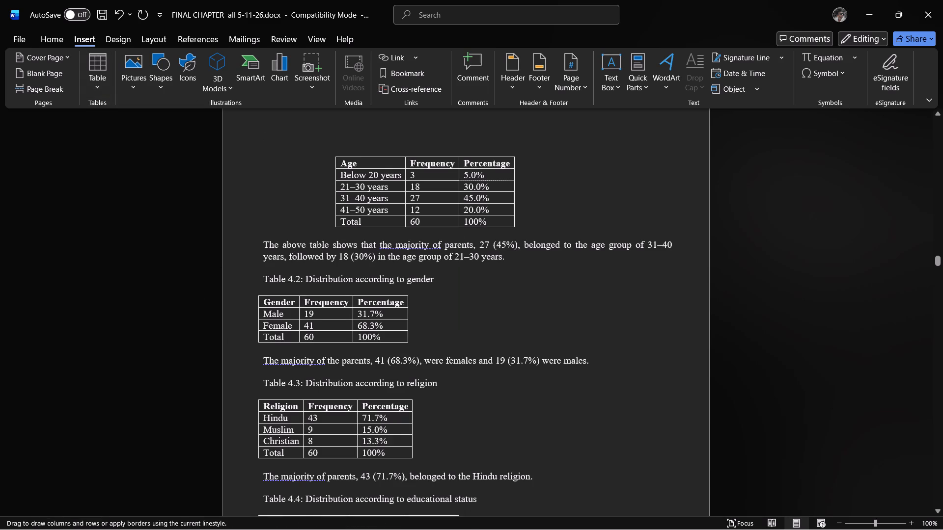
drag(298, 169, 296, 232)
drag(296, 232, 295, 230)
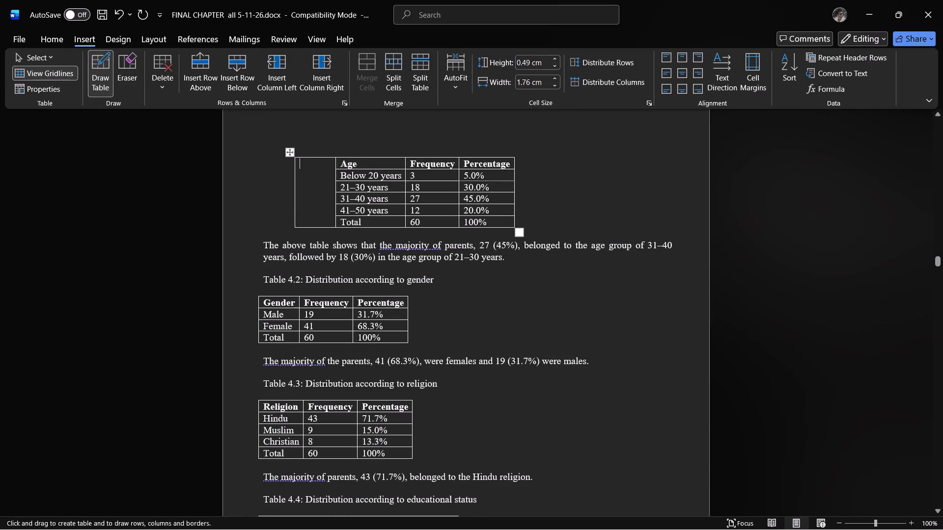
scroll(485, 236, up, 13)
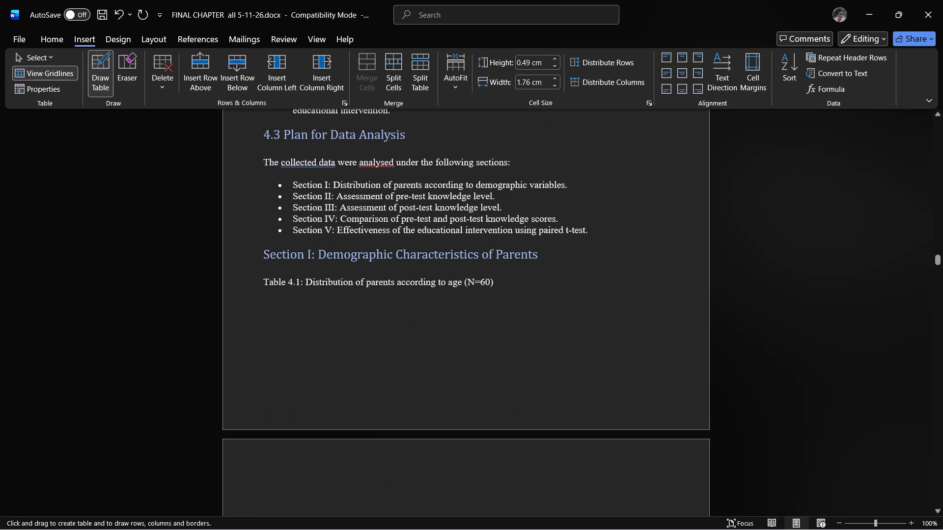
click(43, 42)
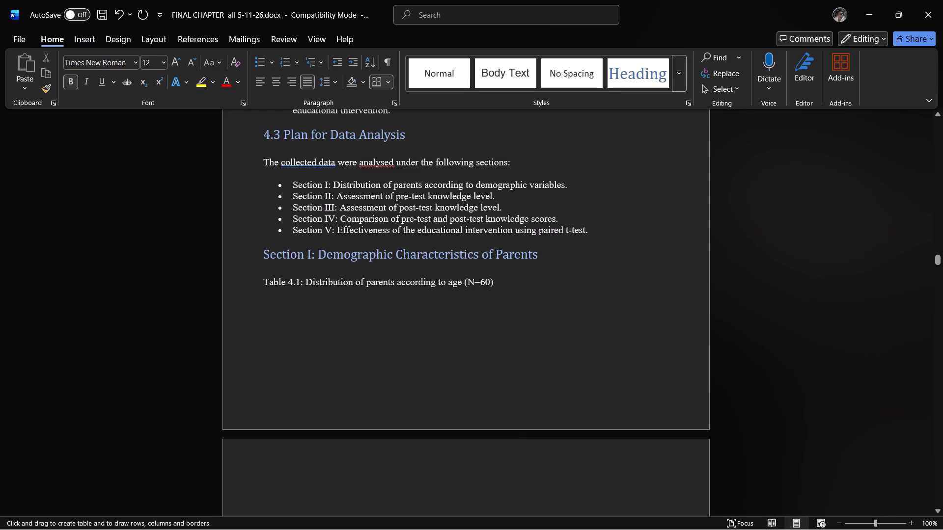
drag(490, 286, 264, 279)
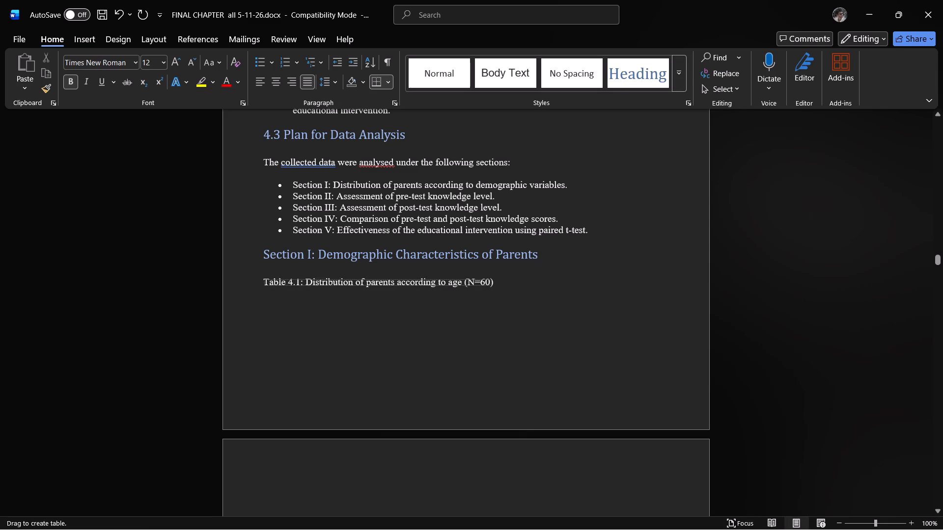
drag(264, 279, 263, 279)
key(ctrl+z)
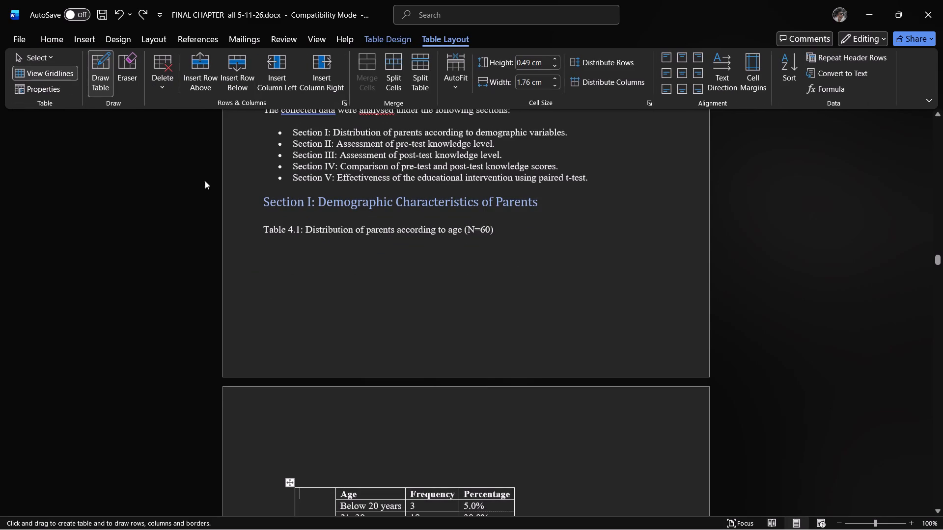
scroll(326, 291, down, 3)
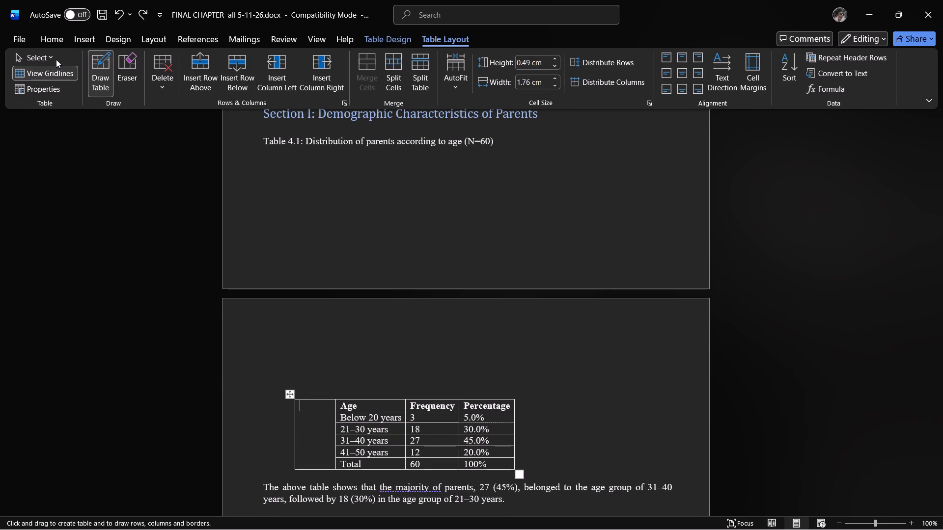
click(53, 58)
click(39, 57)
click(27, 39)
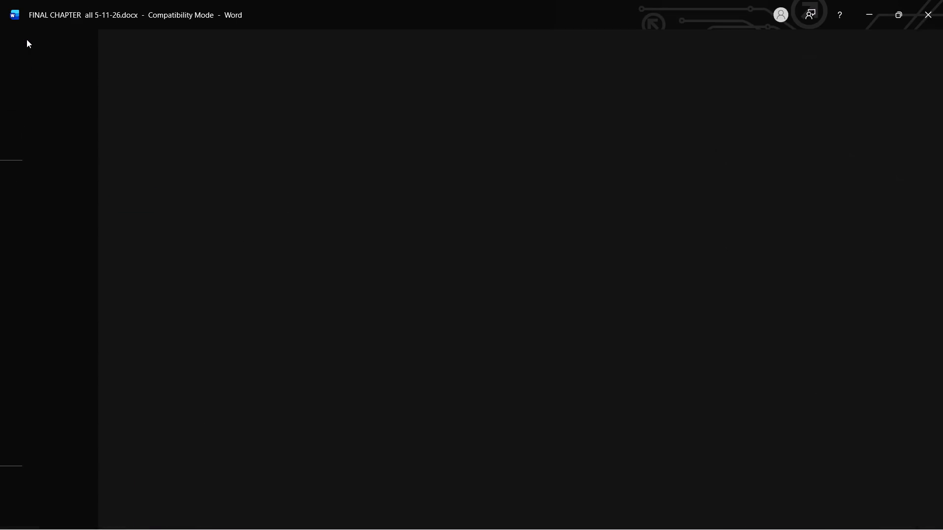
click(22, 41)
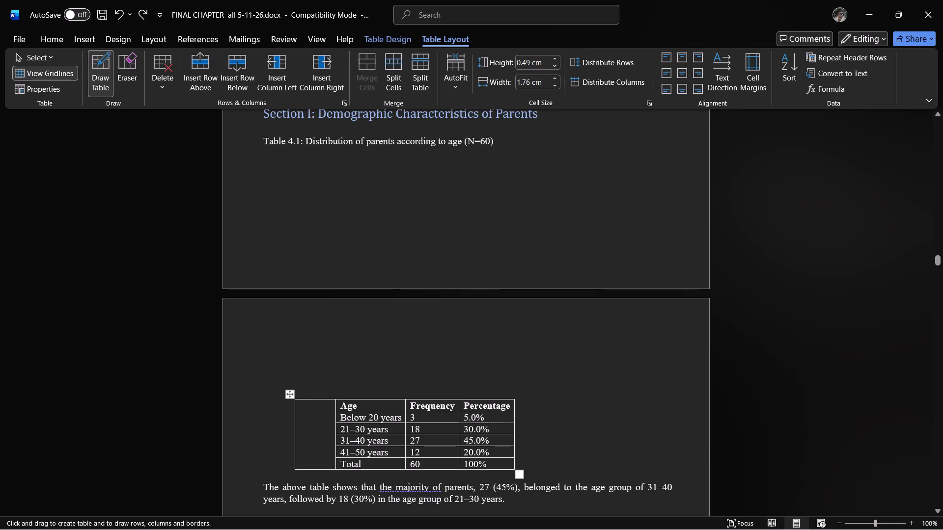
Stop table drawing and copy "Distribution of parents according to age (N=60)" from the Table 4.1 caption into the age table's blank side cell.
click(105, 89)
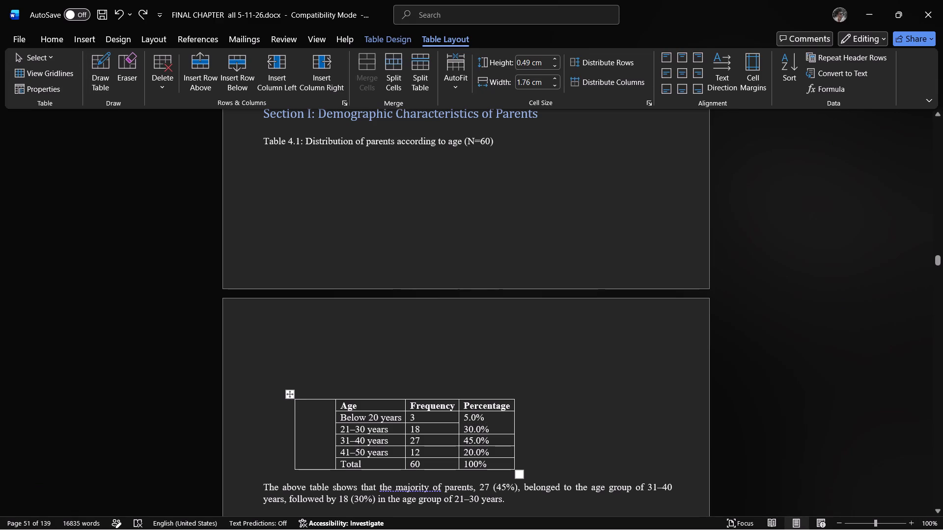
drag(501, 140, 268, 137)
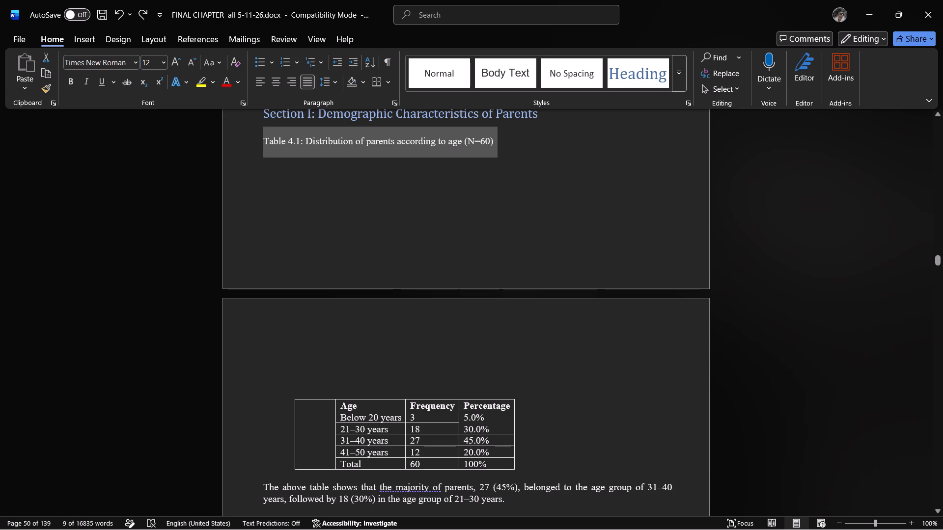
scroll(491, 220, up, 3)
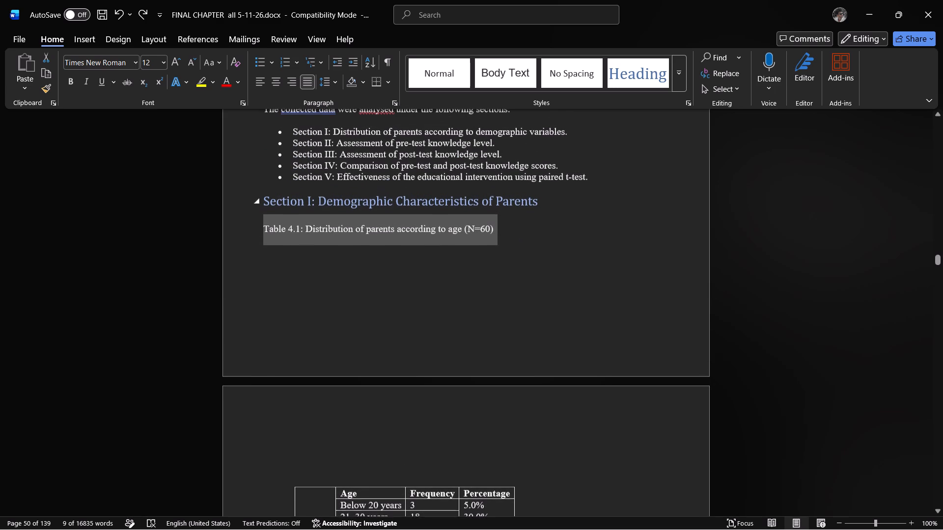
click(551, 233)
drag(497, 234, 310, 229)
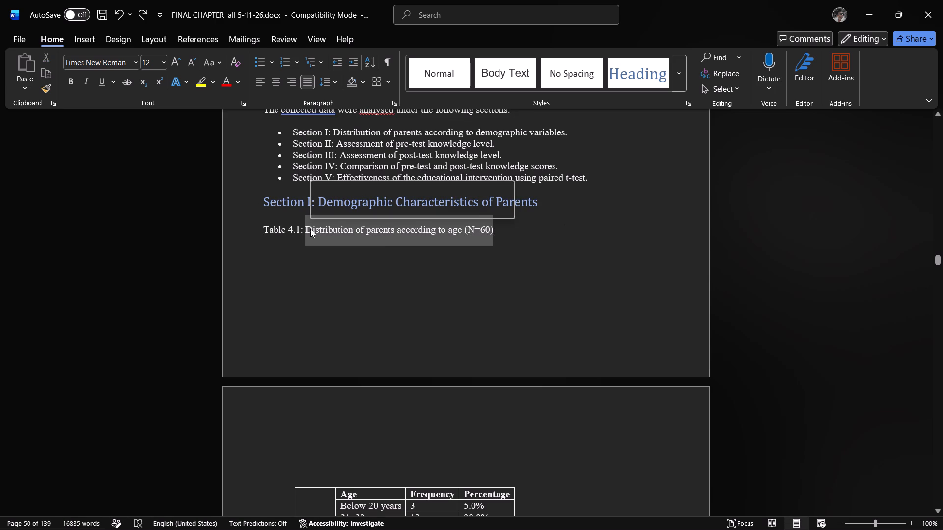
key(ctrl+c)
scroll(355, 231, down, 8)
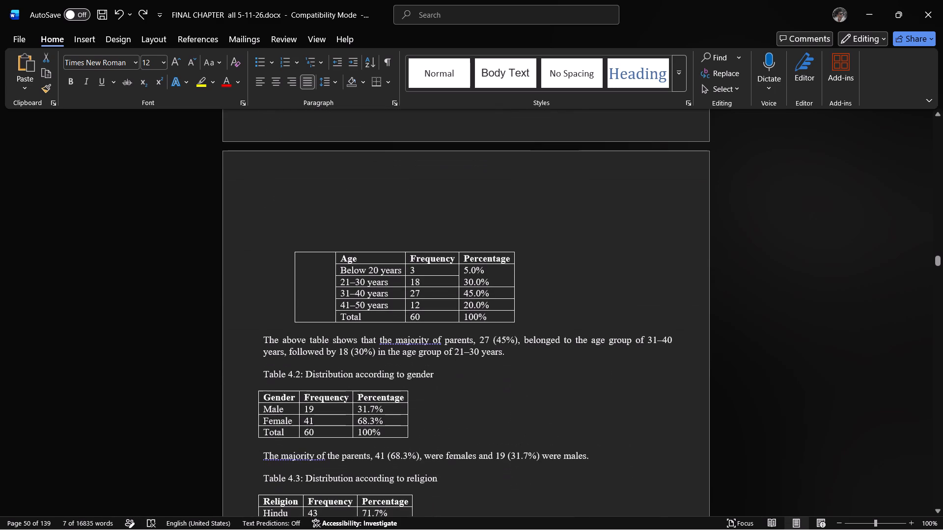
click(316, 280)
key(ctrl+v)
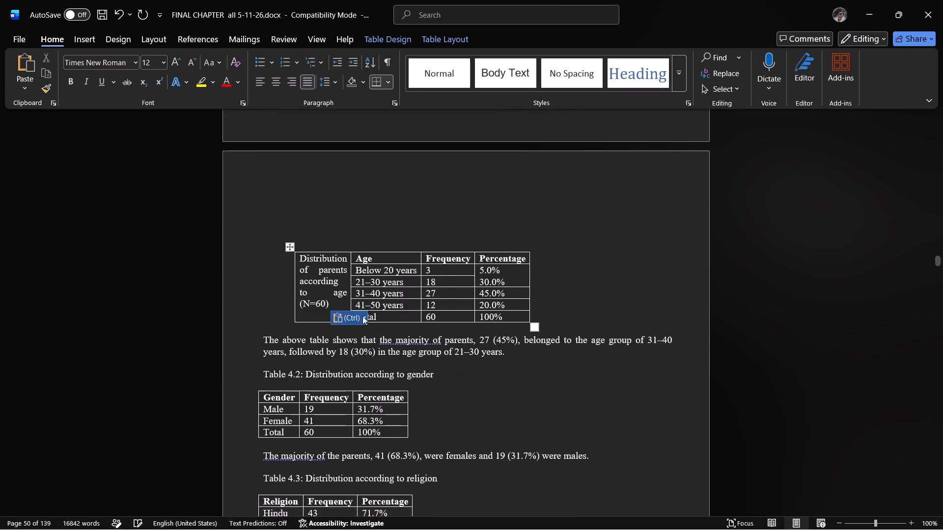
Move the gender table rightward under its Table 4.2 caption, leaving space beside it for a side cell.
scroll(438, 302, down, 6)
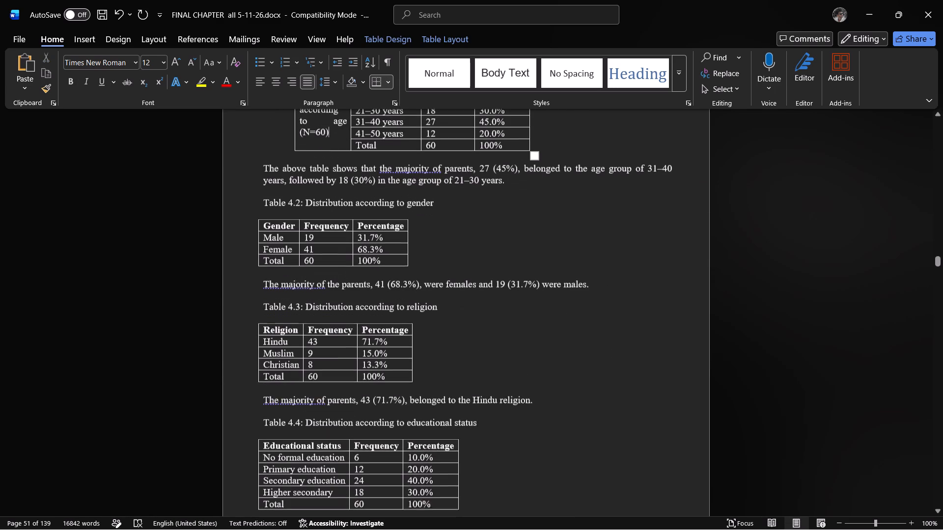
click(266, 228)
drag(255, 211, 273, 212)
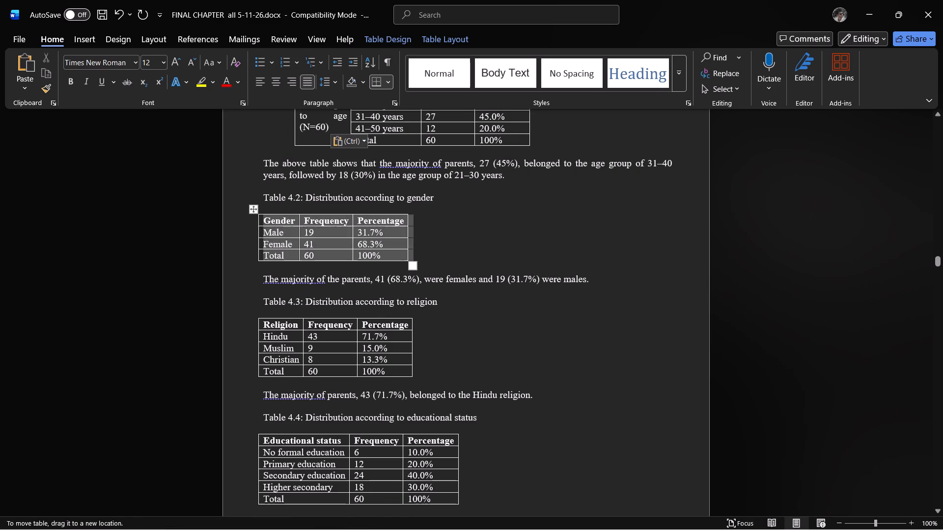
drag(273, 212, 369, 214)
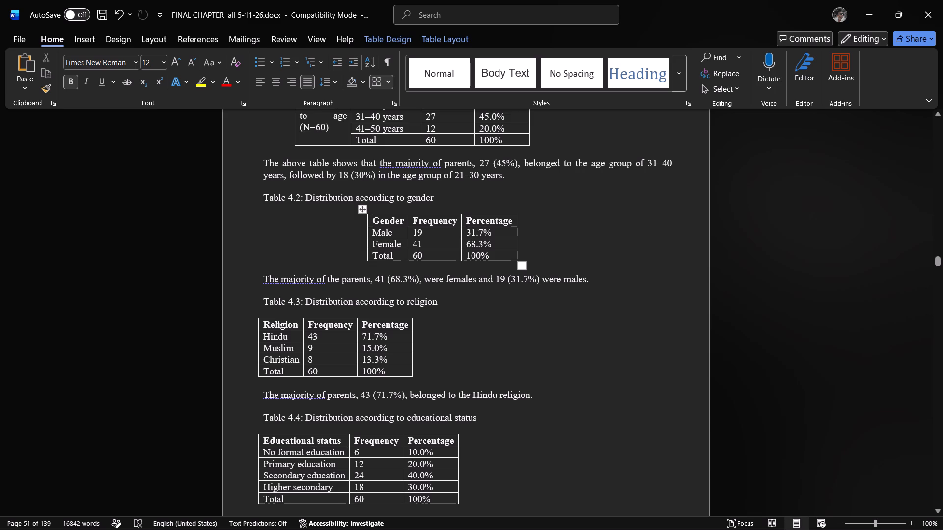
Draw a blank cell about 1.08 cm wide along the left side of the gender table, spanning all its rows.
click(91, 42)
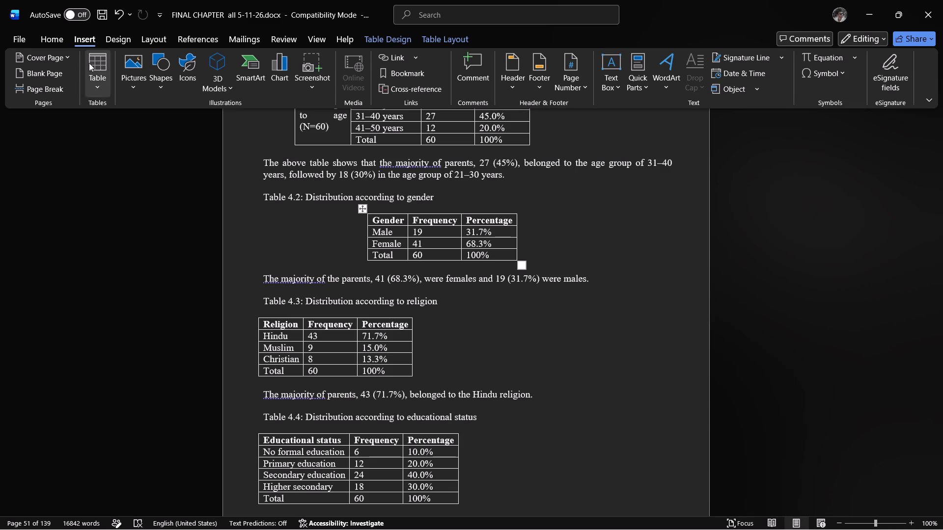
click(89, 63)
click(133, 246)
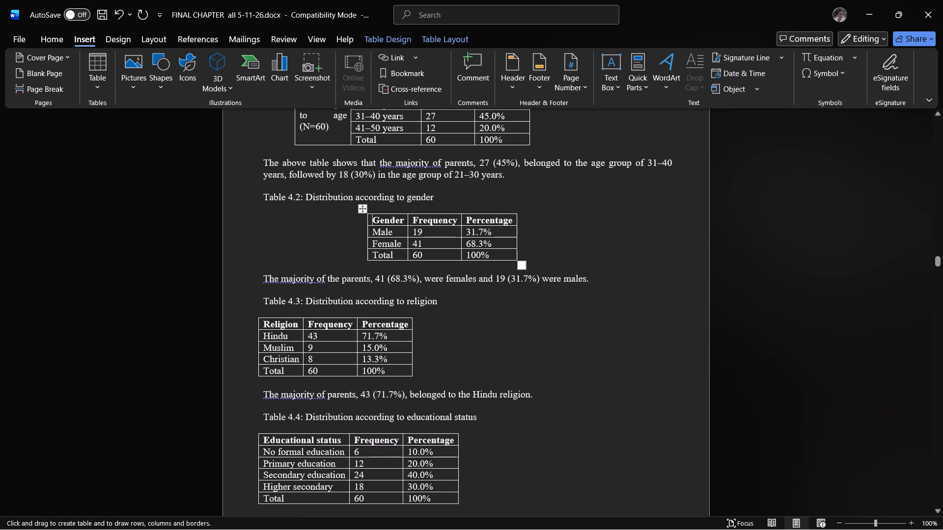
drag(367, 215, 343, 262)
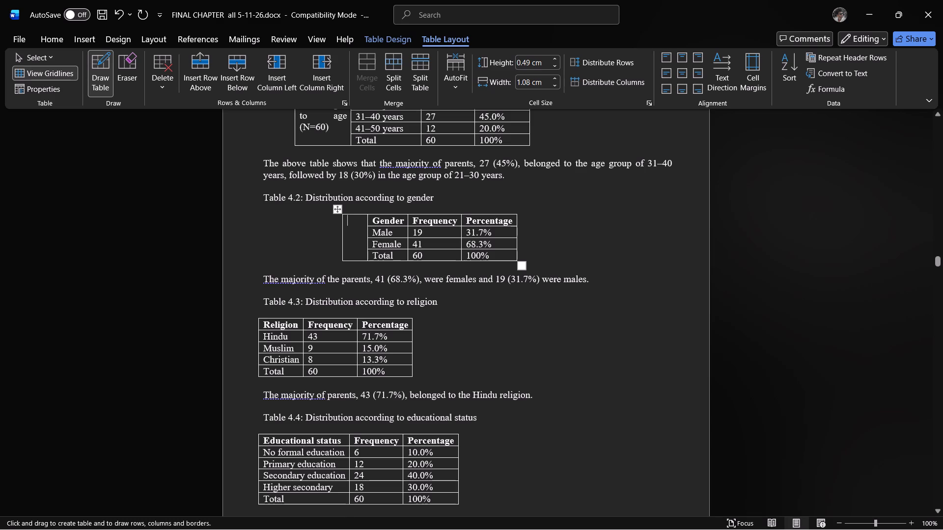
Draw a blank cell about 0.83 cm wide along the left side of the religion table, spanning all its rows.
drag(257, 319, 242, 324)
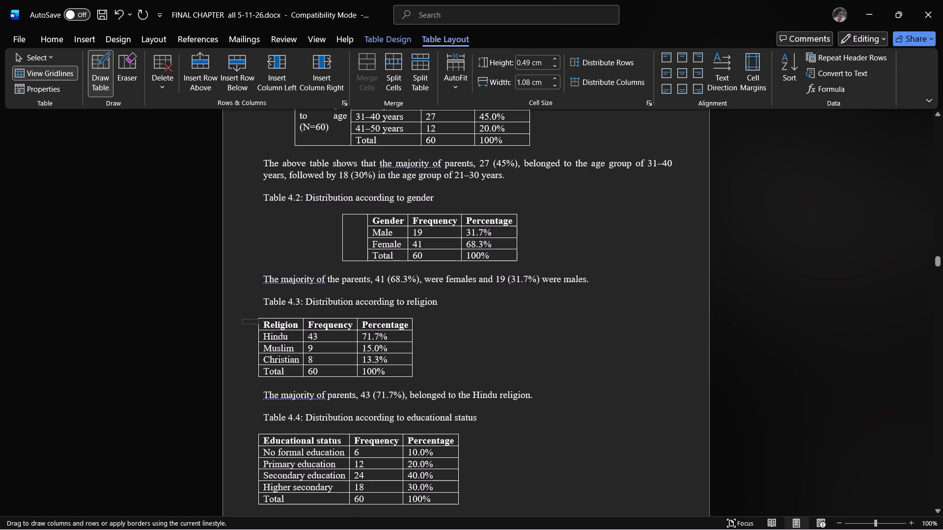
drag(242, 324, 240, 380)
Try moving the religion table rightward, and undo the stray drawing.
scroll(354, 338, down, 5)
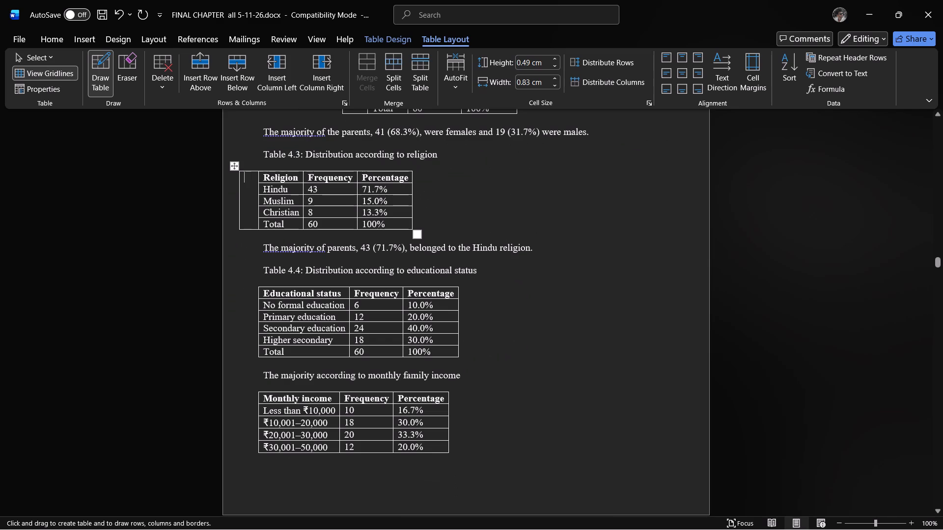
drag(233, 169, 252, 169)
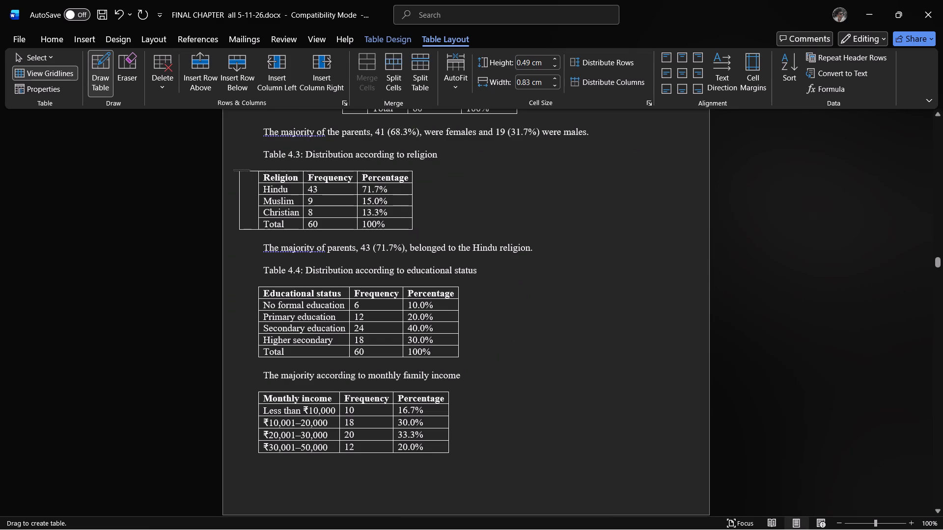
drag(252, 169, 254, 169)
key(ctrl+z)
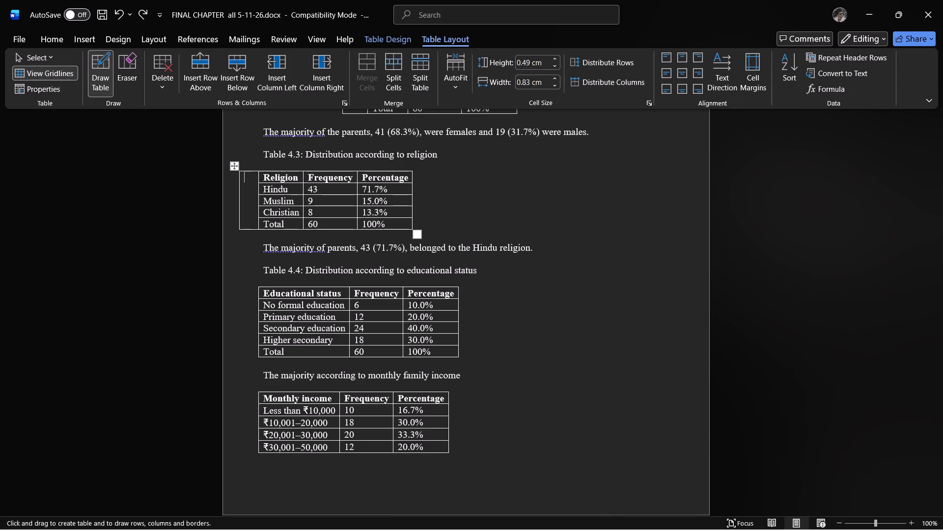
Draw a blank cell about 0.78 cm wide along the left side of the educational status table, spanning all its rows.
scroll(242, 176, down, 2)
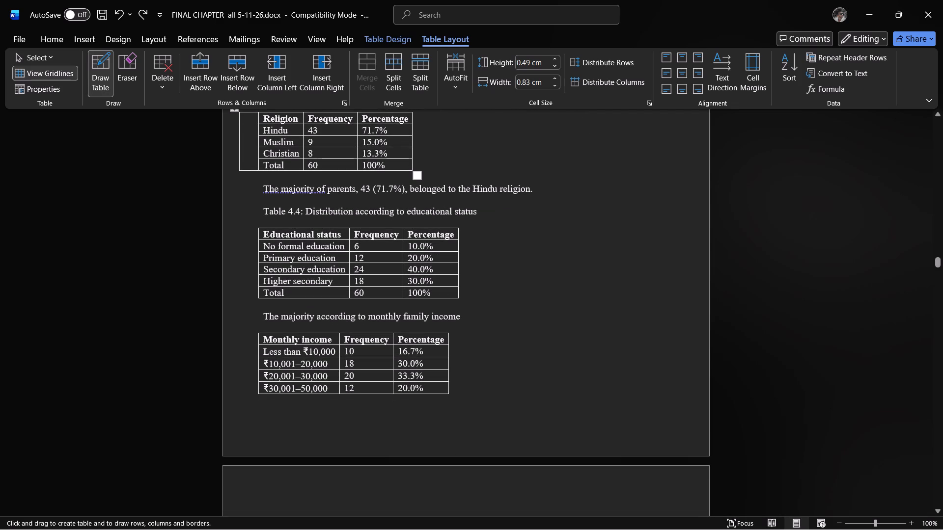
drag(258, 230, 241, 301)
Draw a narrow blank cell along the left side of the monthly income table, from its header down to the ₹30,001–50,000 row.
scroll(417, 271, down, 3)
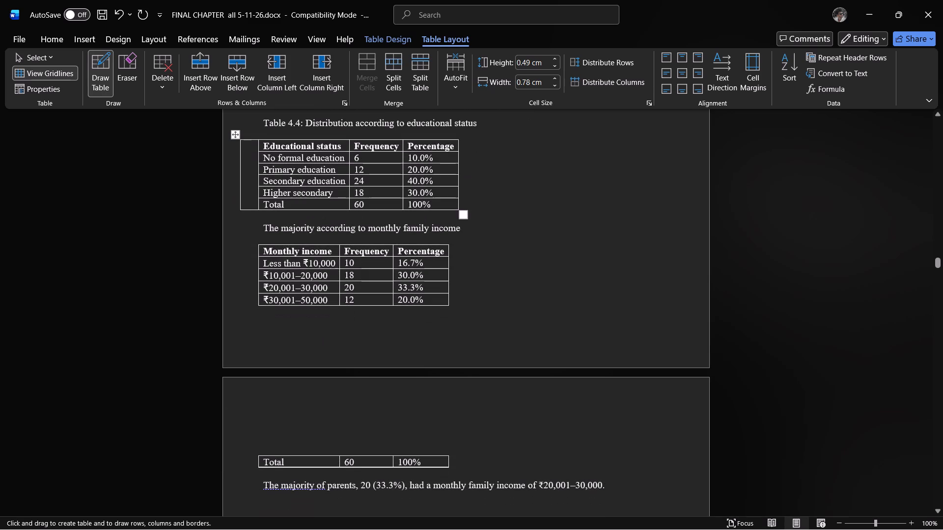
drag(257, 247, 251, 280)
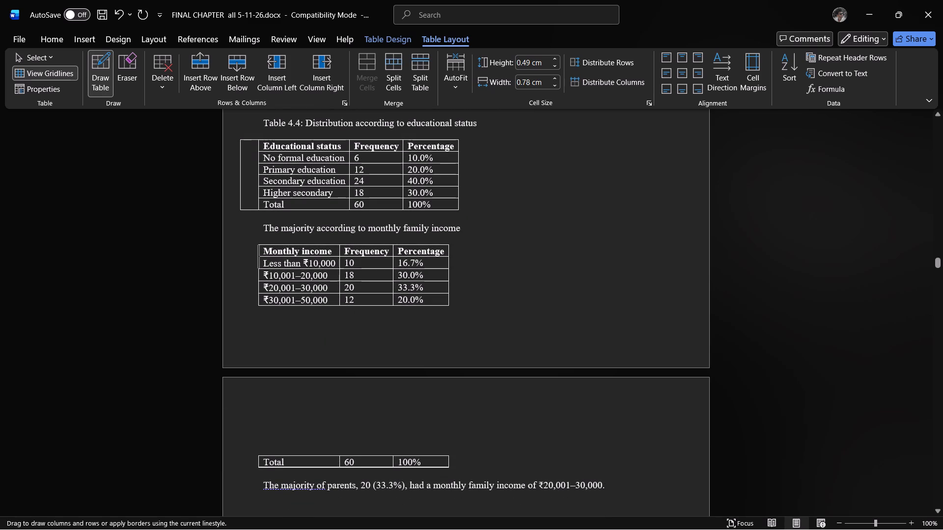
drag(251, 280, 243, 307)
drag(243, 307, 244, 303)
scroll(415, 273, down, 4)
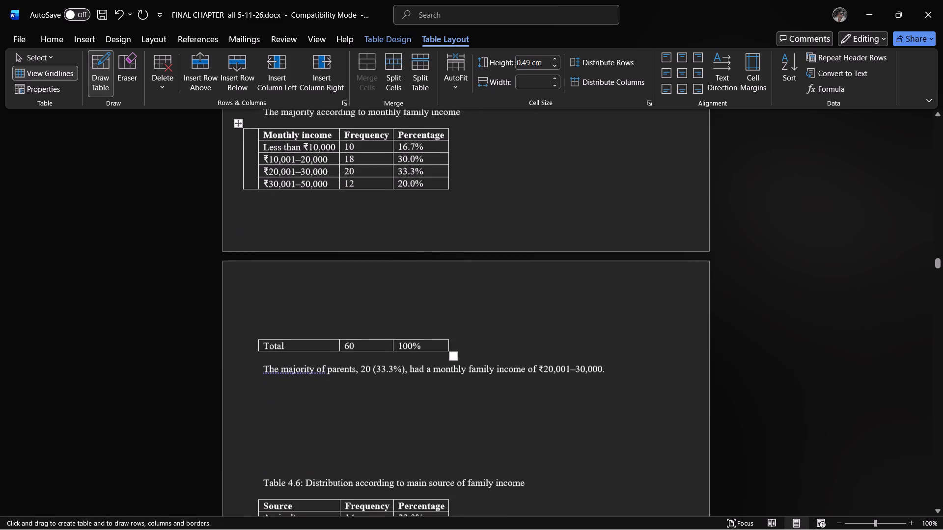
Draw a blank cell about 1.06 cm wide along the left side of the main source of family income table, spanning all its rows.
scroll(416, 273, down, 4)
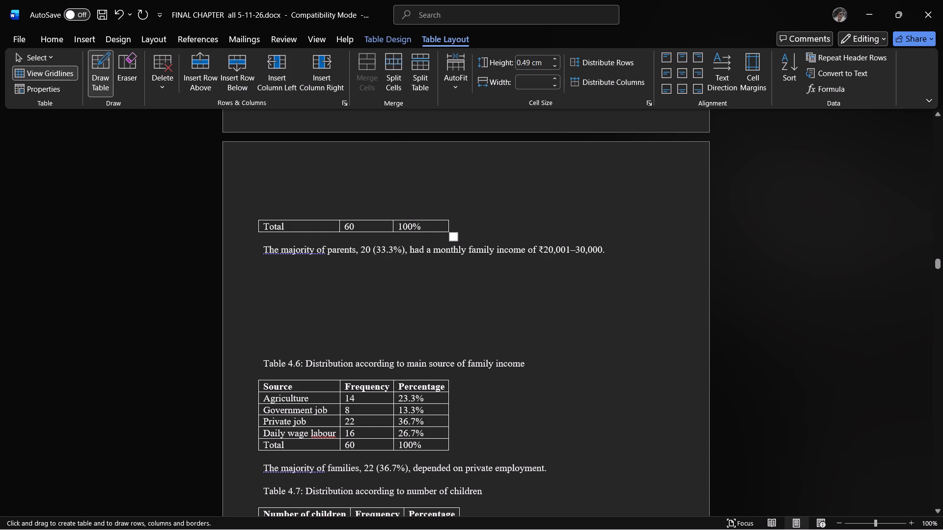
scroll(342, 282, up, 5)
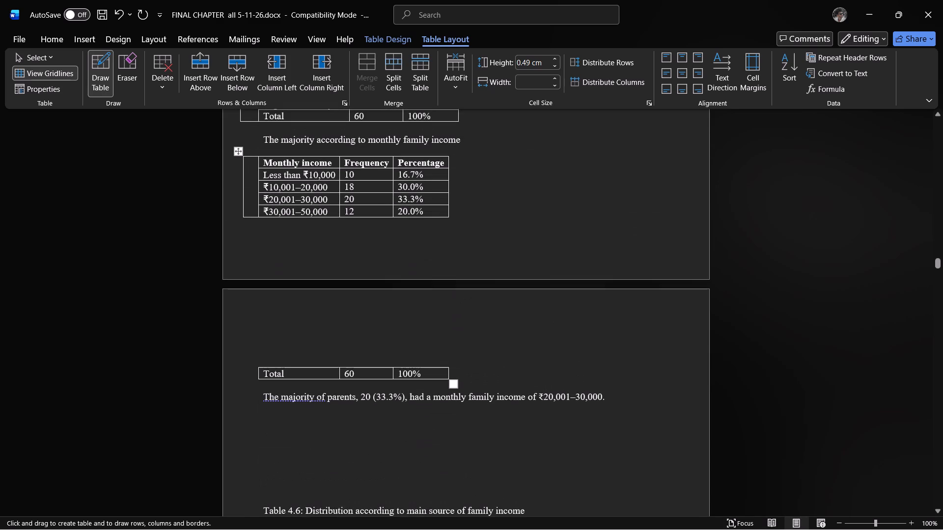
scroll(342, 282, down, 9)
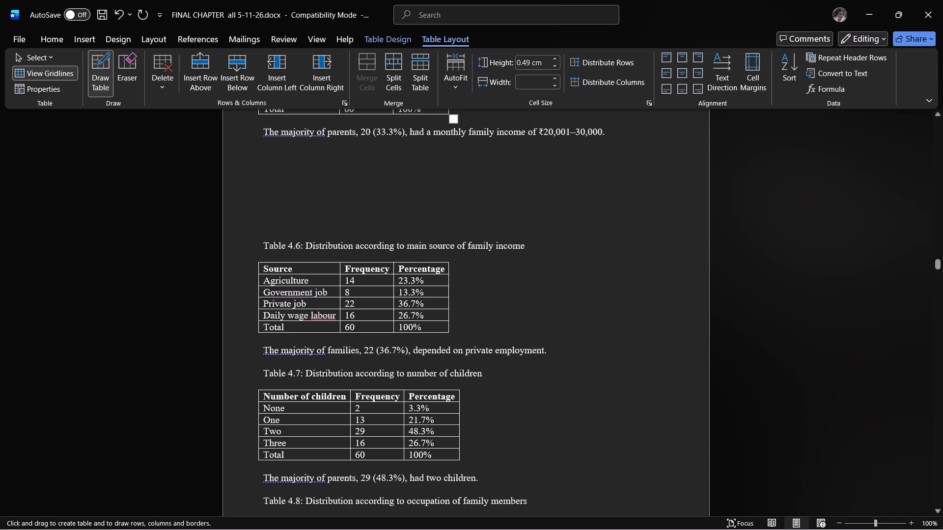
drag(257, 264, 234, 332)
Draw a blank cell about 0.91 cm wide along the left side of the number of children table, spanning all its rows.
scroll(353, 306, down, 3)
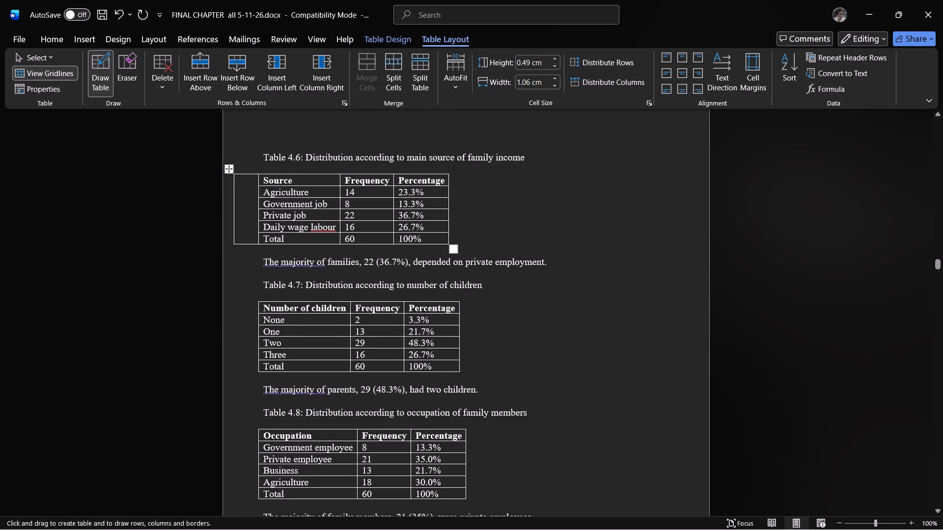
drag(259, 303, 238, 373)
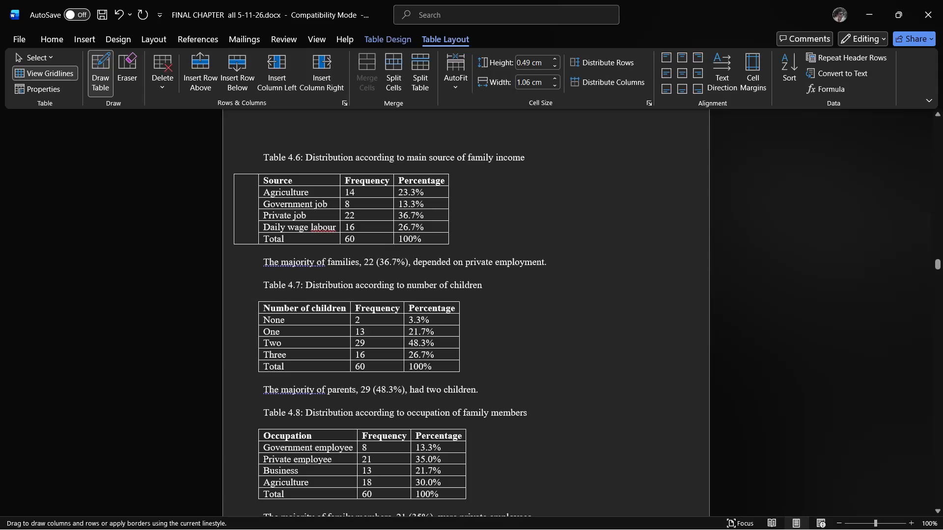
Draw a blank cell about 0.93 cm wide along the left side of the occupation table, spanning all its rows.
scroll(346, 339, down, 4)
drag(258, 312, 245, 355)
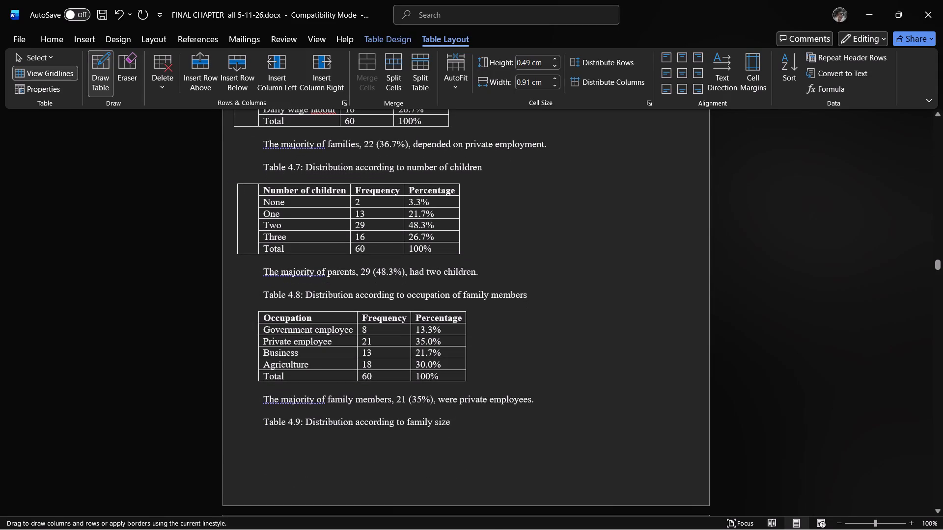
drag(245, 355, 237, 384)
Draw a blank cell about 1.08 cm wide along the left side of the family size table, spanning all its rows.
scroll(318, 338, down, 4)
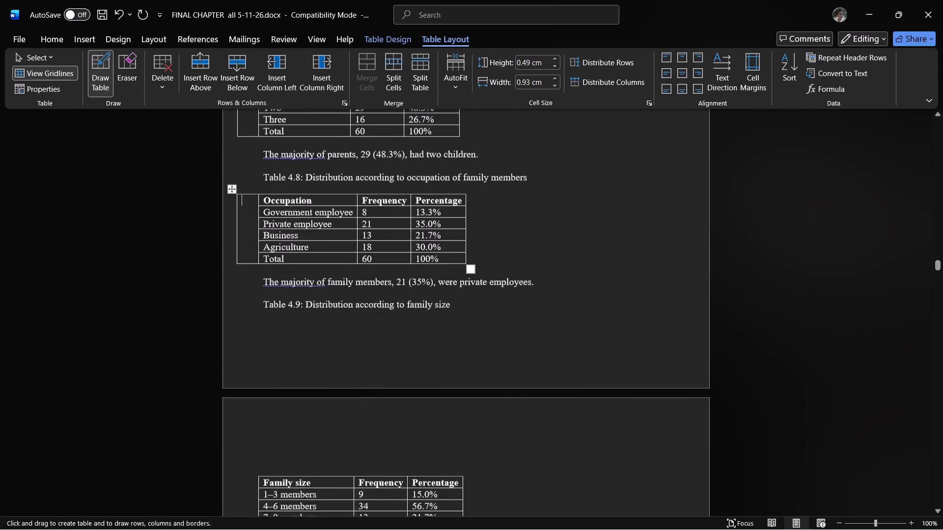
scroll(322, 328, down, 8)
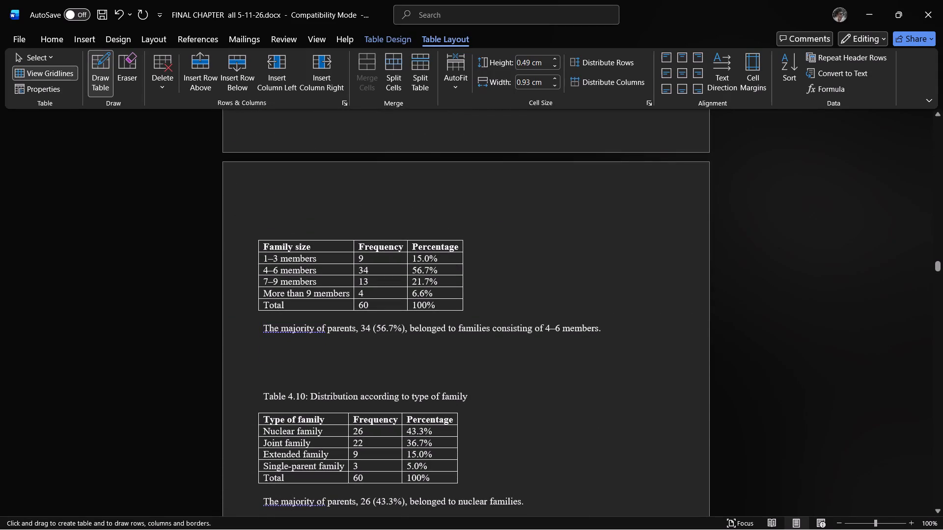
drag(260, 239, 234, 313)
Draw a blank cell about 1.08 cm wide along the left side of the type of family table, spanning all its rows.
scroll(358, 285, down, 5)
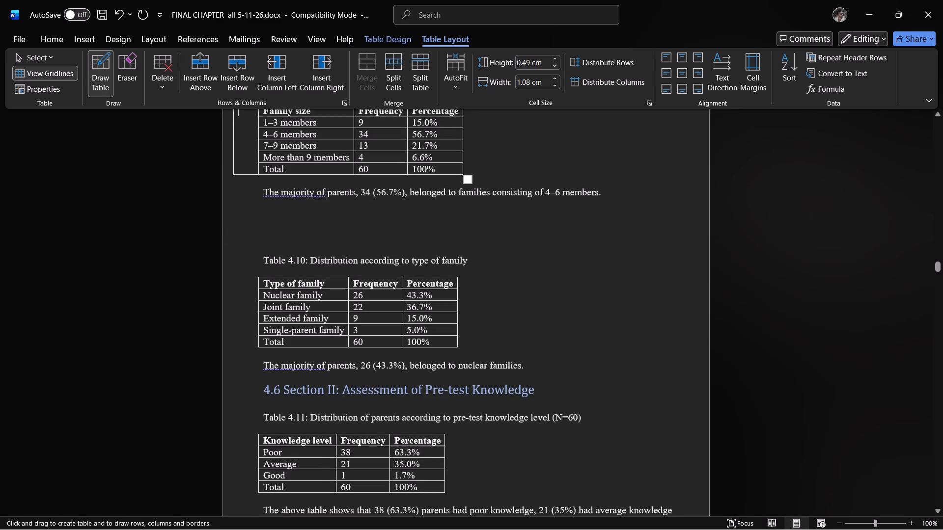
drag(258, 268, 235, 332)
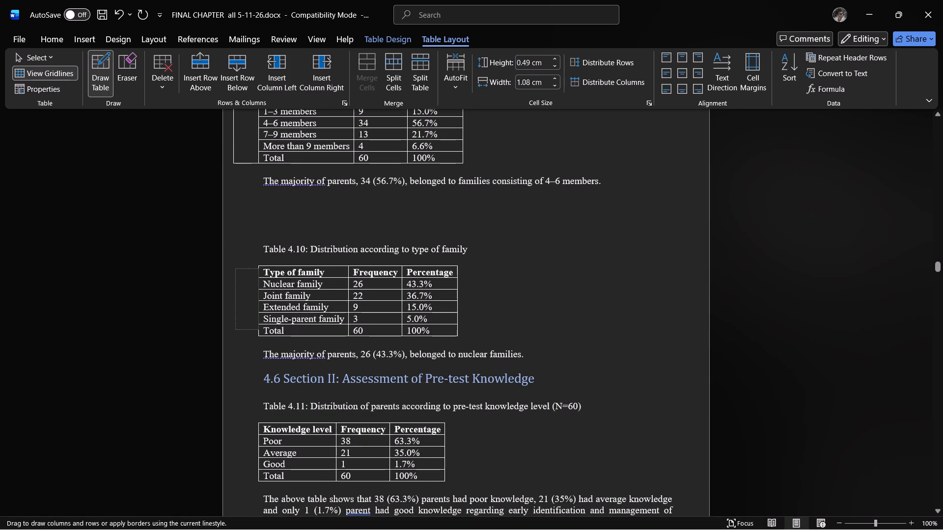
drag(235, 332, 234, 341)
Draw a blank cell about 0.64 cm wide along the left side of the pre-test knowledge level table, spanning all its rows.
scroll(332, 305, down, 3)
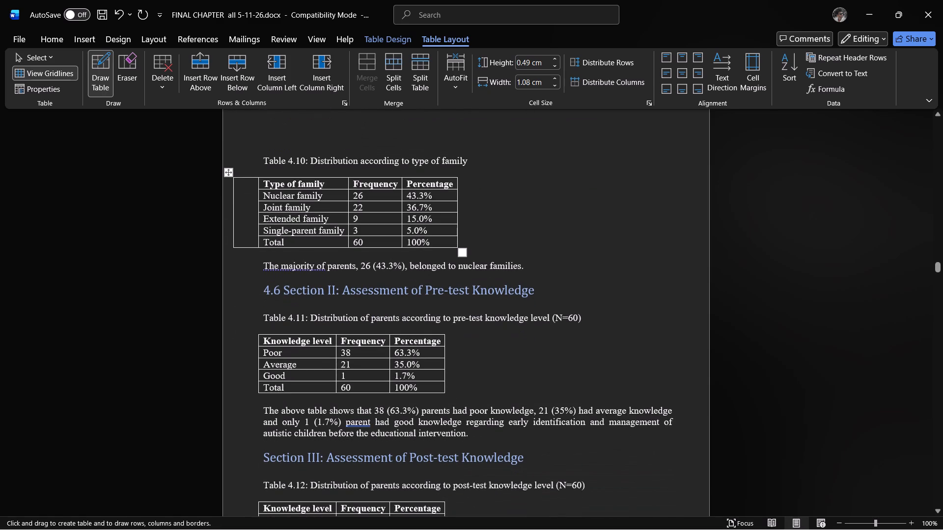
drag(258, 337, 244, 392)
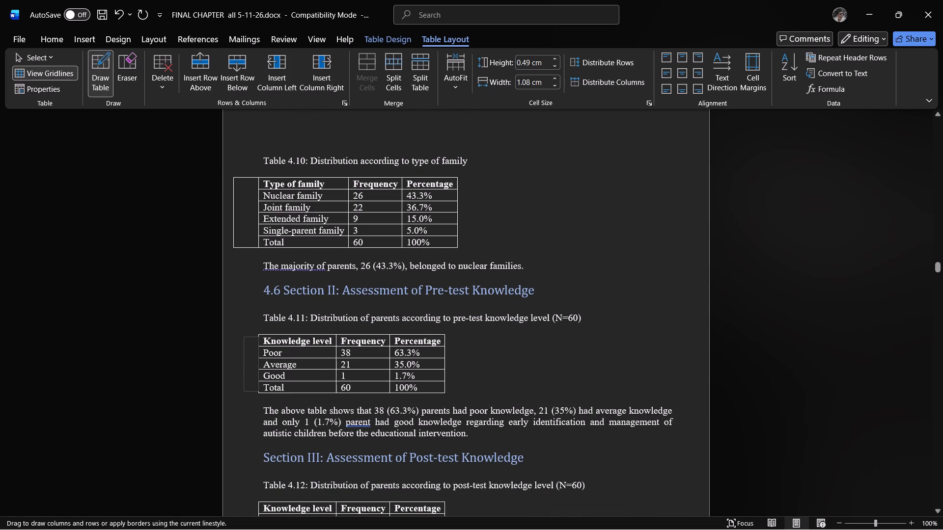
drag(244, 392, 244, 394)
Draw a narrow blank cell along the left side of the post-test knowledge level table, from its header down to the Good row.
scroll(395, 329, down, 7)
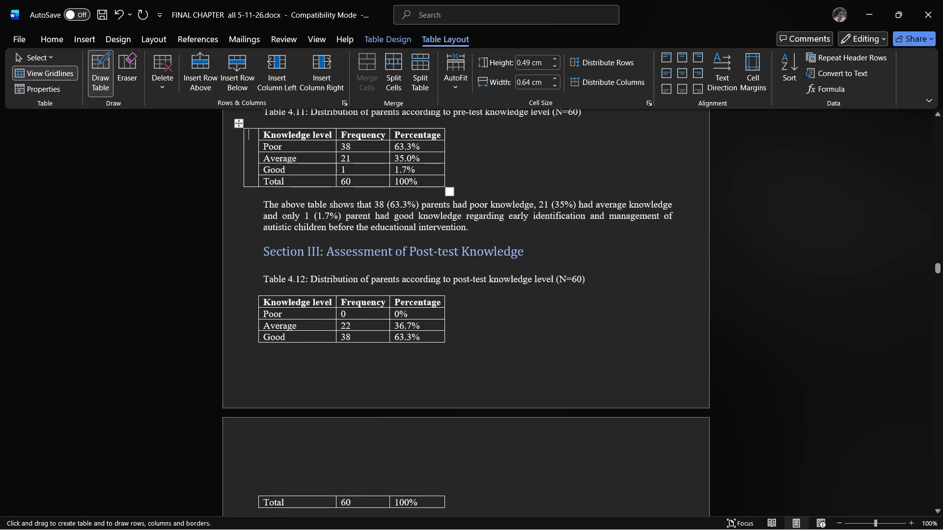
drag(258, 297, 258, 313)
drag(258, 313, 235, 347)
Draw a blank cell about 0.83 cm wide along the left side of the mean knowledge scores comparison table, spanning all its rows.
scroll(382, 329, down, 5)
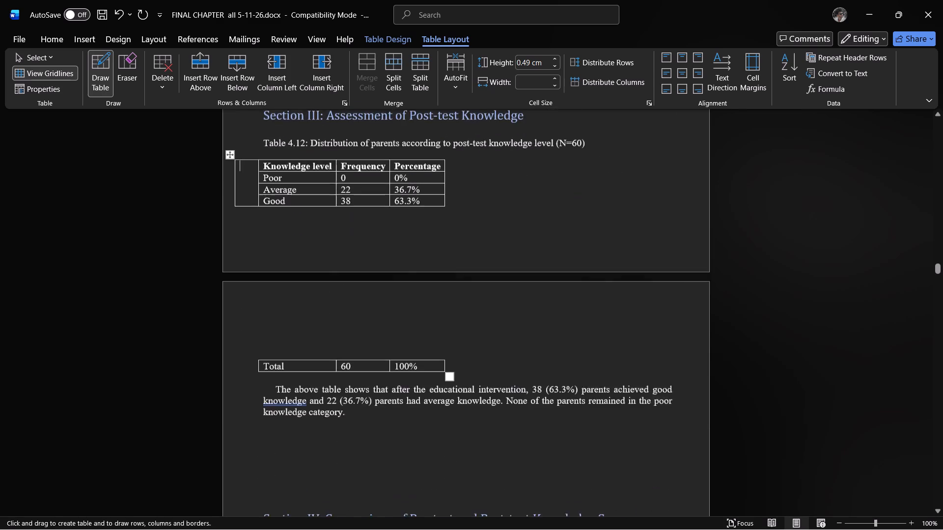
scroll(382, 328, down, 3)
scroll(277, 293, down, 5)
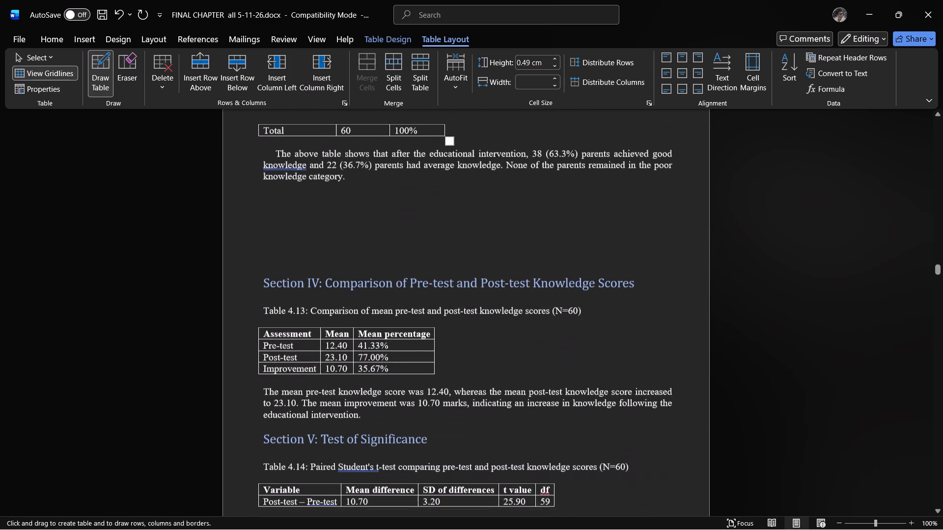
scroll(273, 334, down, 4)
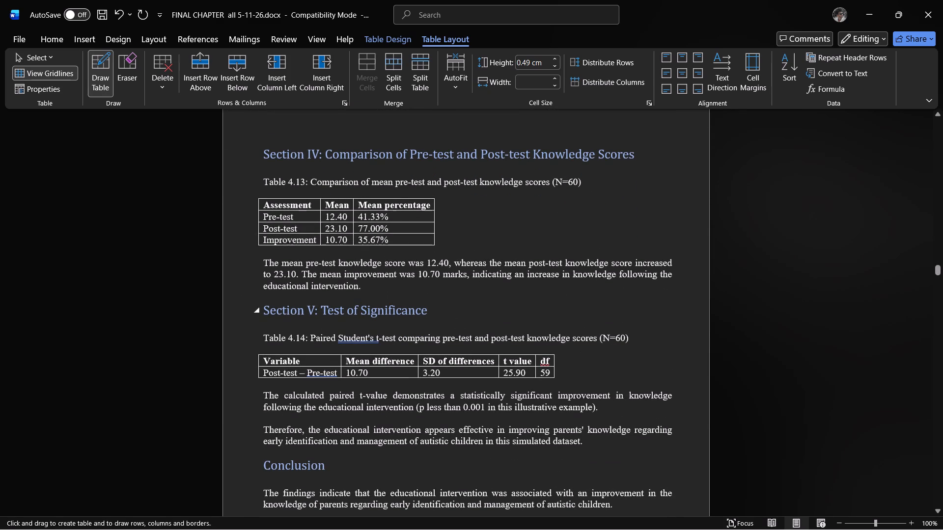
drag(257, 199, 240, 250)
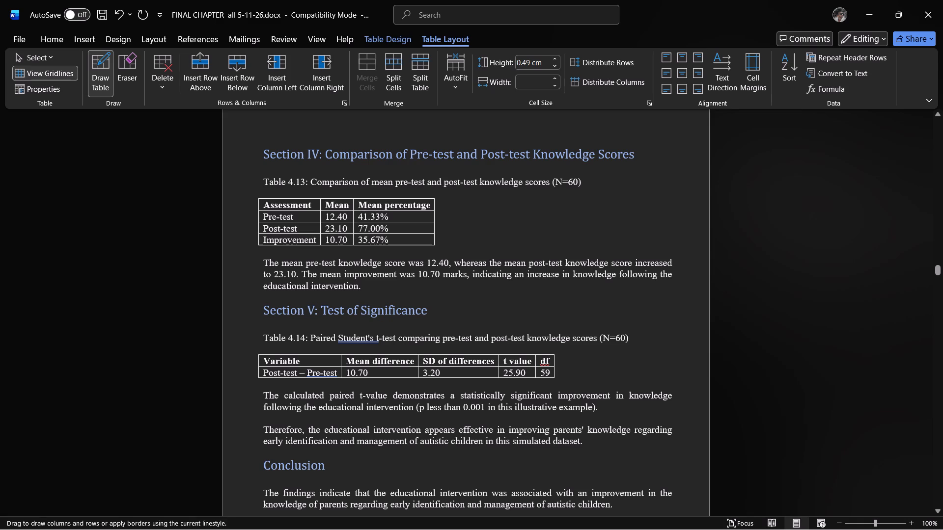
drag(240, 250, 240, 248)
Draw a blank cell about 0.76 cm wide along the left side of the paired t-test table, spanning both rows, and stop table drawing.
scroll(312, 243, down, 6)
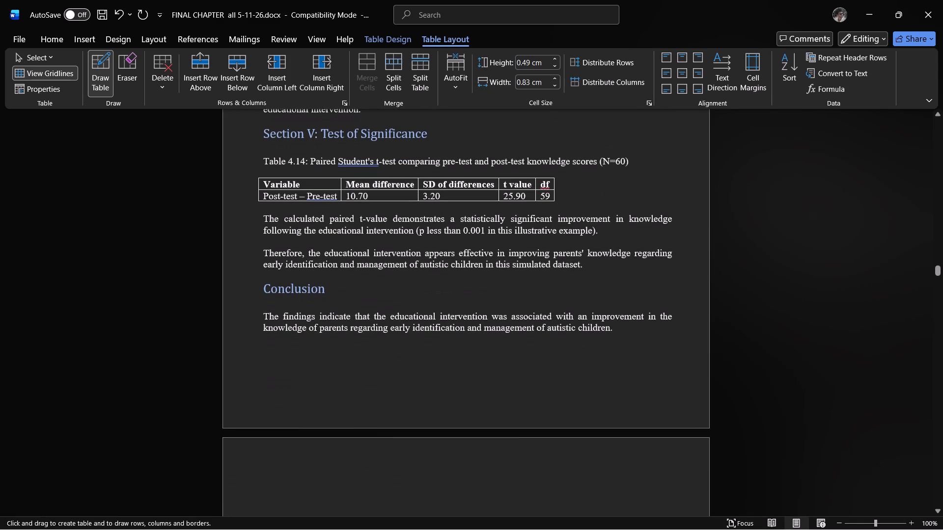
drag(257, 179, 259, 203)
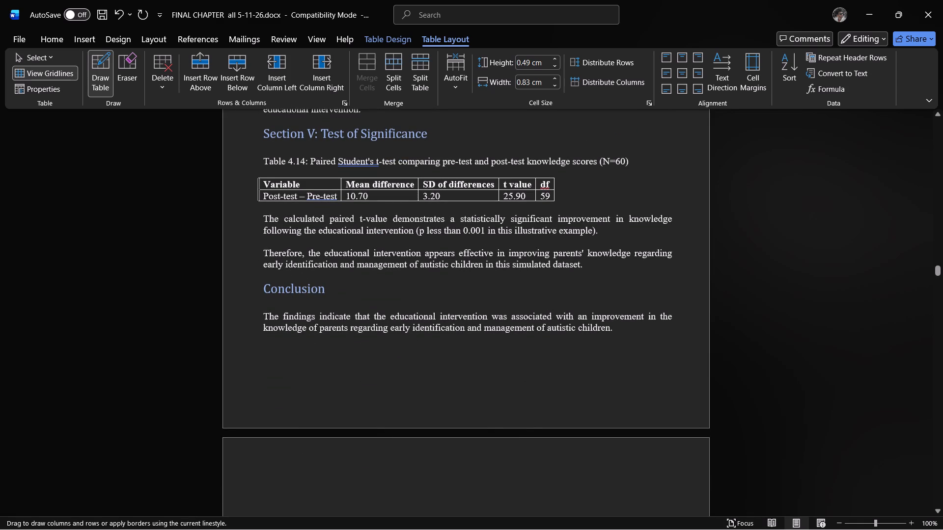
drag(259, 203, 242, 205)
drag(242, 205, 241, 198)
scroll(371, 202, down, 9)
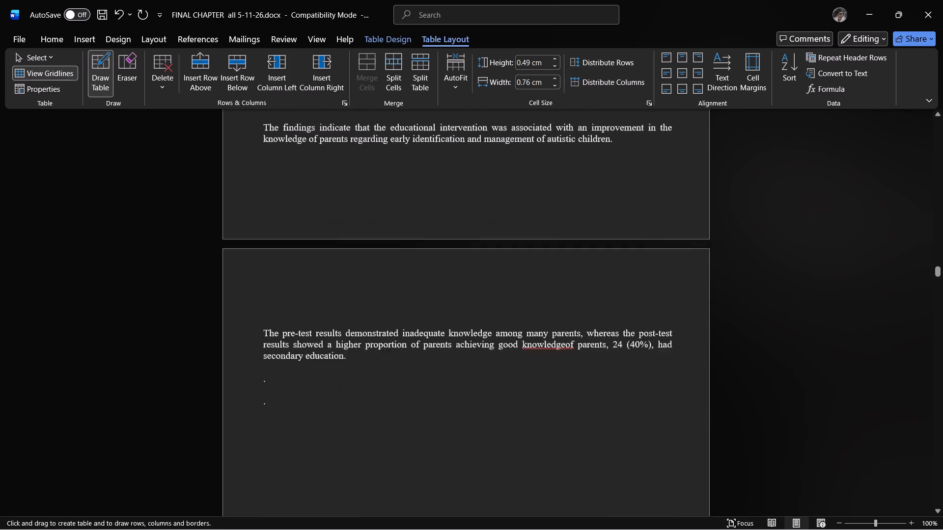
scroll(337, 292, down, 20)
scroll(337, 292, down, 4)
scroll(337, 292, up, 10)
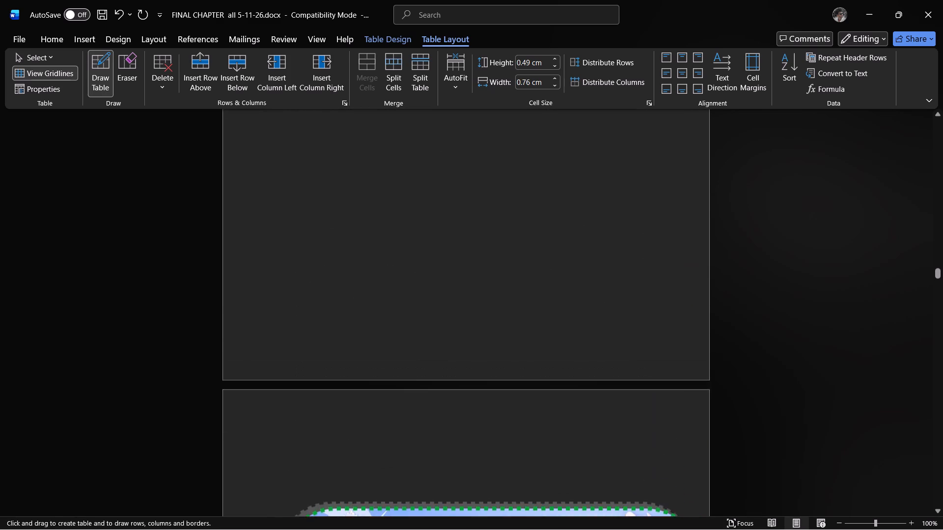
scroll(337, 292, up, 20)
scroll(337, 292, up, 8)
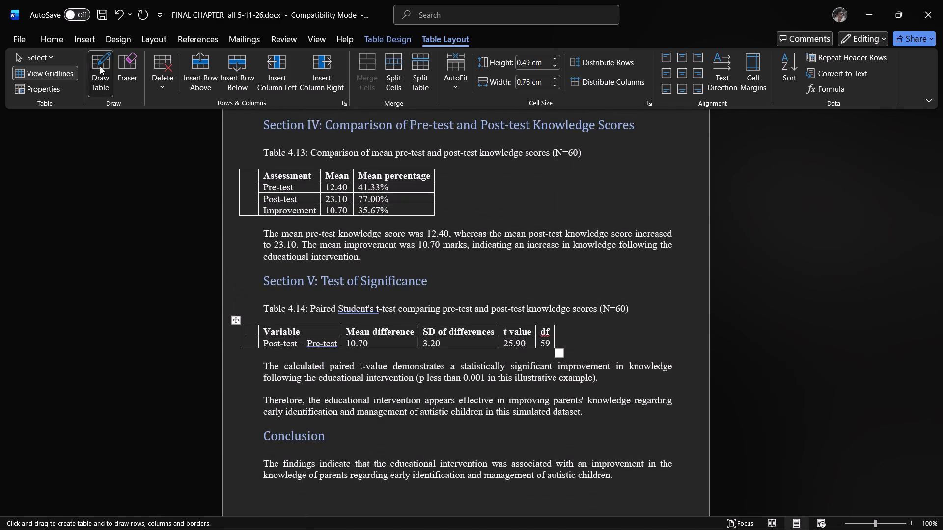
click(100, 66)
Move the religion table rightward, toward the middle of the page, beneath its Table 4.3 caption.
scroll(342, 284, up, 20)
scroll(342, 284, up, 7)
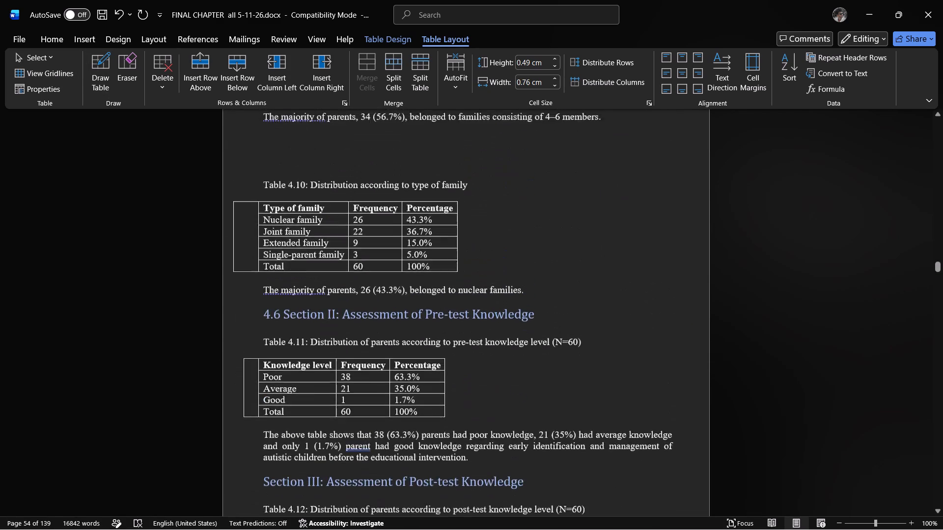
scroll(342, 284, up, 20)
scroll(342, 284, up, 15)
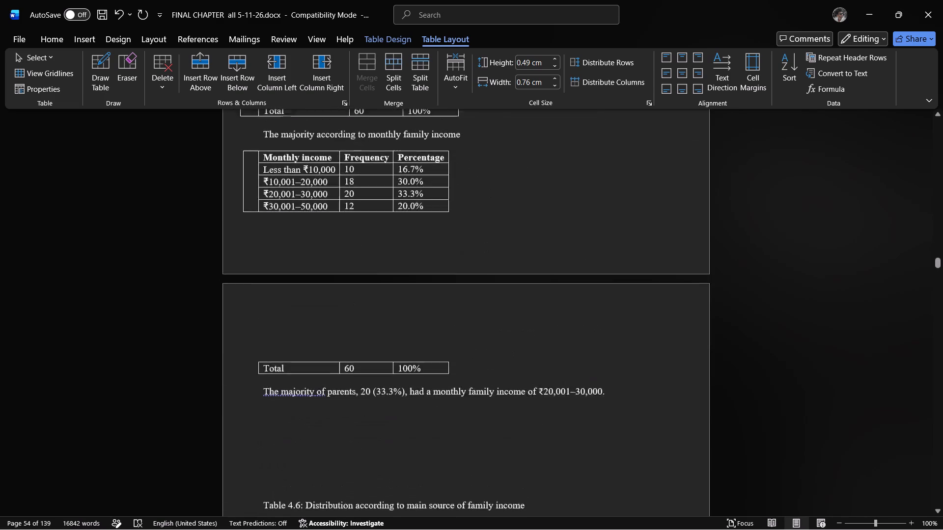
scroll(342, 284, up, 18)
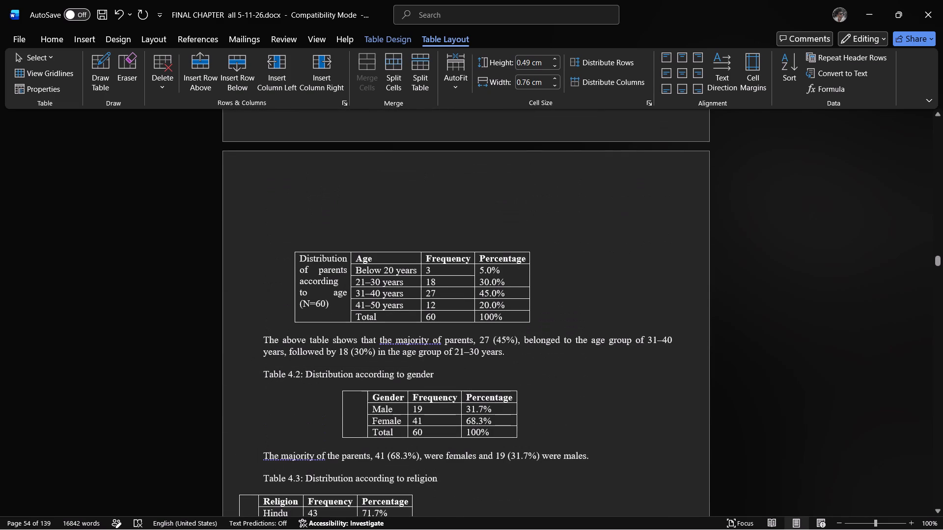
scroll(342, 284, down, 11)
click(271, 181)
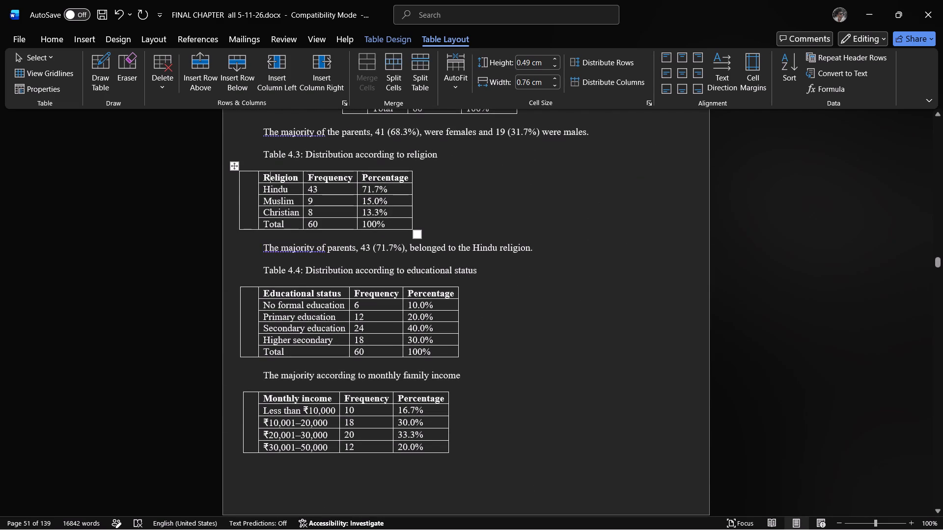
drag(233, 165, 335, 162)
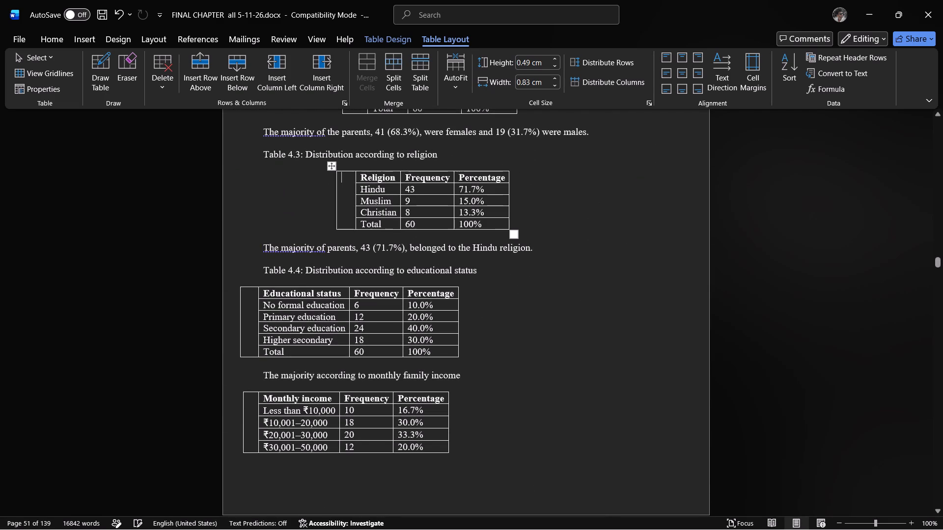
Move the educational status table rightward, toward the middle of the page, beneath its Table 4.4 caption.
click(249, 292)
drag(237, 280, 321, 280)
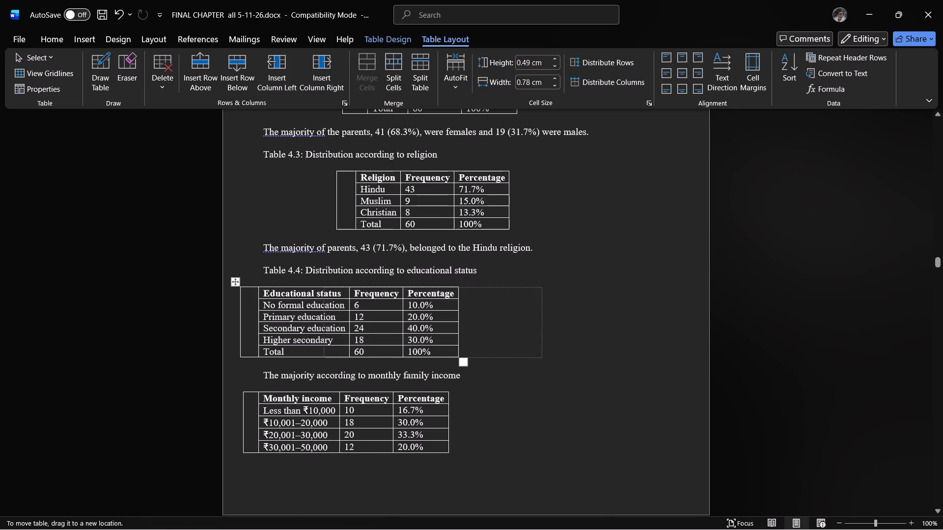
drag(321, 280, 330, 280)
Move the monthly income table rightward, roughly in line with the educational status table above it.
scroll(332, 270, down, 5)
click(283, 261)
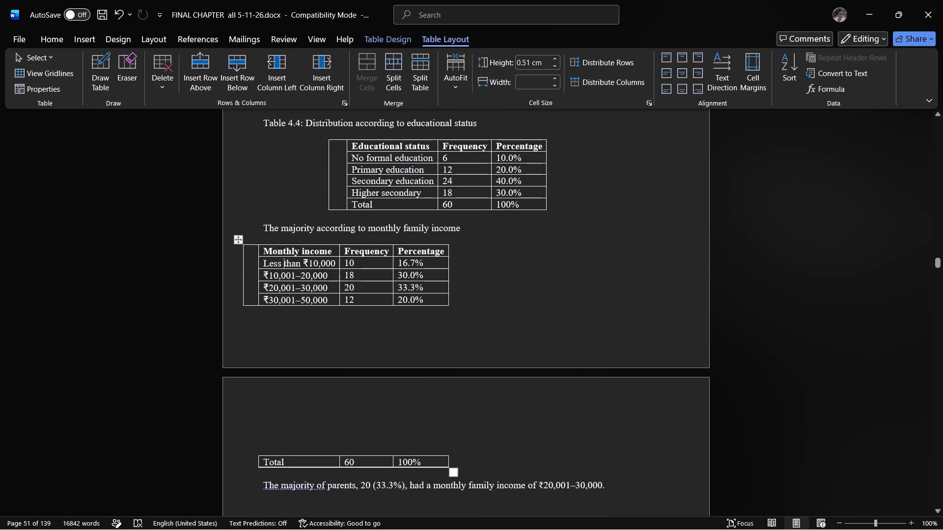
drag(241, 236, 335, 238)
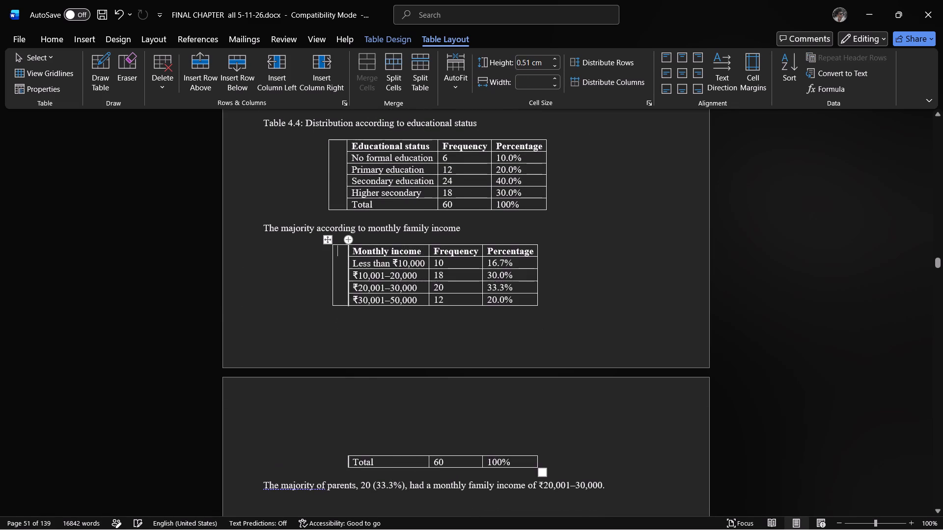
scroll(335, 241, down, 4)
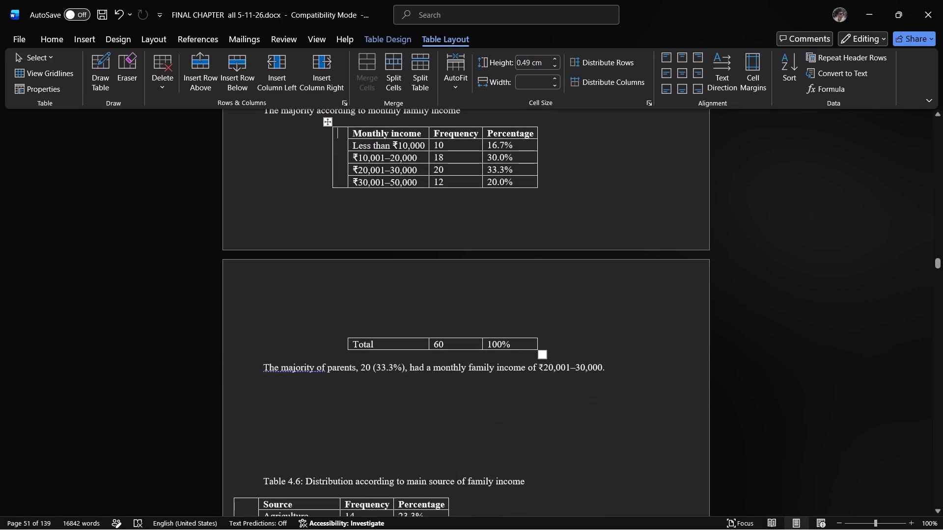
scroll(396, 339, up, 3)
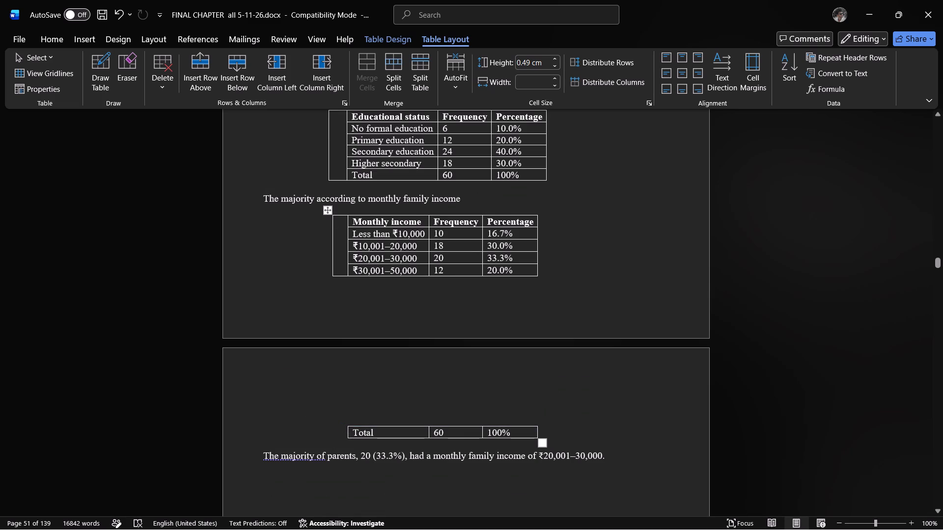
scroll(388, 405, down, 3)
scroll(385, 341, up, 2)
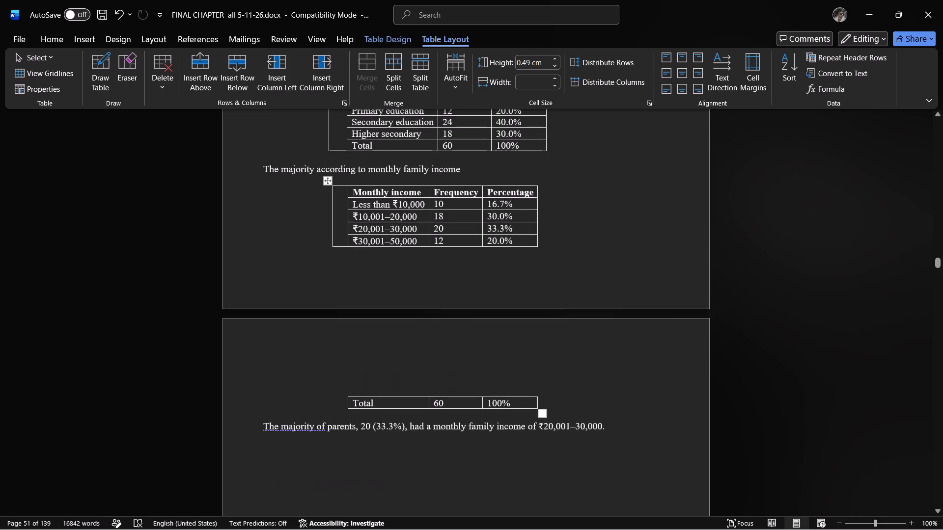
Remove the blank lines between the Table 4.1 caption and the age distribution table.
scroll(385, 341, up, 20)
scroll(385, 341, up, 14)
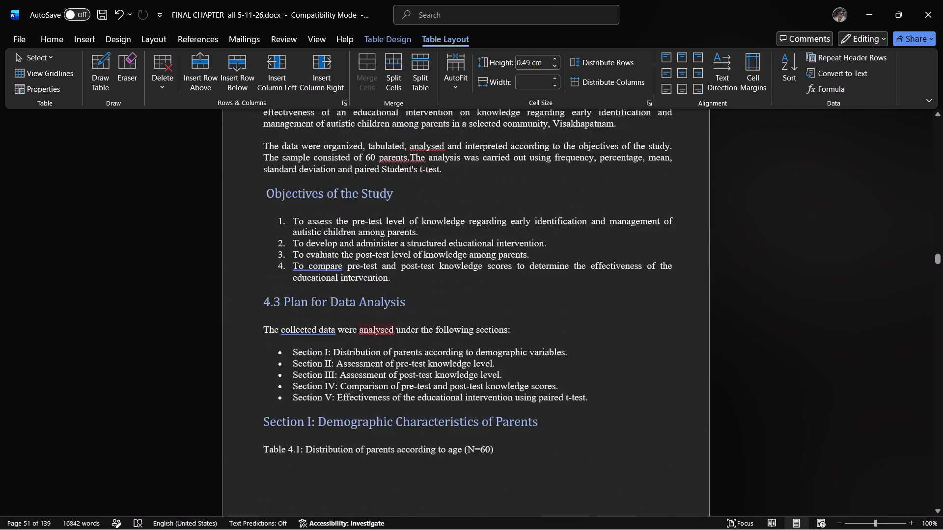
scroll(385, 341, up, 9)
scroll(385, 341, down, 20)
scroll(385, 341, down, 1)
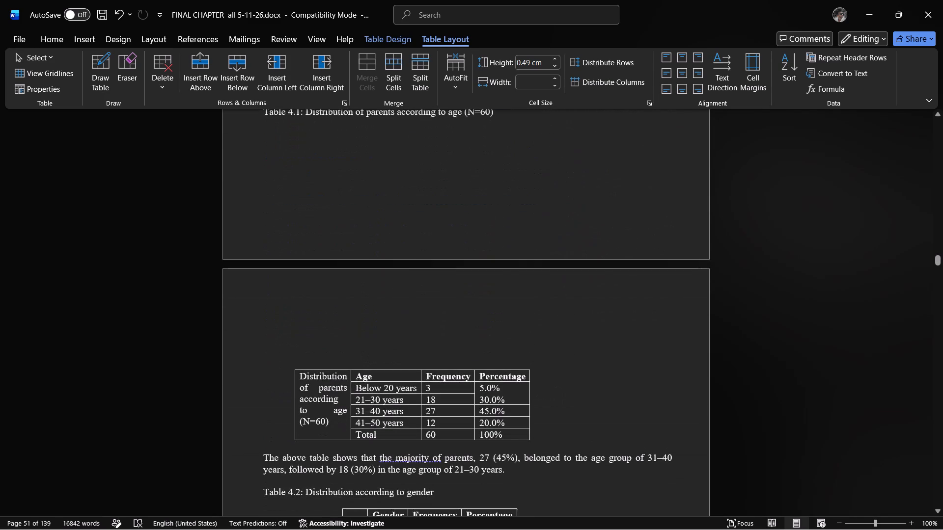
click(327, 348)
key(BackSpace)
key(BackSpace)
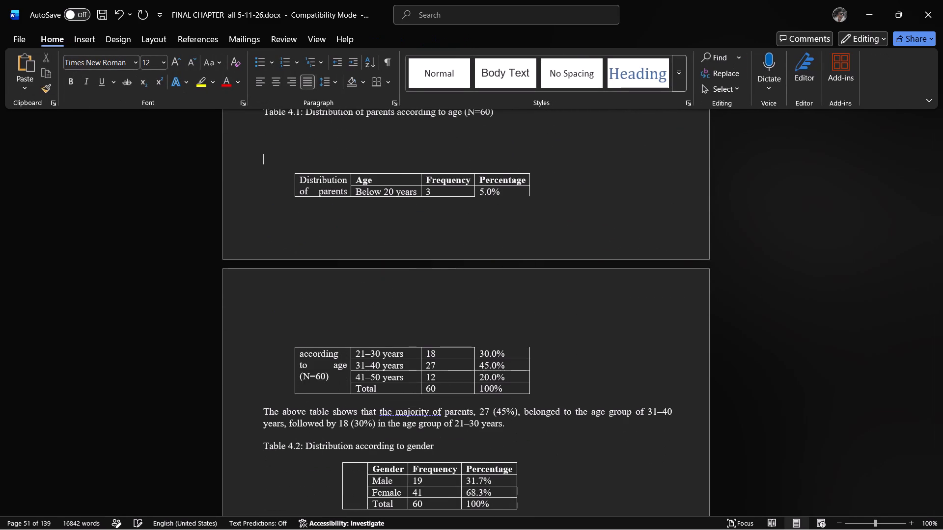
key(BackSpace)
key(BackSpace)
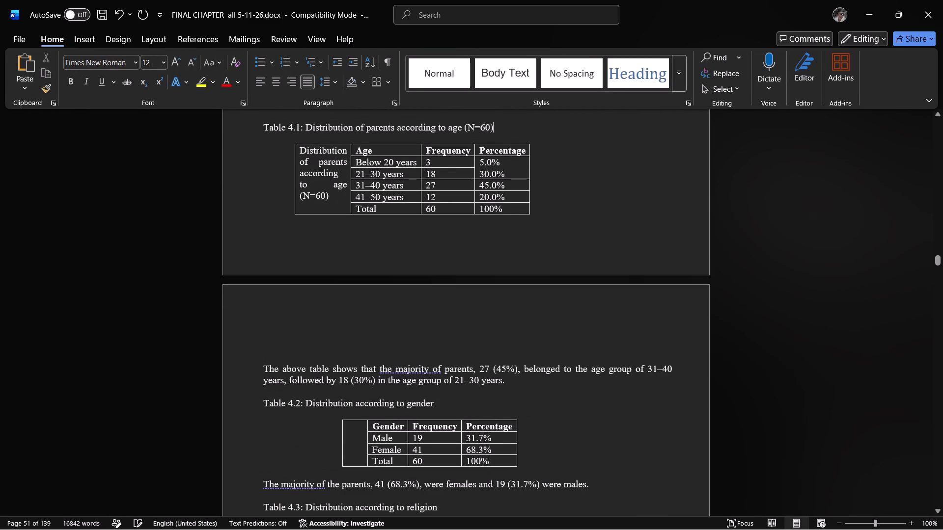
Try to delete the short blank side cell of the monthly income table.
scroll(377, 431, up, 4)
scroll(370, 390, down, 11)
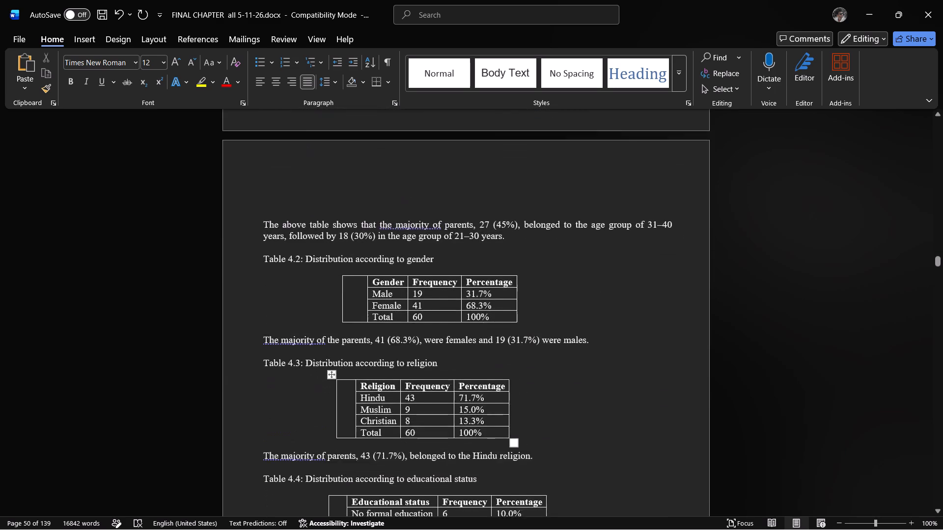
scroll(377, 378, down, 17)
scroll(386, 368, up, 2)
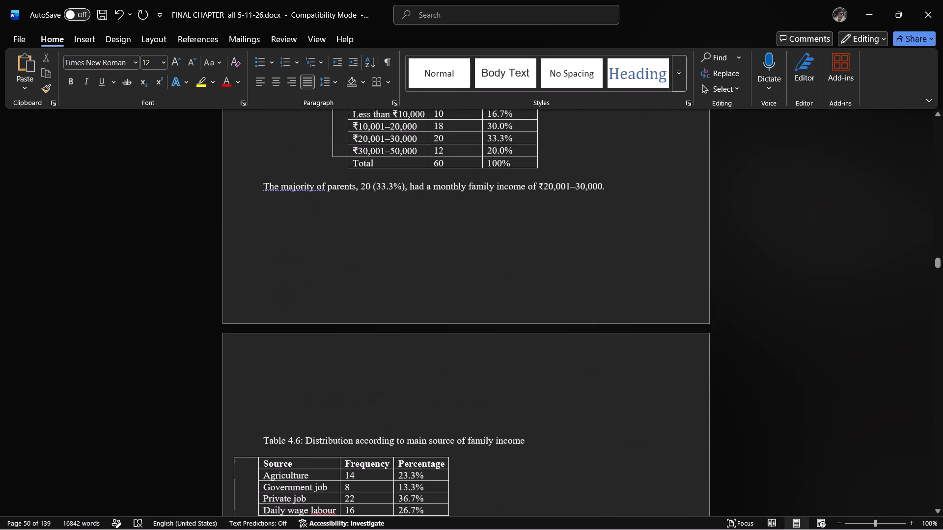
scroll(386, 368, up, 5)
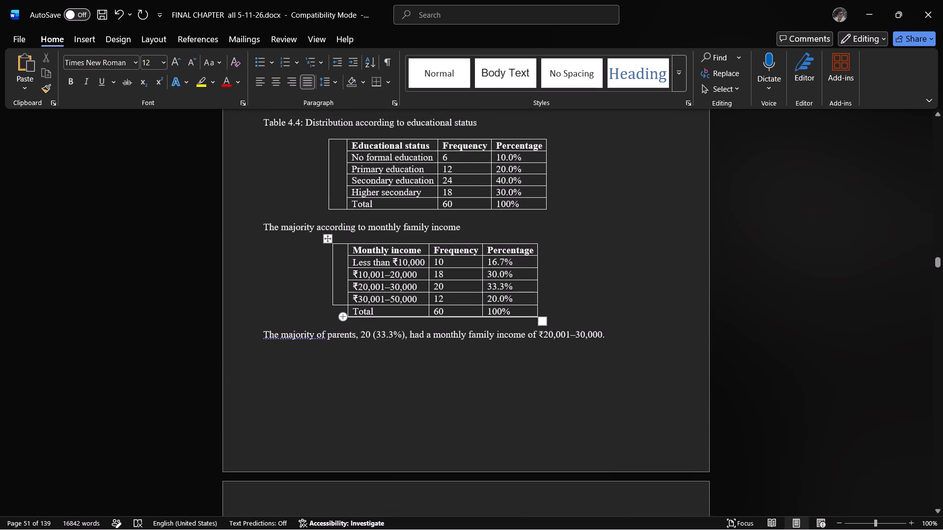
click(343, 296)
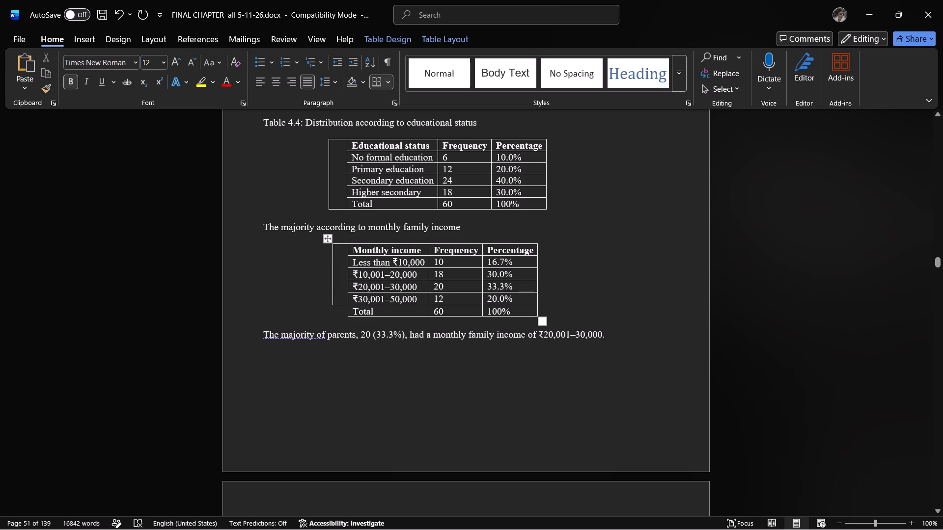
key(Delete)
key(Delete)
Undo the blank-line removal, the moves of the income, education and religion tables, and the side cells back through Table 4.12.
scroll(333, 274, down, 10)
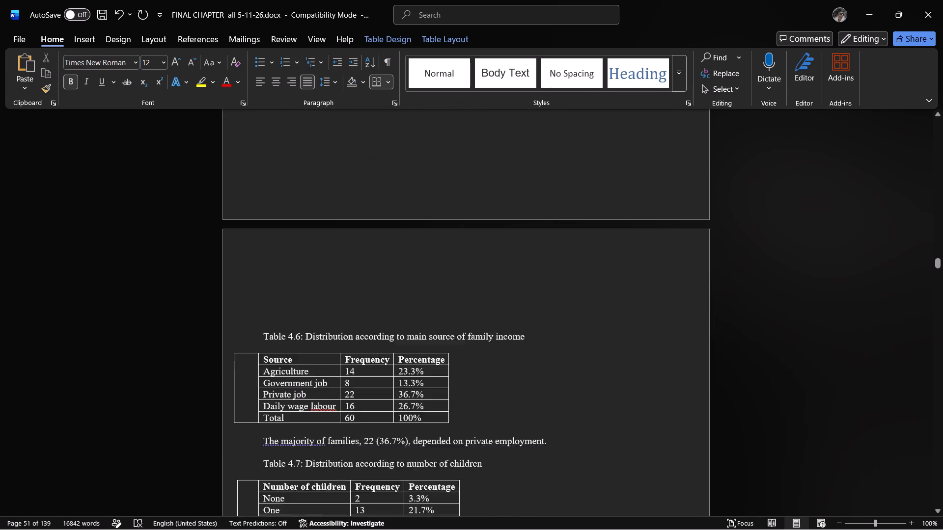
scroll(333, 274, down, 5)
scroll(333, 274, up, 3)
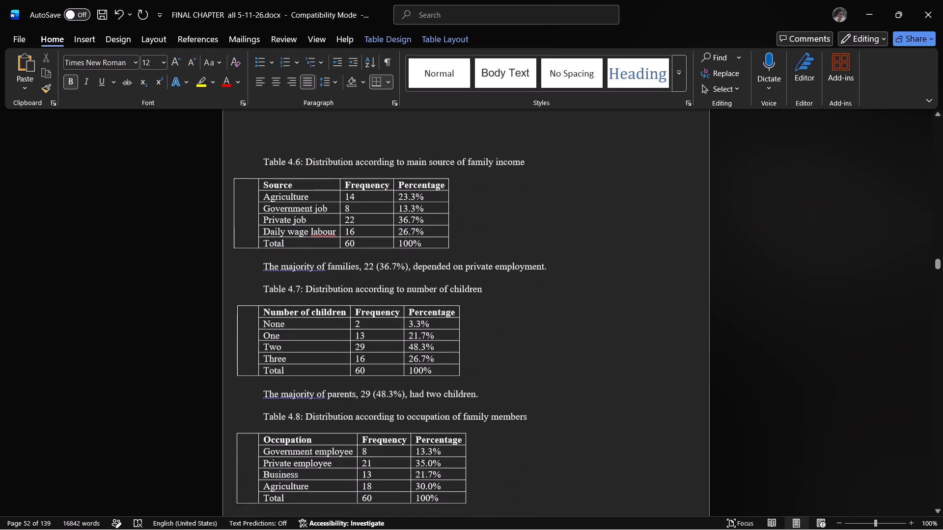
scroll(333, 274, up, 16)
key(ctrl+z)
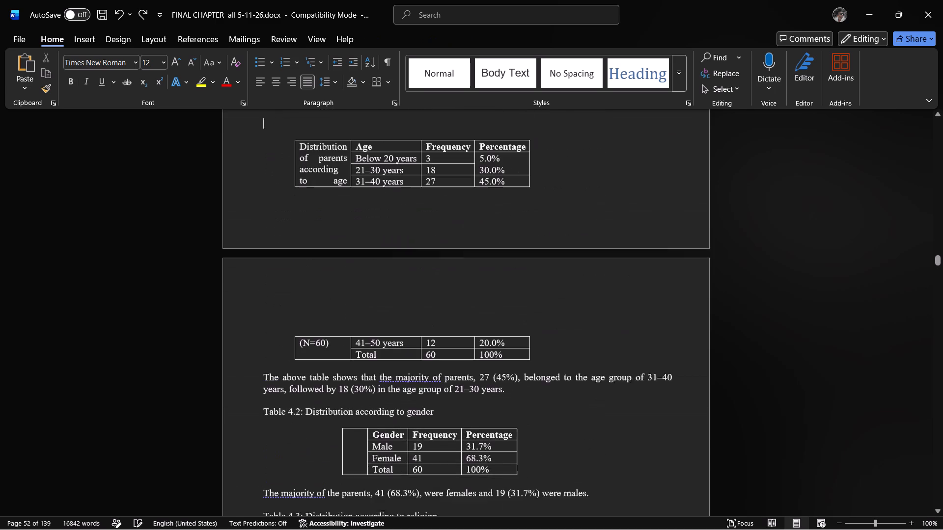
key(ctrl+z)
key(ctrl+z)
key(ctrl+z)
key(ctrl+z)
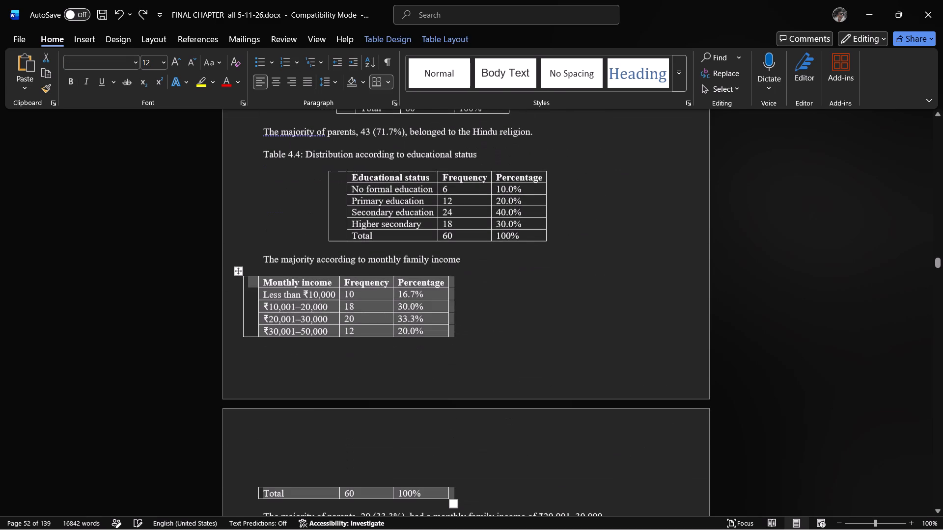
key(ctrl+z)
key(ctrl+z)
key(ctrl+z)
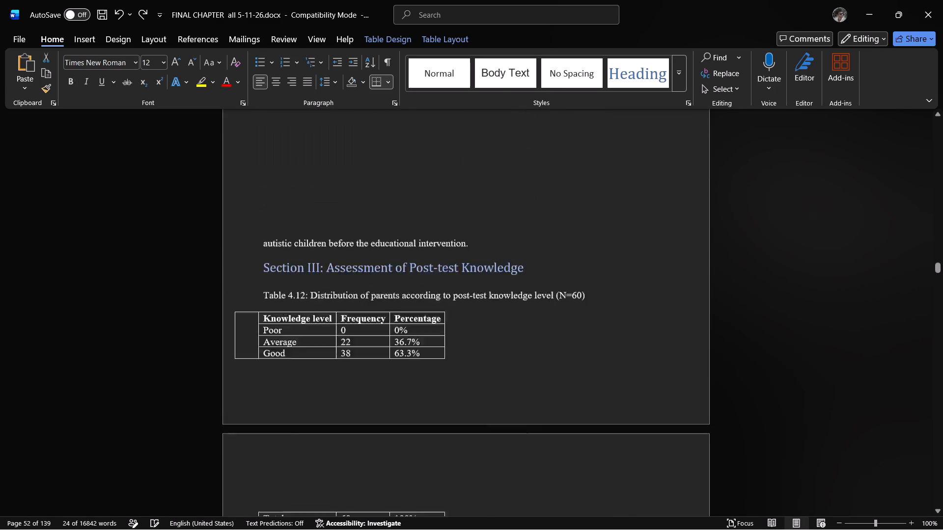
key(ctrl+z)
key(ctrl+z)
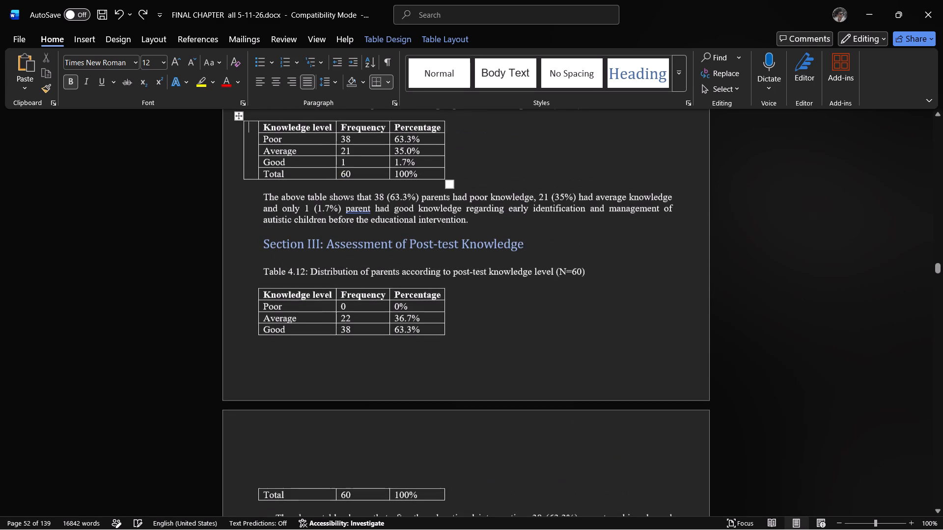
Undo the side cells drawn on the earlier tables, from the pre-test knowledge table back through the monthly income table.
scroll(333, 274, down, 4)
scroll(333, 274, up, 3)
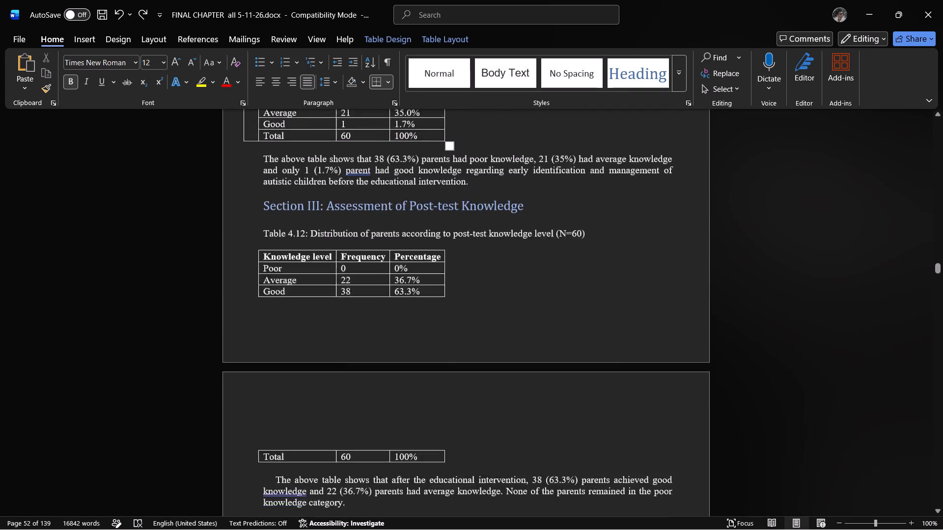
scroll(333, 274, up, 20)
scroll(333, 274, up, 7)
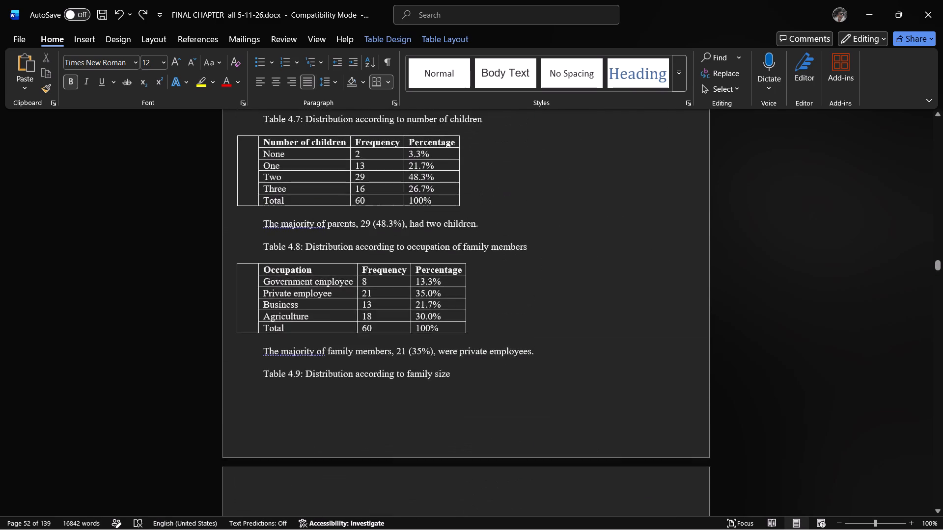
scroll(334, 293, up, 16)
key(ctrl+z)
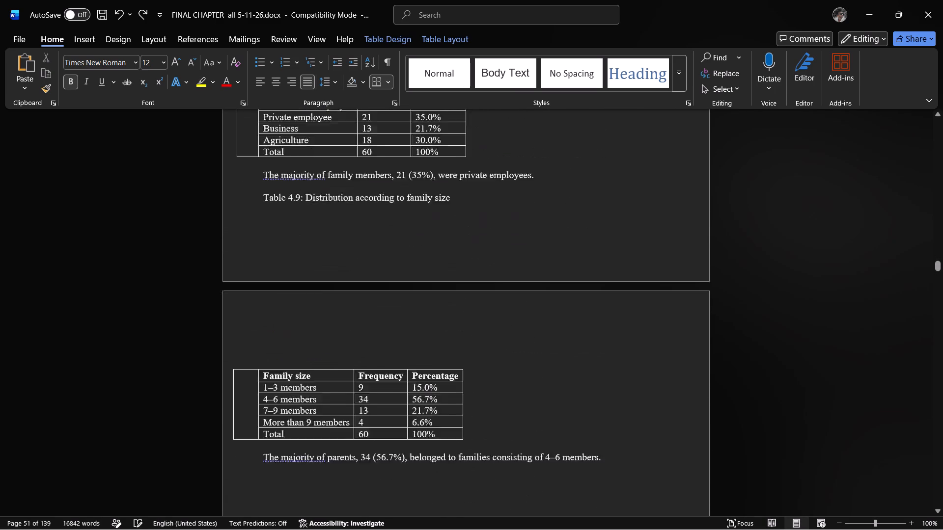
key(ctrl+z)
key(ctrl+z)
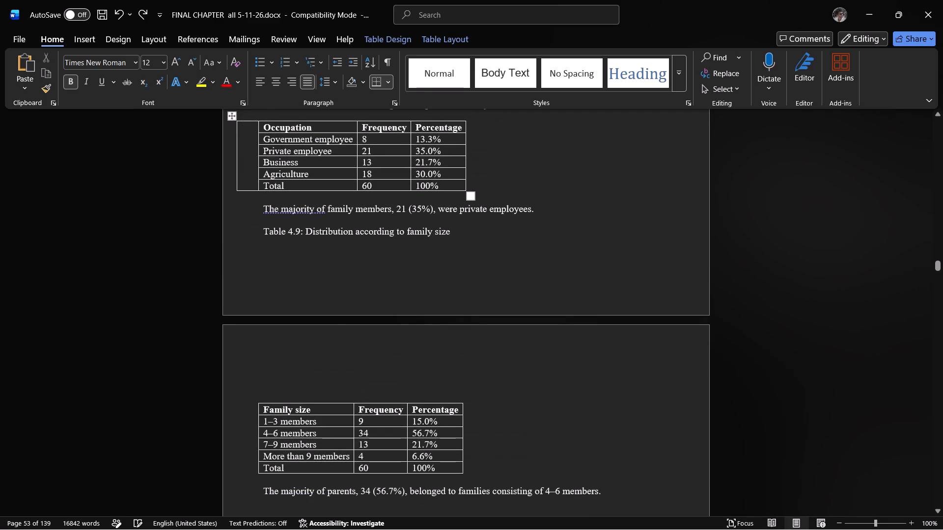
key(ctrl+z)
scroll(328, 322, up, 9)
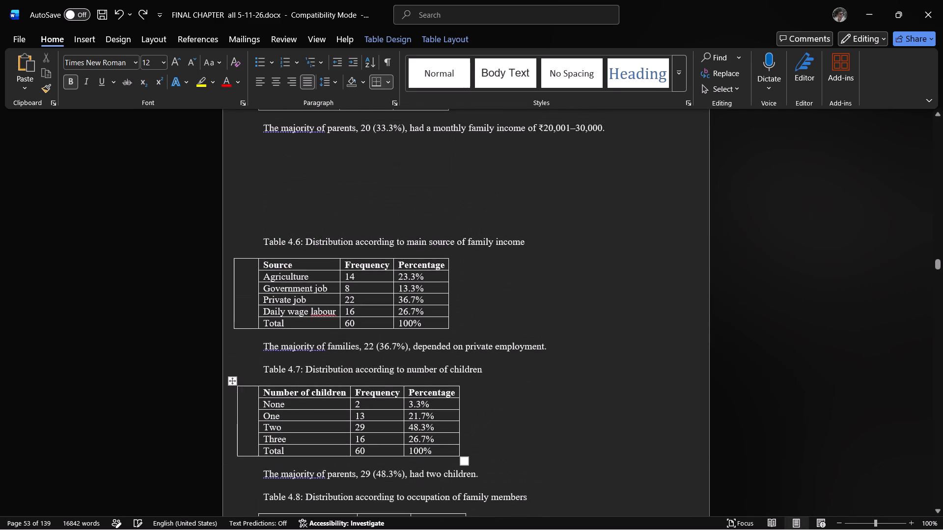
scroll(328, 322, up, 8)
key(ctrl+z)
key(ctrl+z)
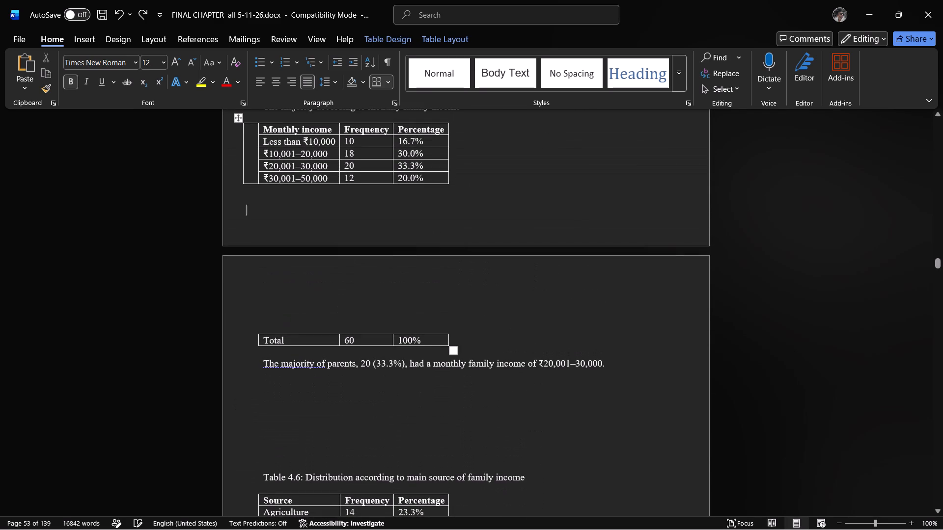
key(ctrl+z)
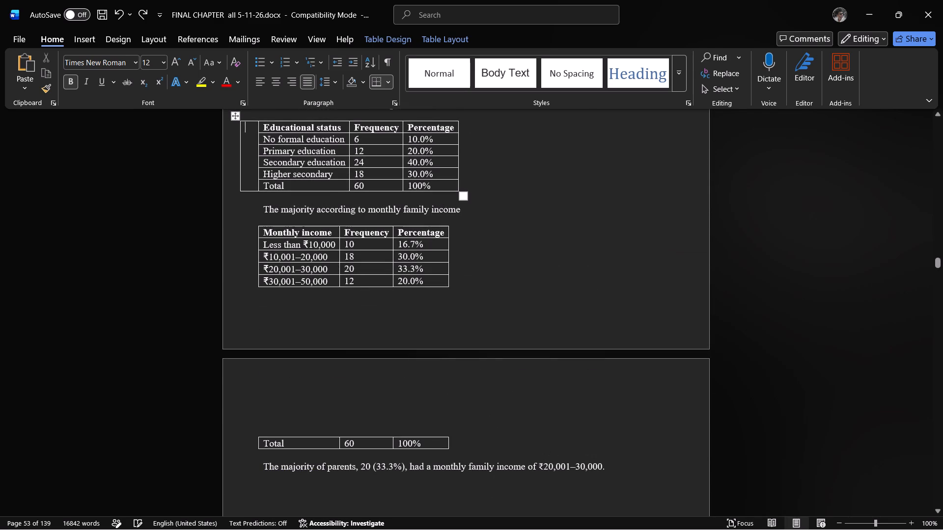
Delete the blank lines between the Table 4.1 caption and the age table so the table sits directly below its caption.
scroll(327, 323, up, 17)
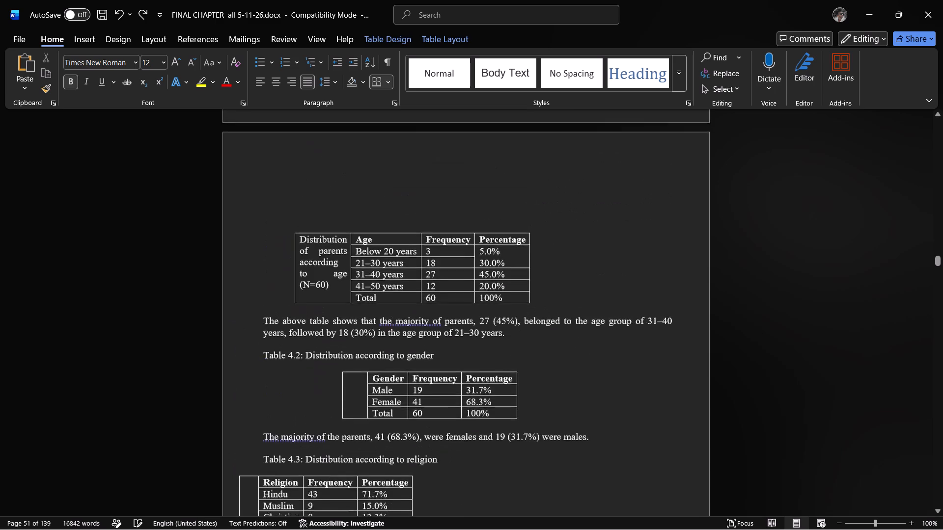
scroll(327, 323, up, 6)
scroll(327, 323, down, 3)
click(327, 330)
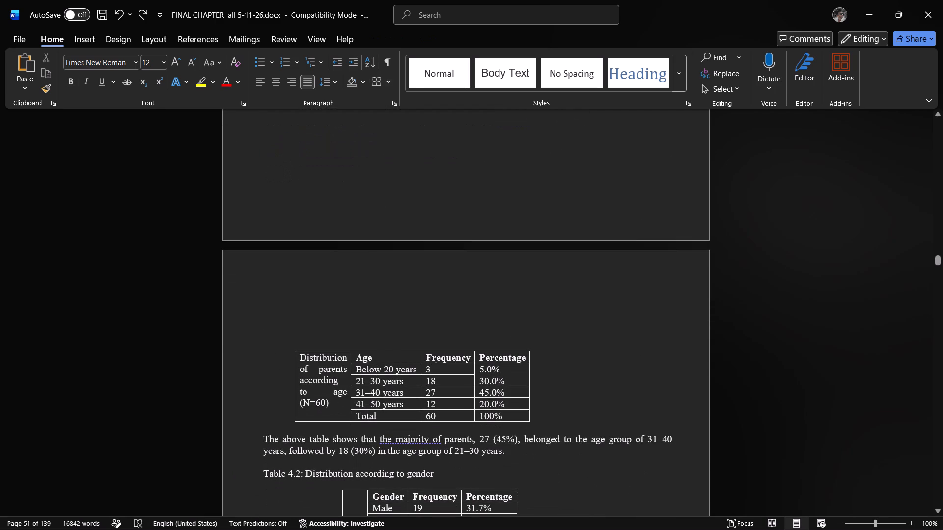
key(BackSpace)
key(BackSpace)
key(BackSpace)
key(BackSpace)
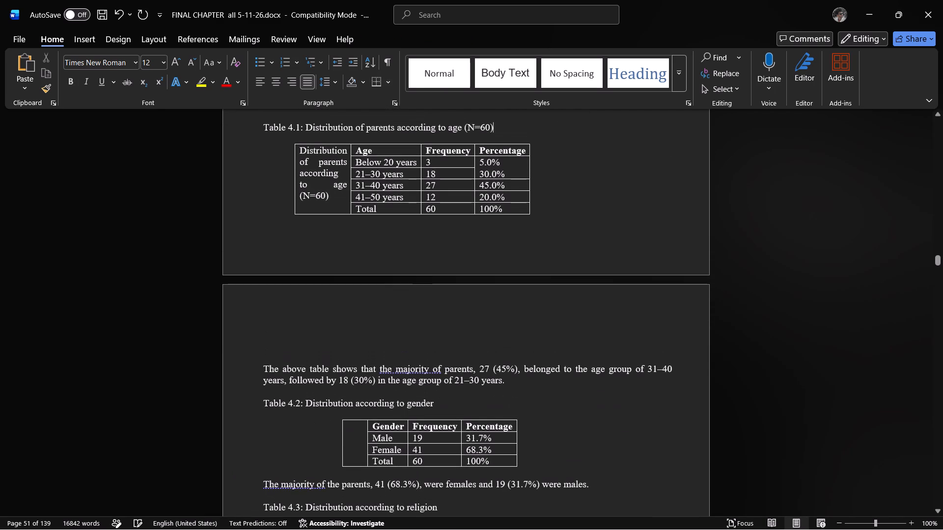
Draw a blank cell about 0.97 cm wide along the left side of the monthly income table, spanning the header through the Total row.
scroll(391, 403, down, 18)
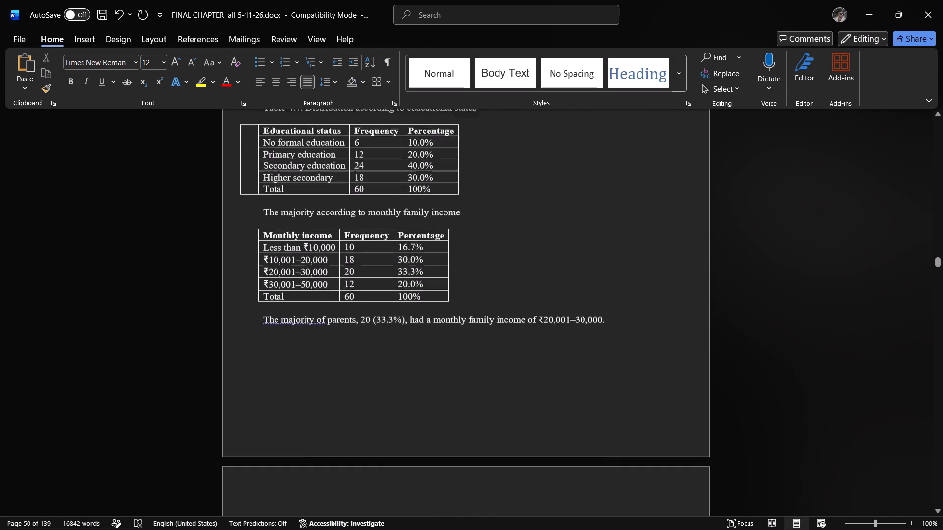
scroll(372, 397, down, 1)
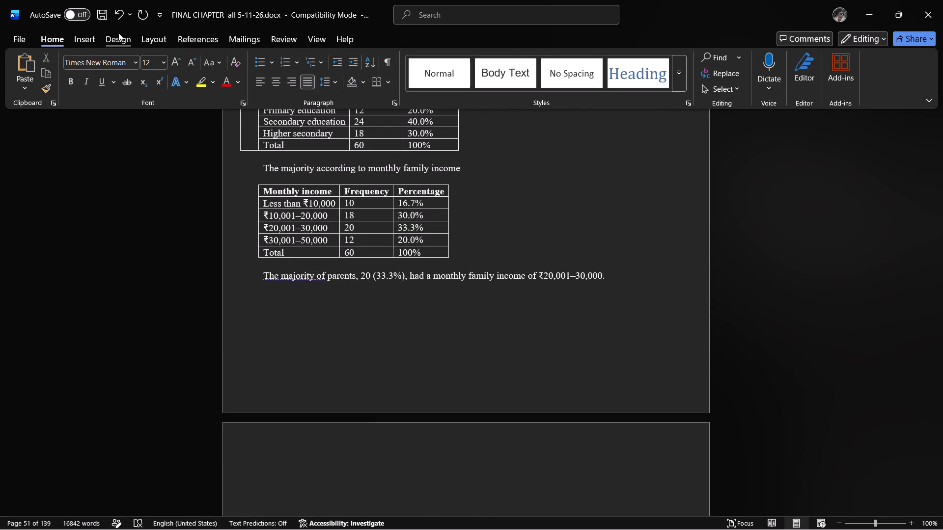
click(84, 38)
click(95, 66)
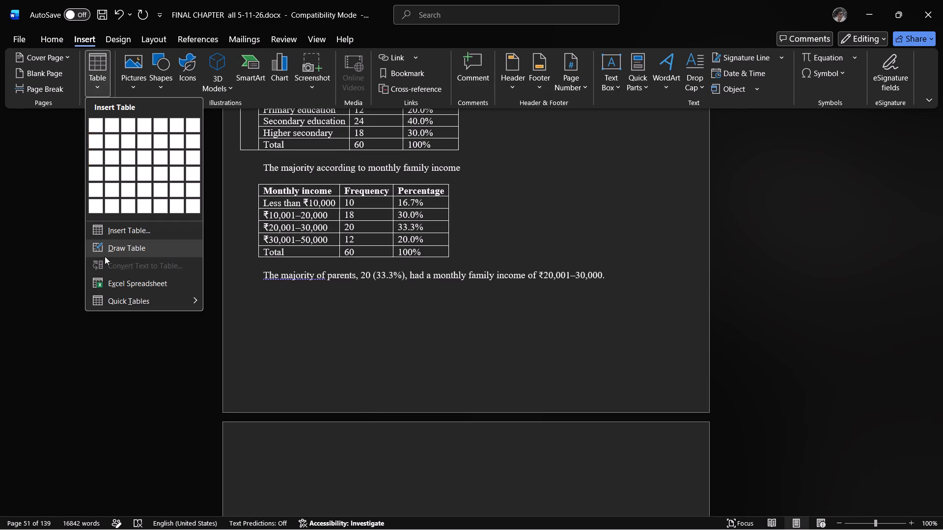
click(105, 256)
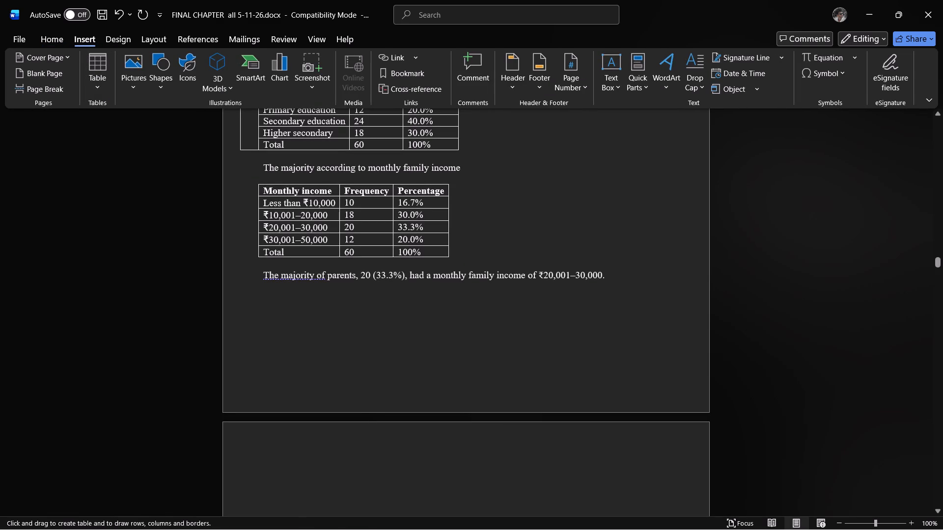
drag(257, 186, 236, 258)
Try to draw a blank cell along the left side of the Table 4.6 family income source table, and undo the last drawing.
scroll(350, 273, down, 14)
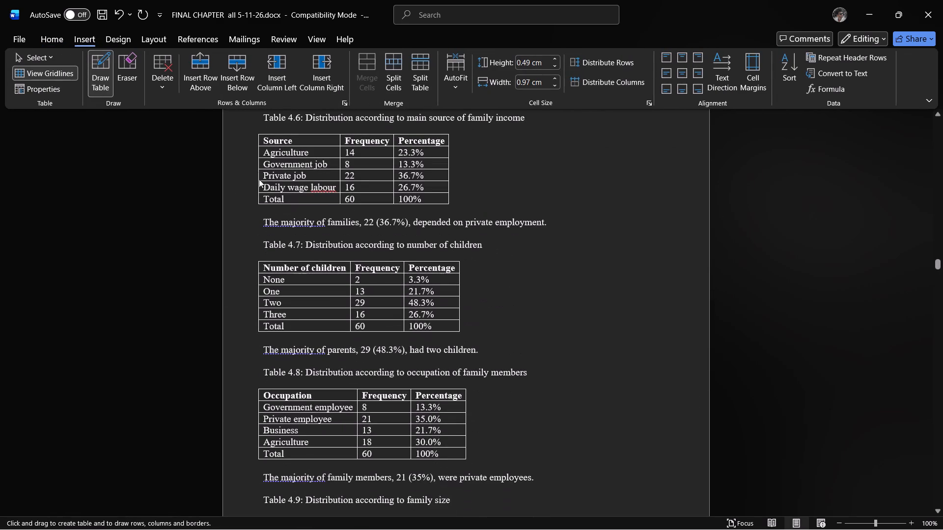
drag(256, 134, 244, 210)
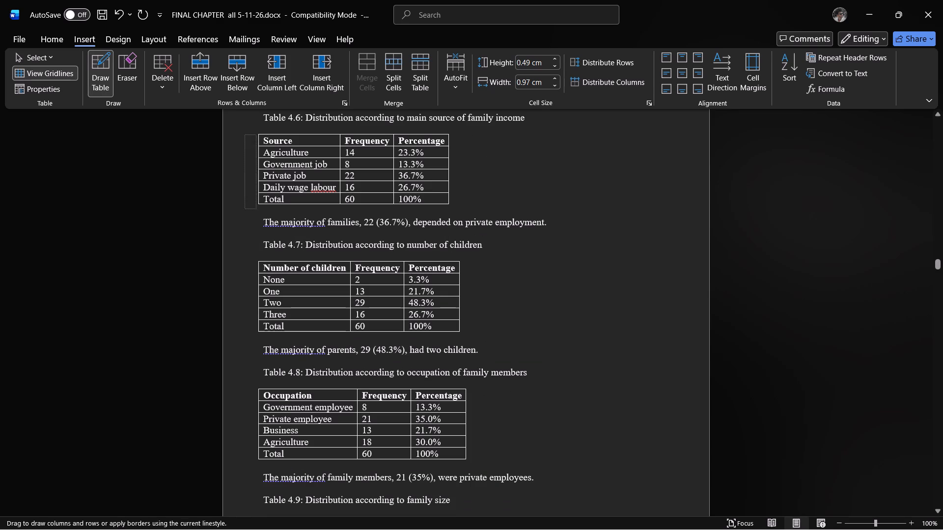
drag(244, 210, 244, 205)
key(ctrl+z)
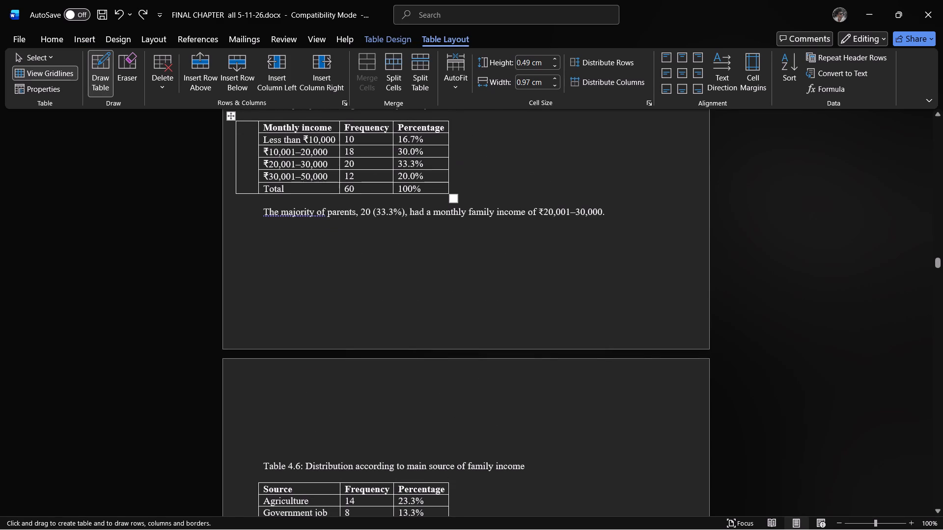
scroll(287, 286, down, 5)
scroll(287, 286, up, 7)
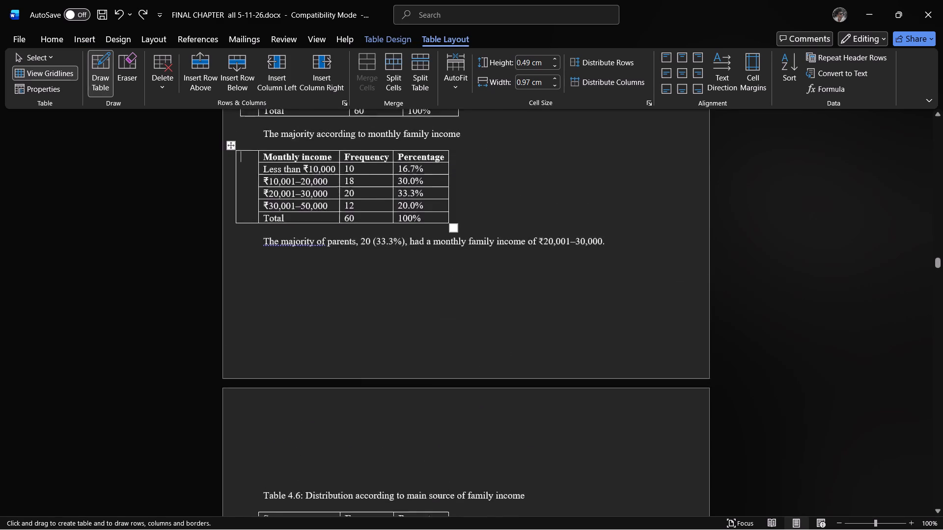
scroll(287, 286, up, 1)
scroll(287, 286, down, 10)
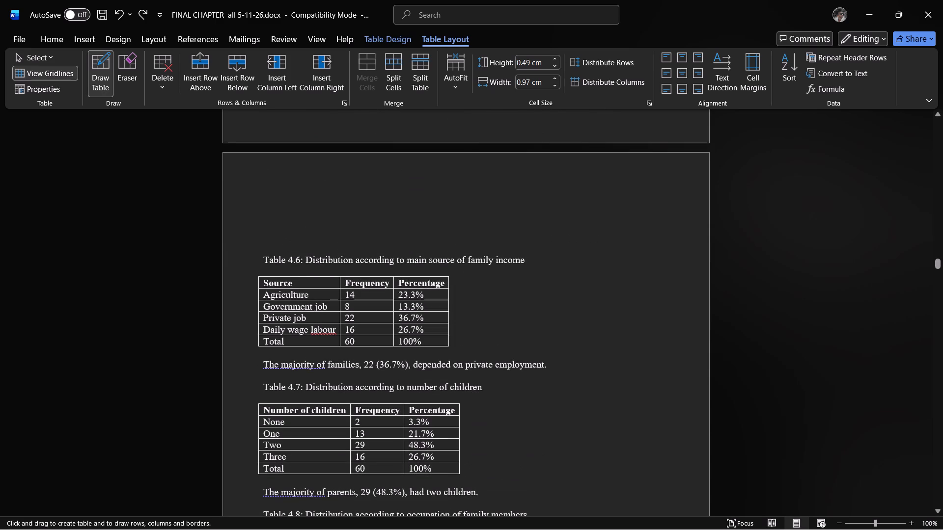
Draw full-height blank cells along the left sides of Table 4.6 (about 1.16 cm wide) and Table 4.7 (about 0.97 cm wide).
drag(257, 277, 233, 322)
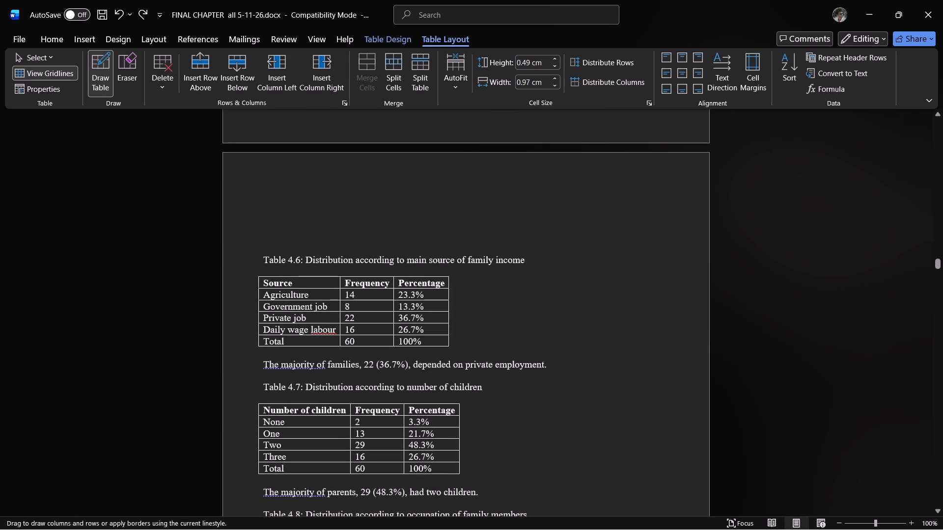
drag(233, 322, 232, 346)
scroll(300, 317, down, 5)
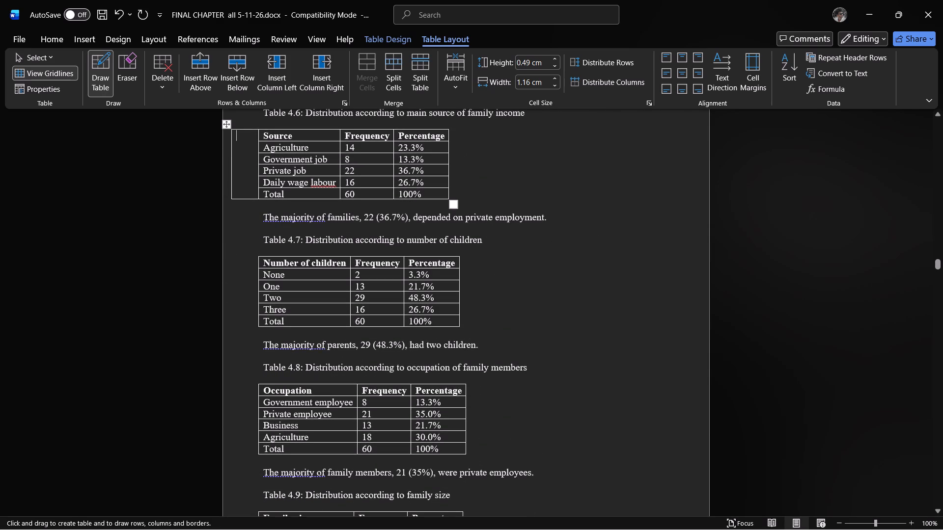
drag(259, 259, 239, 328)
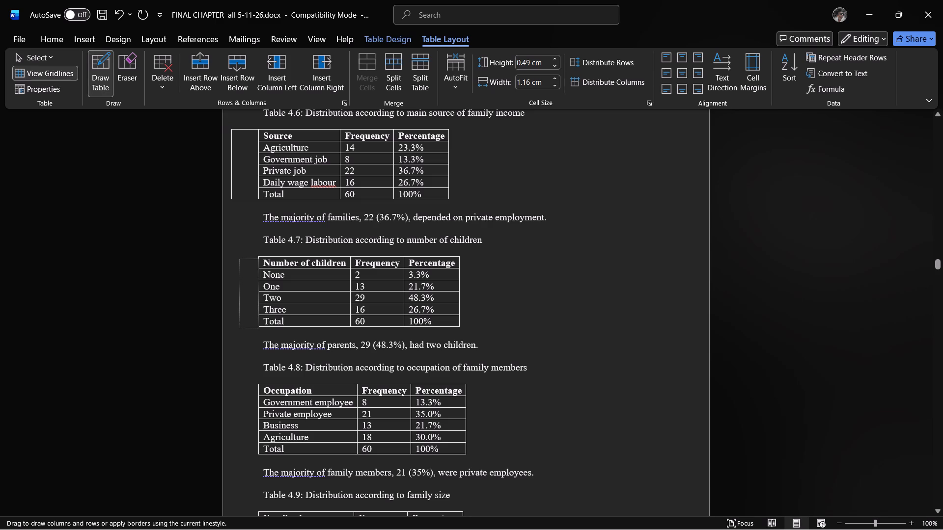
drag(239, 328, 236, 325)
Draw full-height blank cells along the left sides of Table 4.8 (about 0.68 cm wide) and Table 4.9 (about 0.61 cm wide).
scroll(323, 309, down, 3)
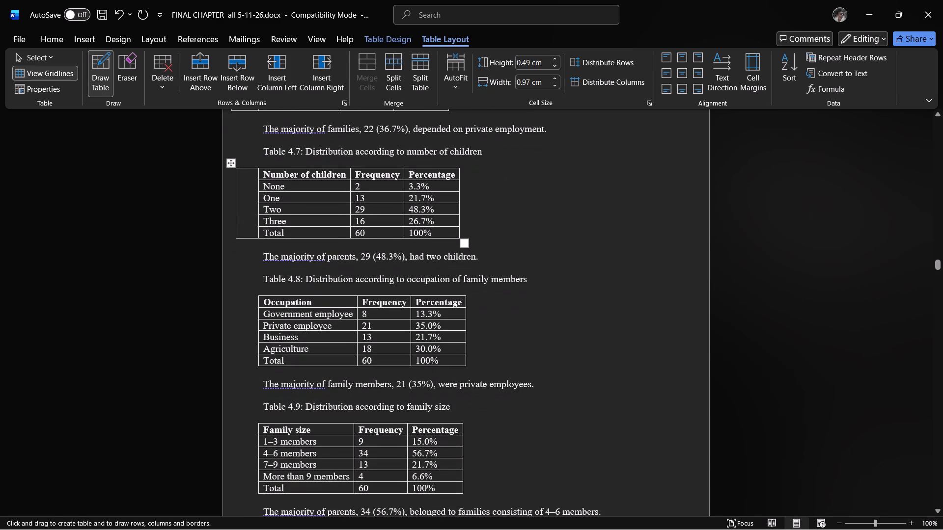
drag(258, 297, 243, 365)
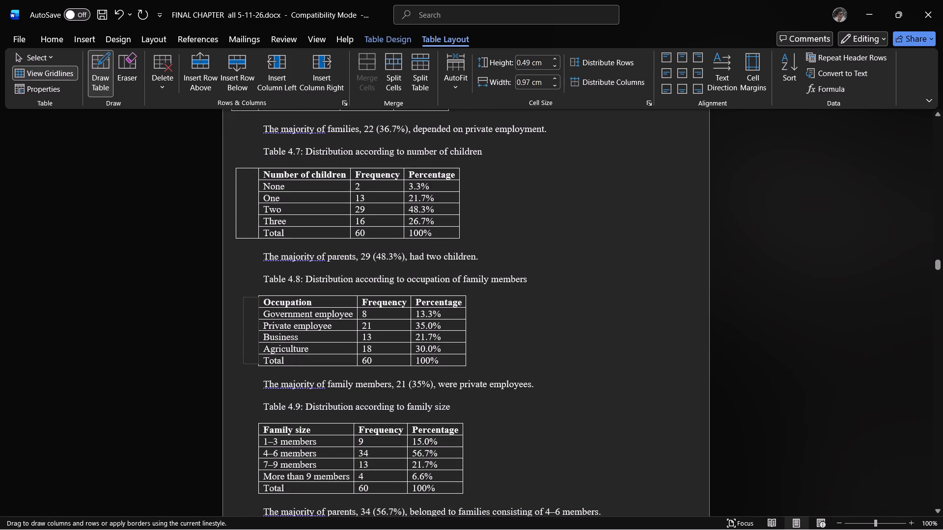
drag(243, 365, 243, 367)
scroll(328, 342, down, 4)
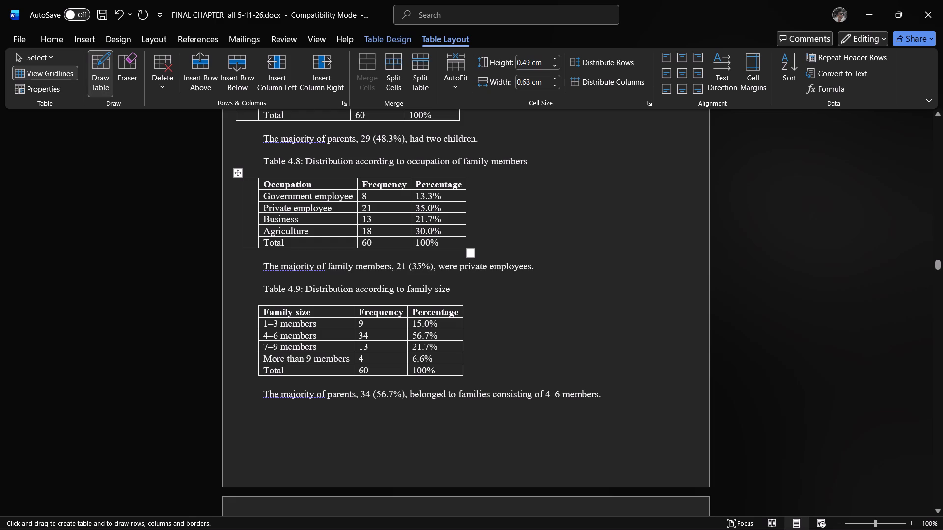
drag(260, 306, 245, 373)
click(244, 373)
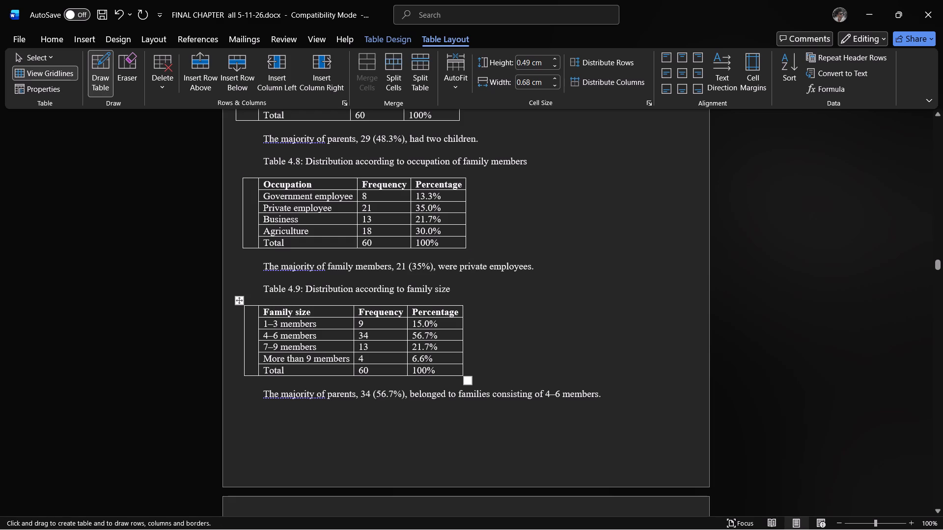
Draw a blank cell about 0.91 cm wide along the left side of the Table 4.10 family type table, from header through Total row.
scroll(330, 332, down, 12)
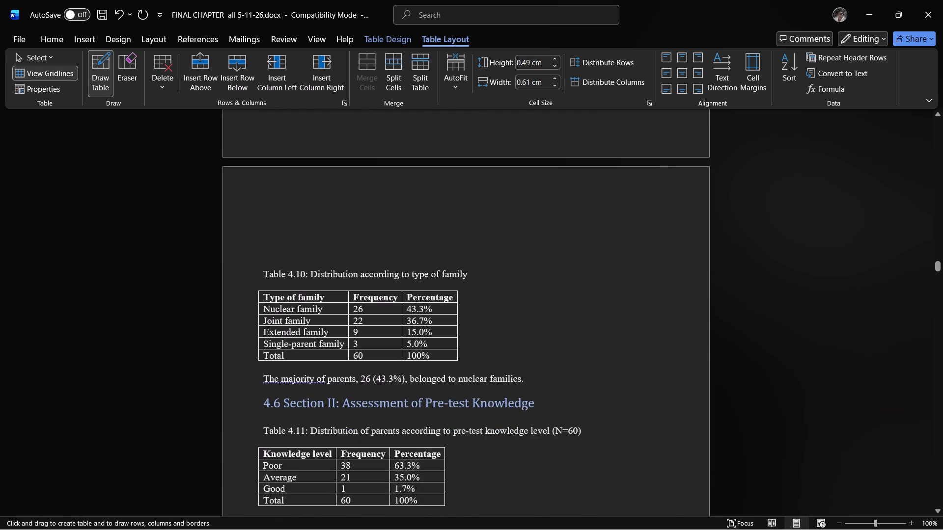
drag(258, 269, 245, 336)
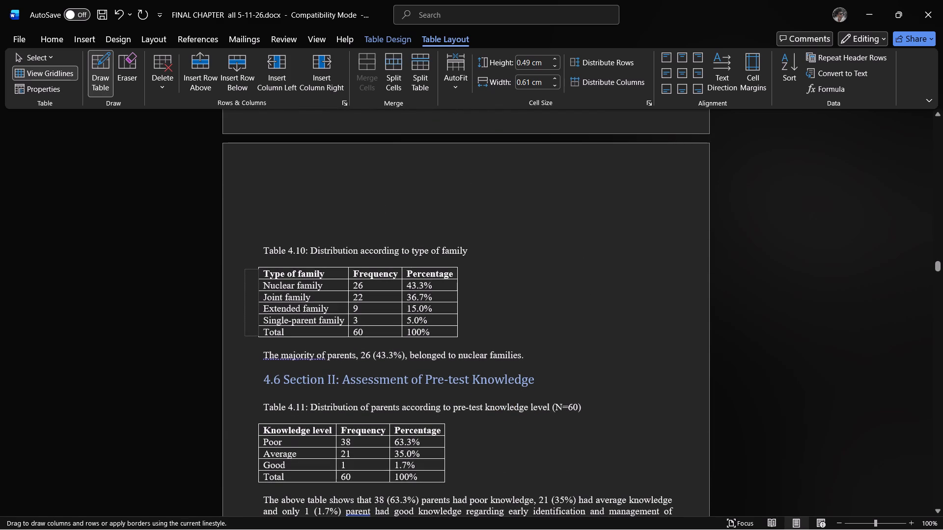
drag(245, 336, 238, 333)
Draw full-height blank cells left of the pre-test Table 4.11 (about 0.64 cm wide) and post-test Table 4.12 (about 0.8 cm wide).
scroll(337, 330, down, 5)
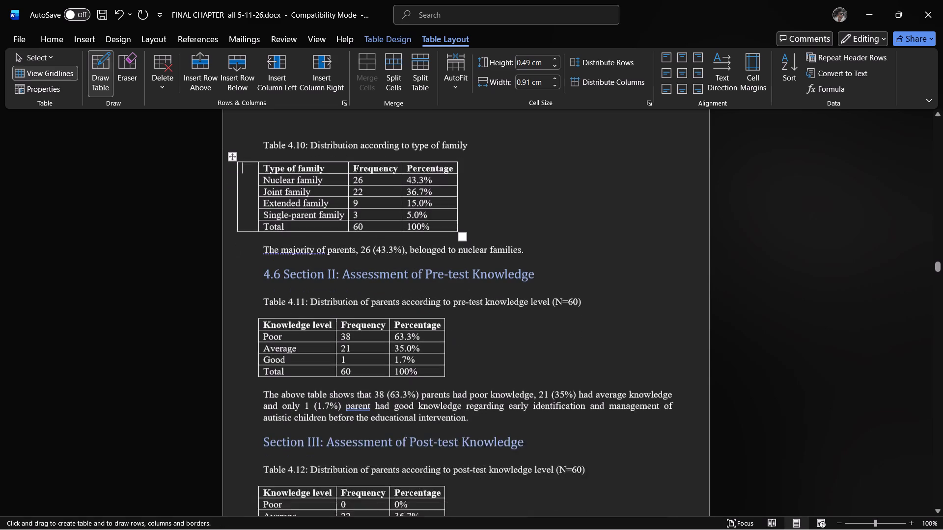
drag(260, 278, 247, 334)
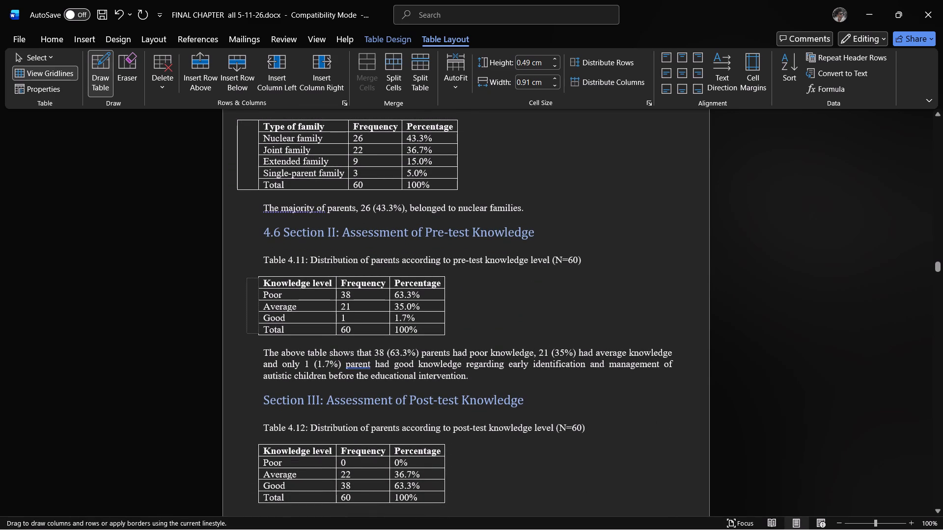
drag(247, 334, 244, 337)
scroll(364, 315, down, 5)
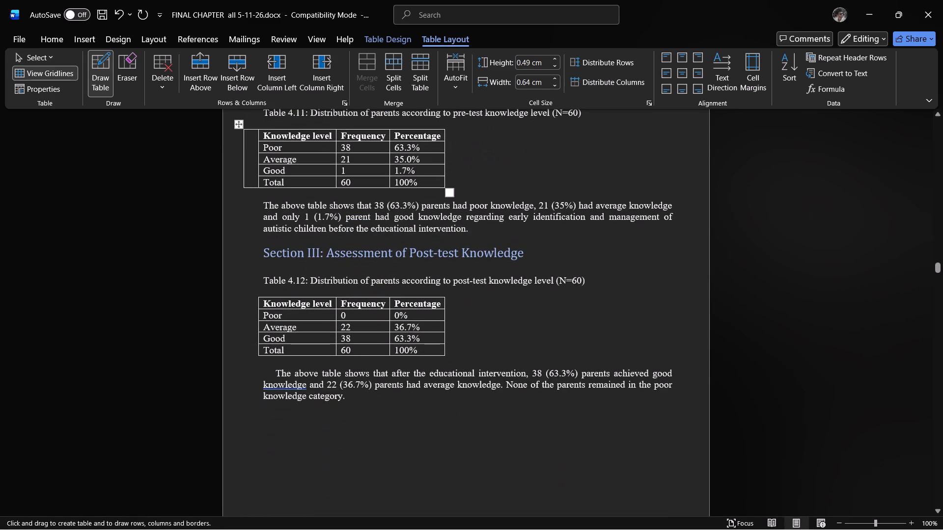
drag(259, 301, 242, 360)
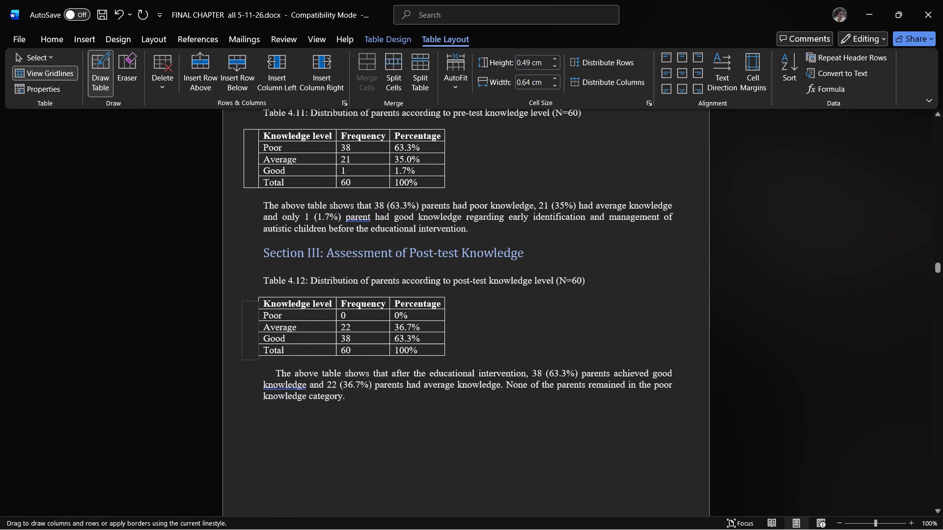
drag(242, 360, 240, 355)
Draw full-height blank cells left of the mean scores Table 4.13 (about 0.91 cm wide) and t-test Table 4.14 (about 0.55 cm wide).
scroll(349, 317, down, 4)
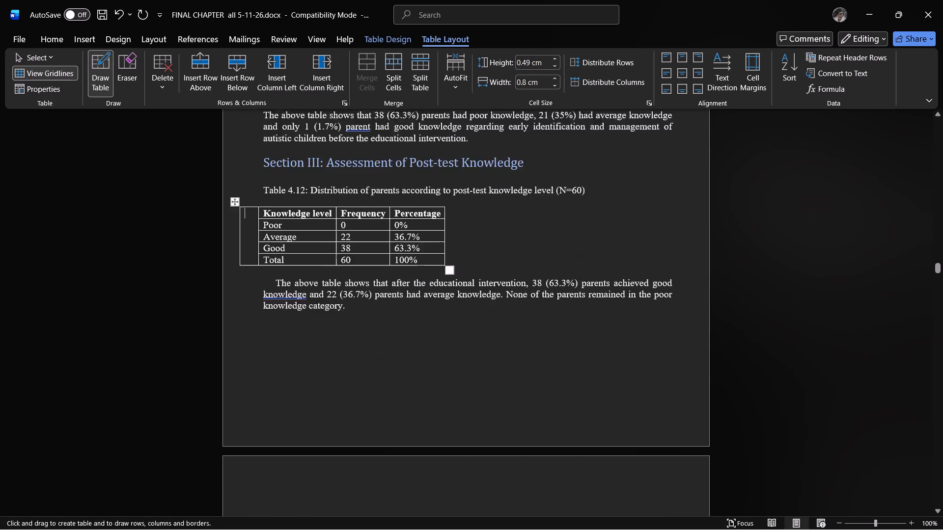
scroll(349, 317, down, 11)
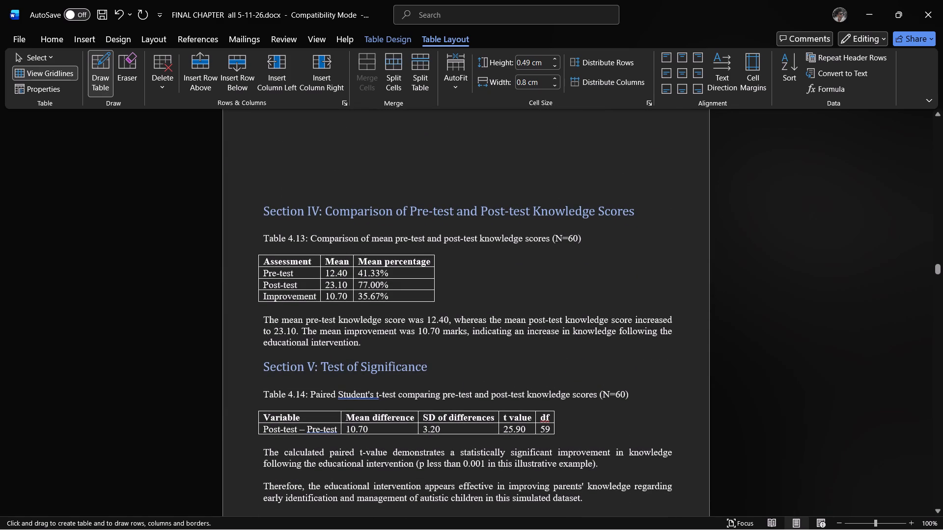
drag(257, 256, 238, 304)
scroll(337, 336, down, 5)
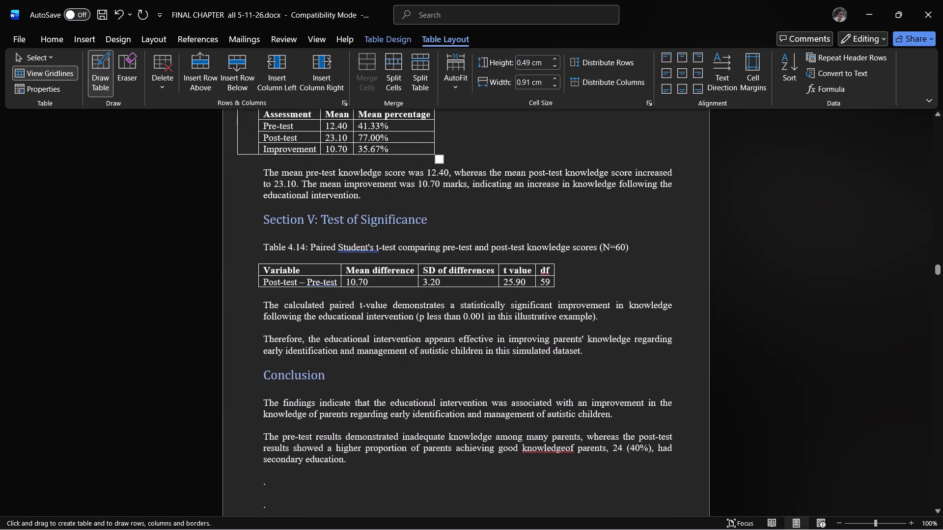
drag(258, 268, 246, 285)
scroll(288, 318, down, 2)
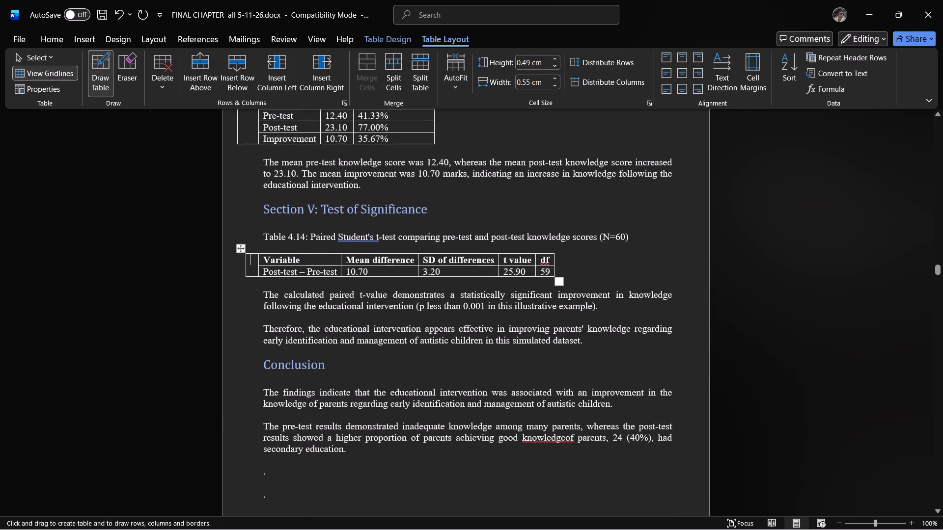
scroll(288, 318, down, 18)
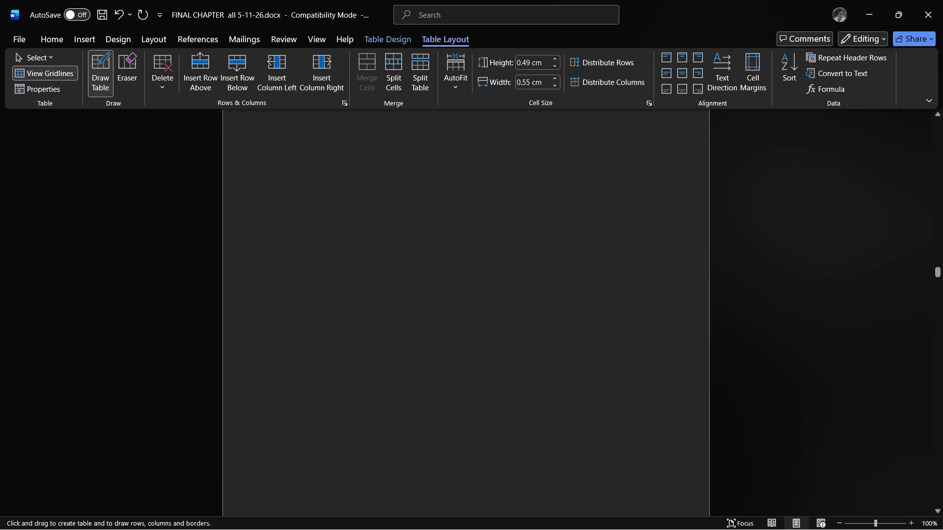
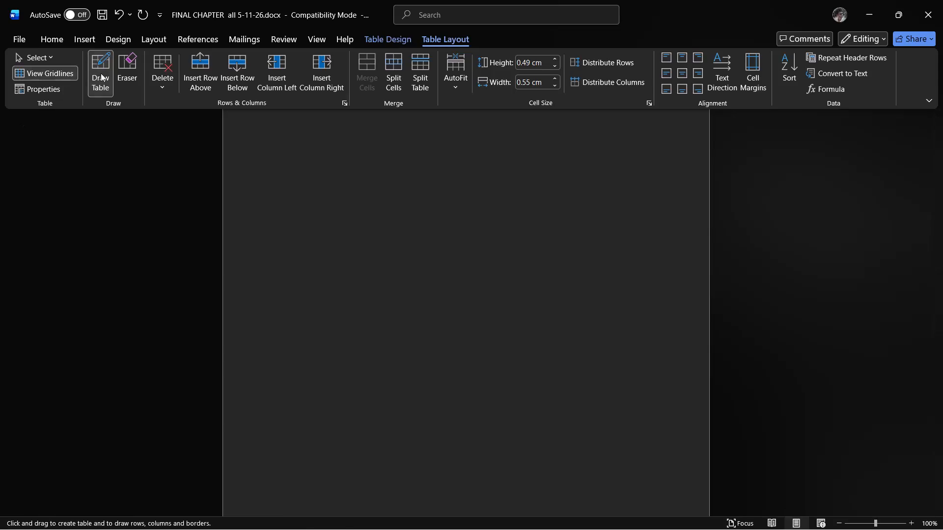
Widen the blank left cell of Table 4.2 and fill it with the caption text "Distribution according to gender".
click(101, 73)
scroll(353, 274, up, 5)
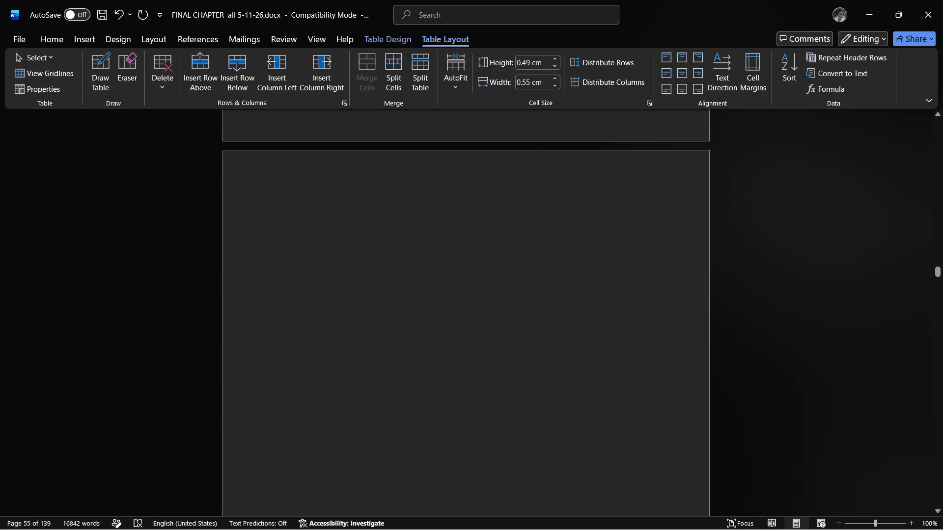
scroll(365, 292, up, 20)
scroll(365, 292, up, 12)
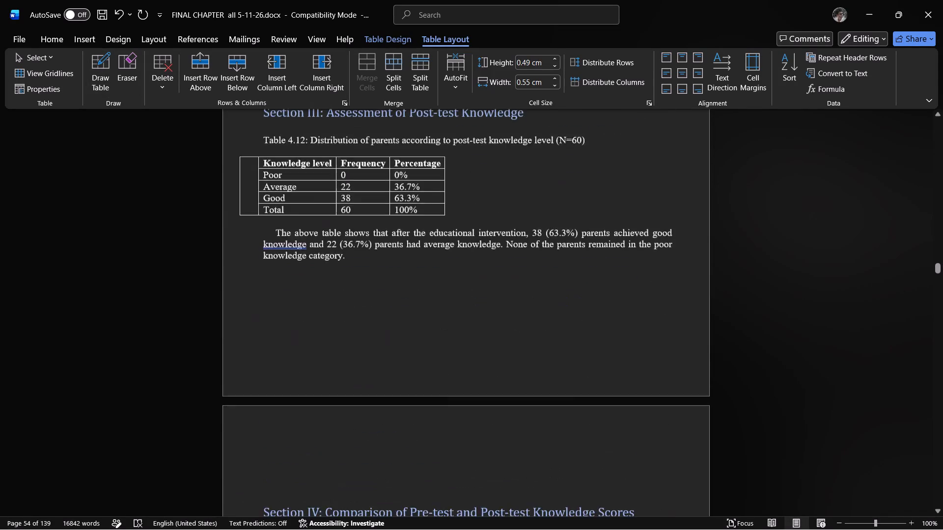
scroll(366, 293, up, 20)
scroll(366, 293, up, 20)
scroll(366, 293, up, 4)
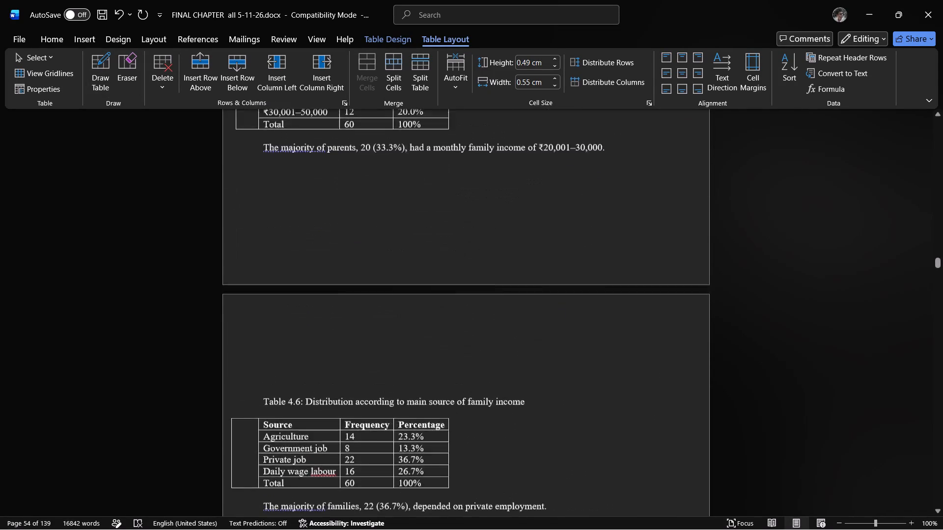
scroll(366, 293, up, 20)
scroll(366, 293, up, 6)
scroll(366, 293, down, 3)
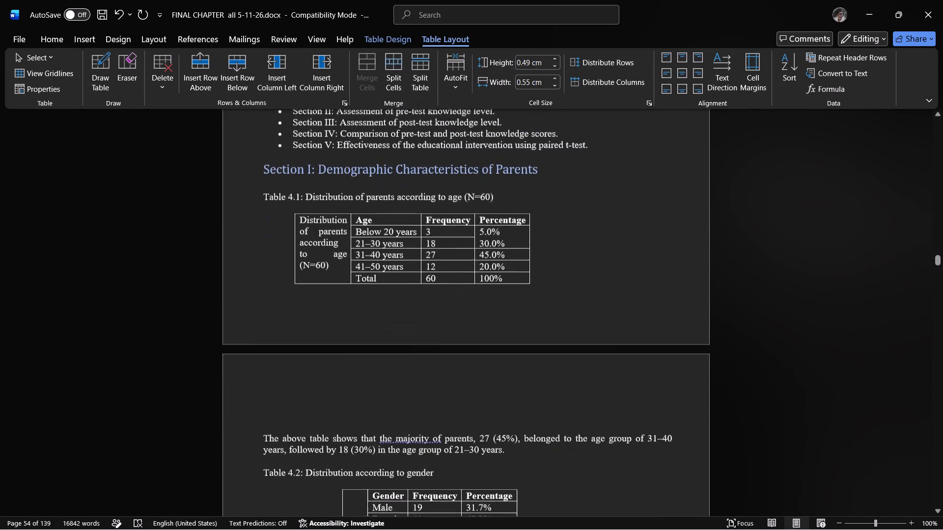
scroll(366, 293, down, 7)
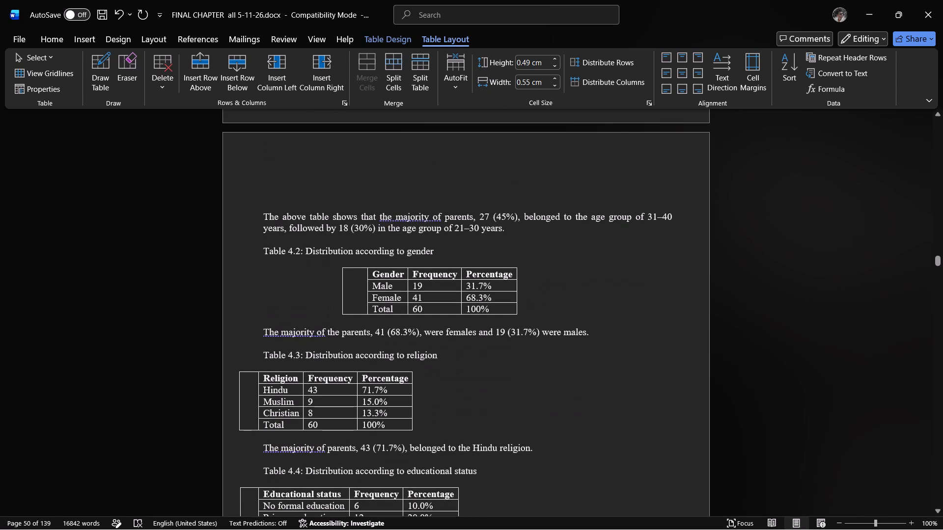
drag(342, 282, 312, 285)
drag(436, 253, 370, 252)
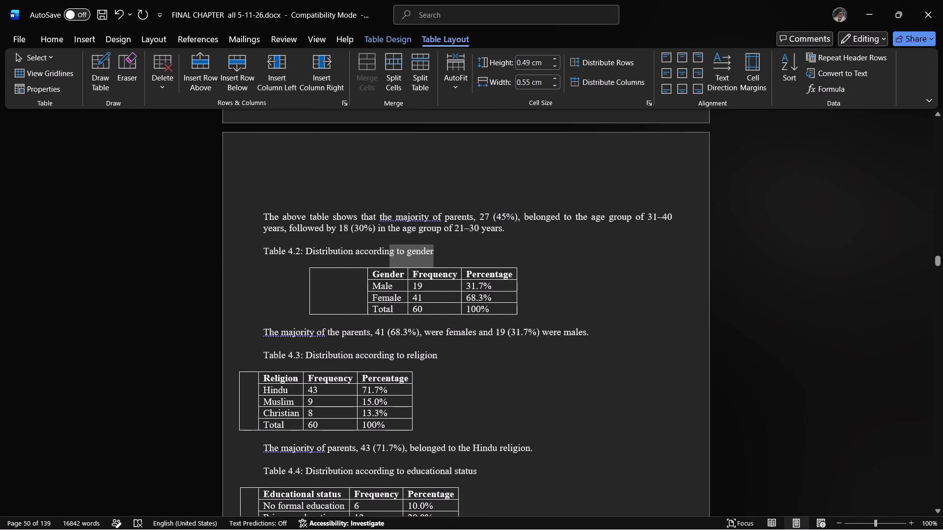
drag(370, 252, 315, 252)
key(ctrl+c)
click(321, 291)
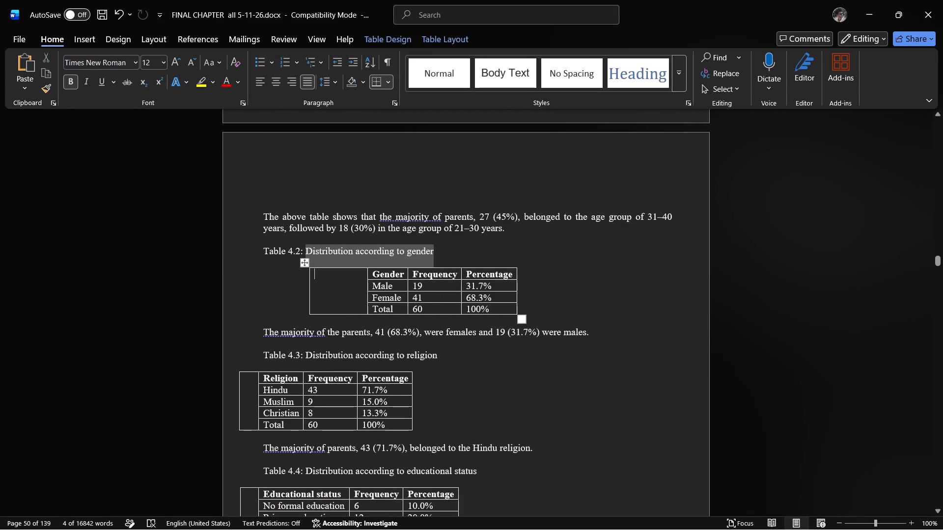
key(ctrl+v)
Move the Table 4.3 religion table toward the page's middle, beneath its caption.
scroll(415, 290, down, 4)
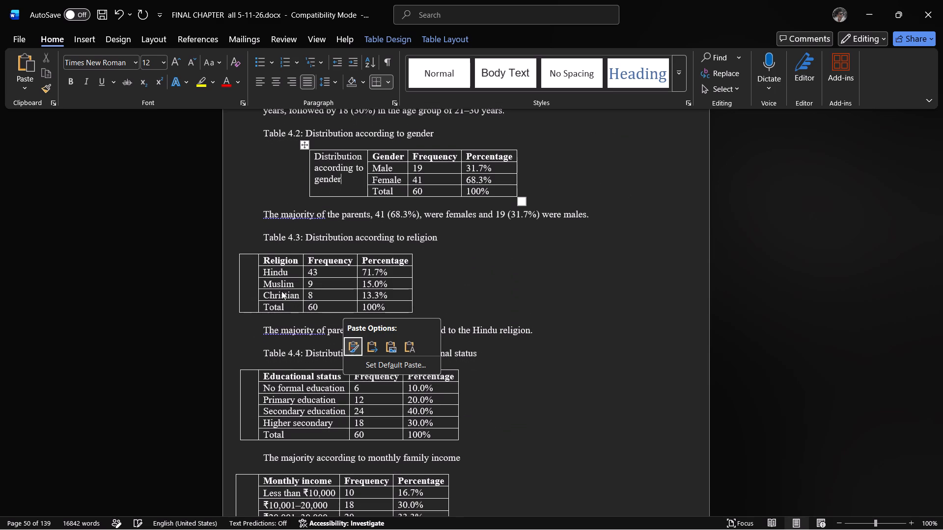
click(243, 262)
click(262, 273)
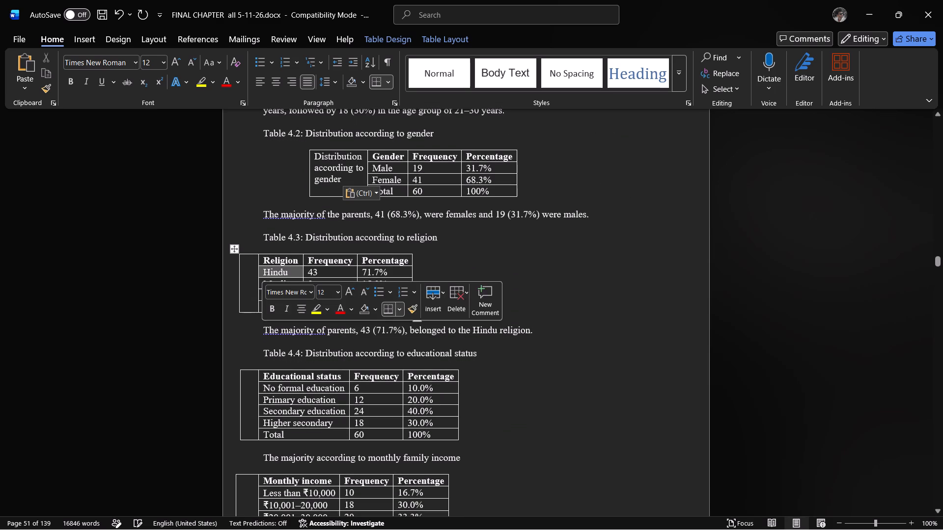
drag(236, 248, 347, 254)
drag(347, 254, 336, 254)
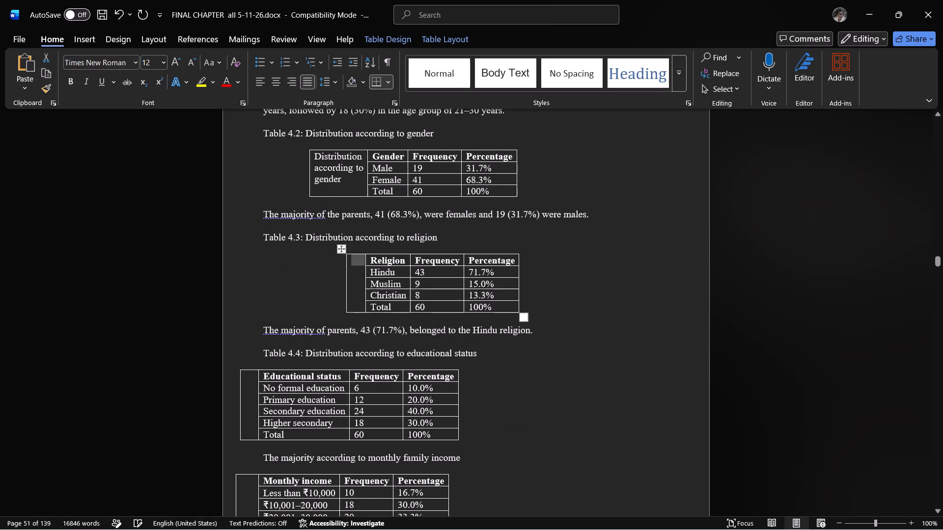
drag(336, 254, 333, 254)
drag(341, 248, 315, 249)
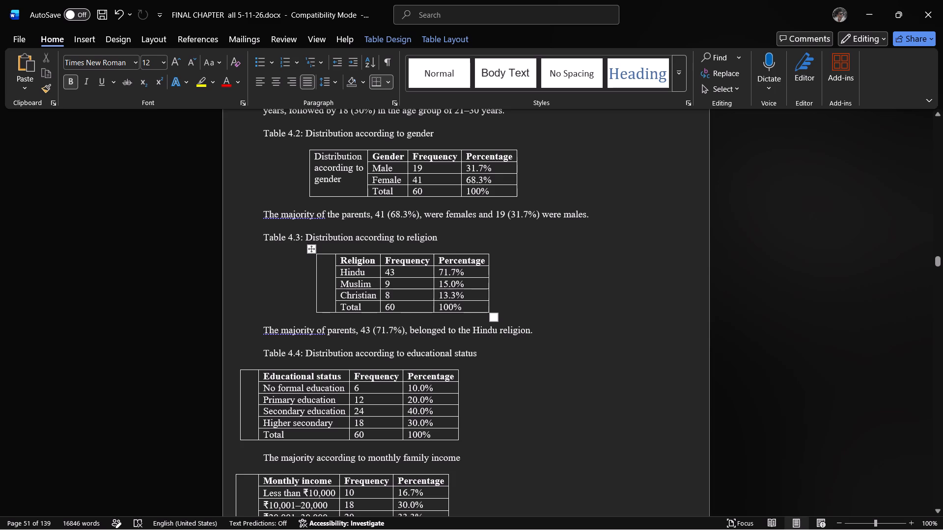
Widen Table 4.3's blank left cell and shift the table to roughly line up with Table 4.2's left edge.
drag(317, 266, 275, 268)
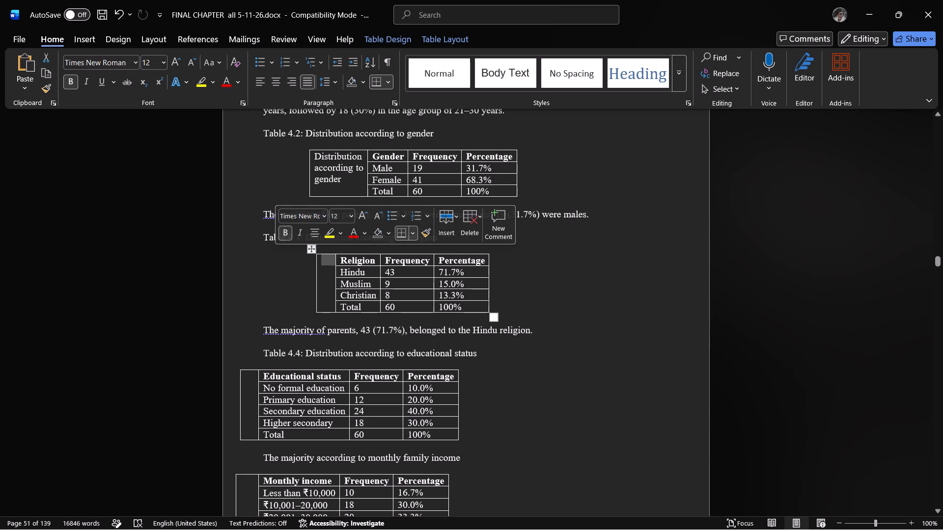
drag(315, 268, 297, 271)
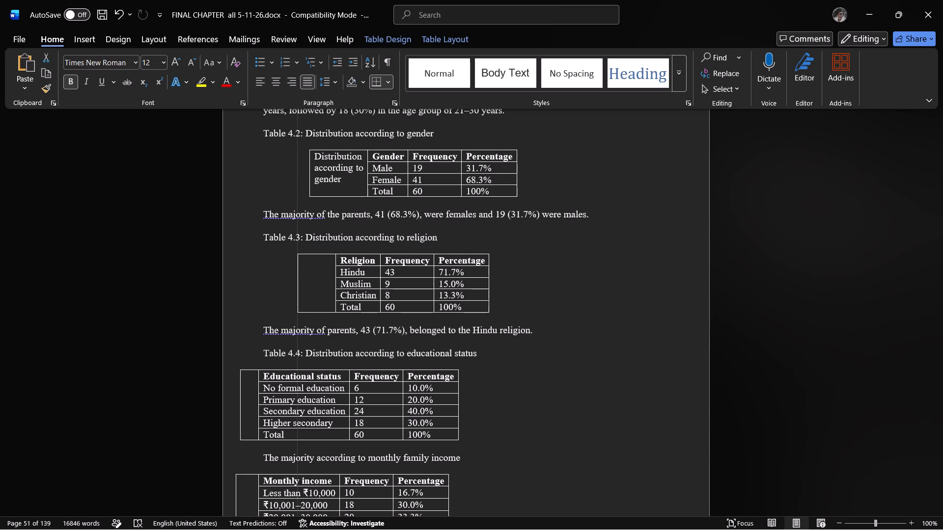
drag(297, 271, 292, 271)
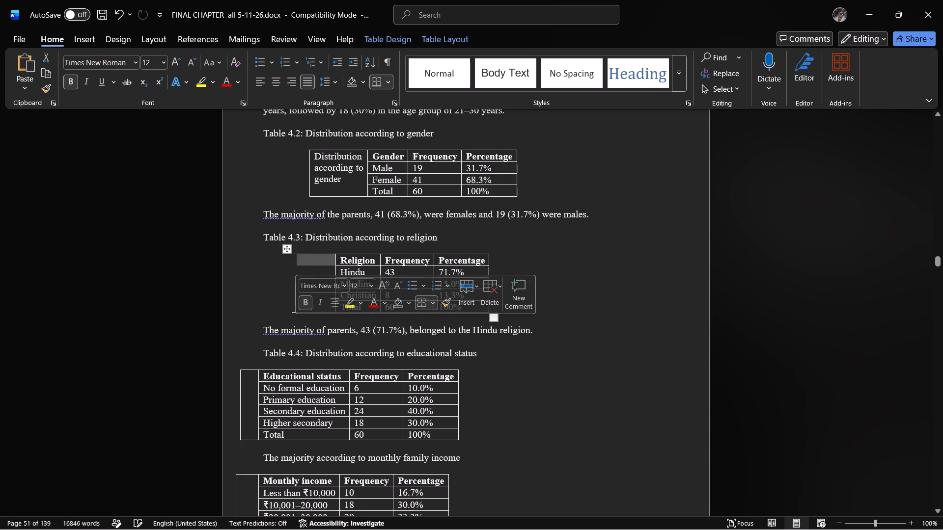
drag(287, 250, 294, 250)
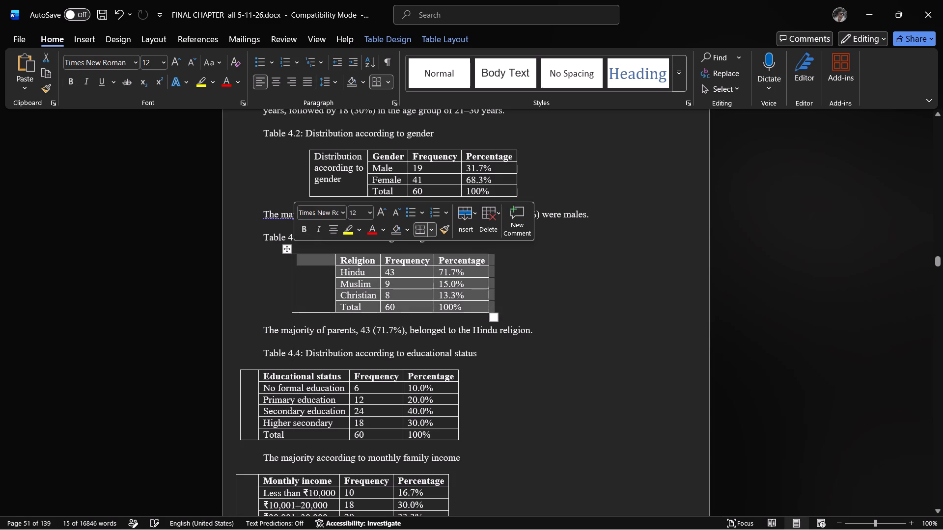
click(286, 251)
drag(286, 251, 301, 251)
click(298, 281)
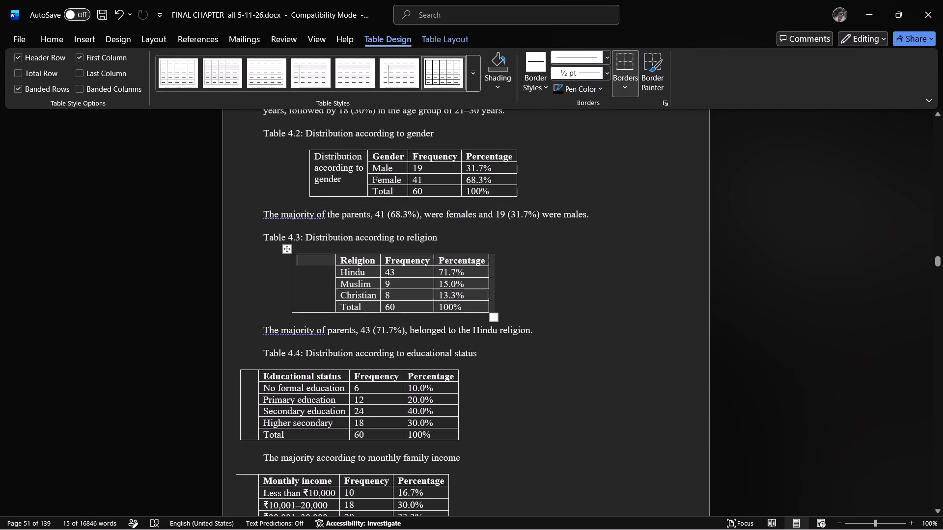
drag(287, 247, 301, 252)
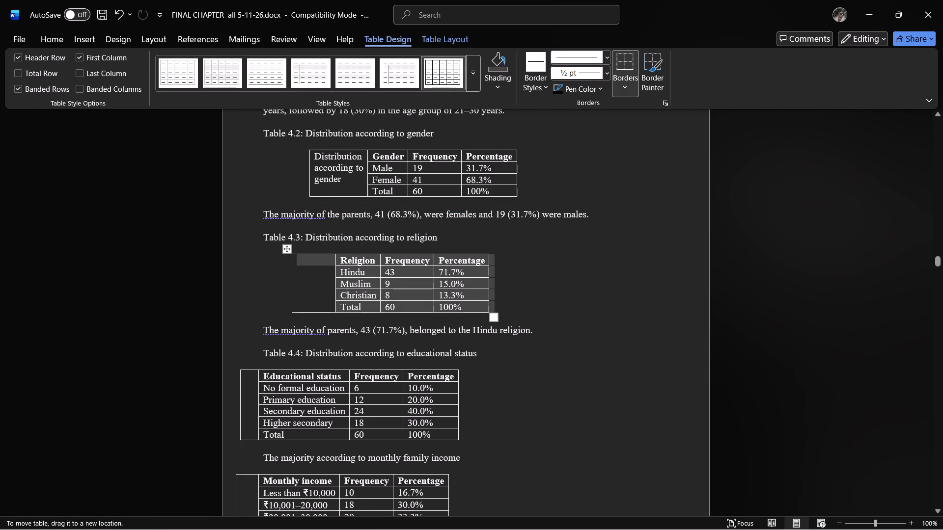
drag(301, 252, 307, 247)
Copy the caption text "Distribution according to religion" into Table 4.3's blank left cell.
drag(447, 236, 337, 240)
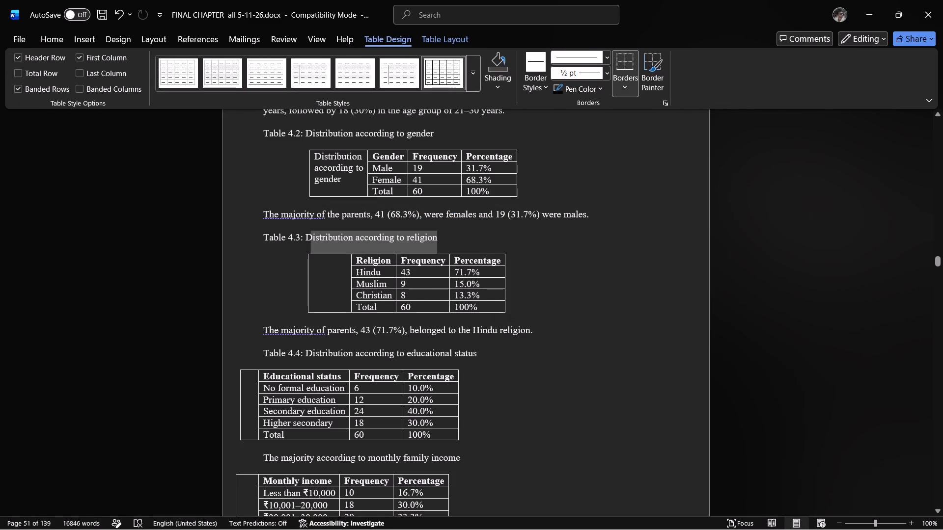
drag(337, 240, 321, 239)
key(ctrl+c)
click(321, 280)
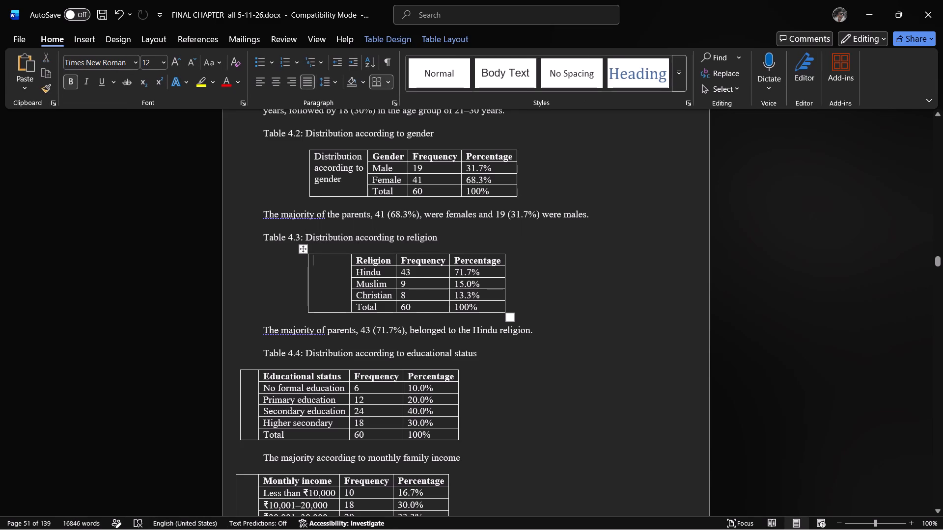
key(ctrl+v)
Move the Table 4.4 educational status table toward the page's middle and widen its blank left cell to align with Table 4.3's left edge.
scroll(385, 274, down, 5)
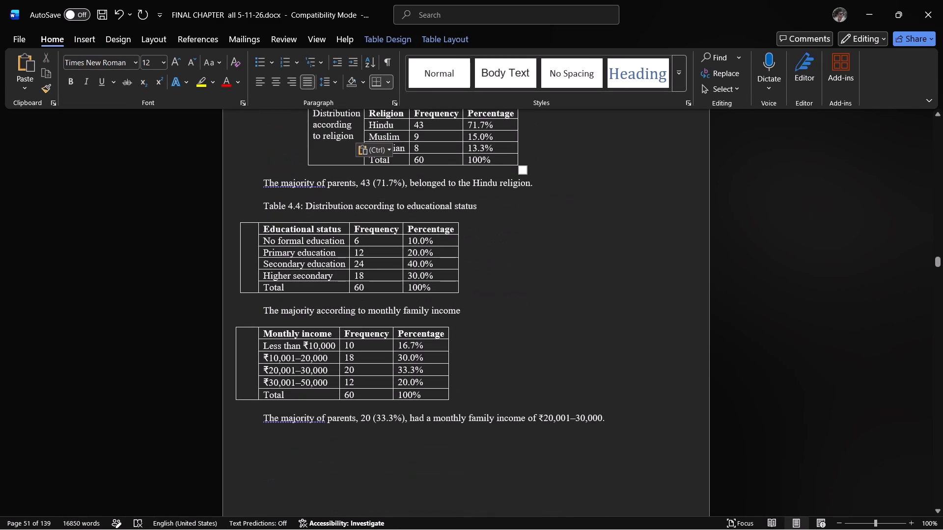
click(255, 240)
drag(237, 221, 269, 224)
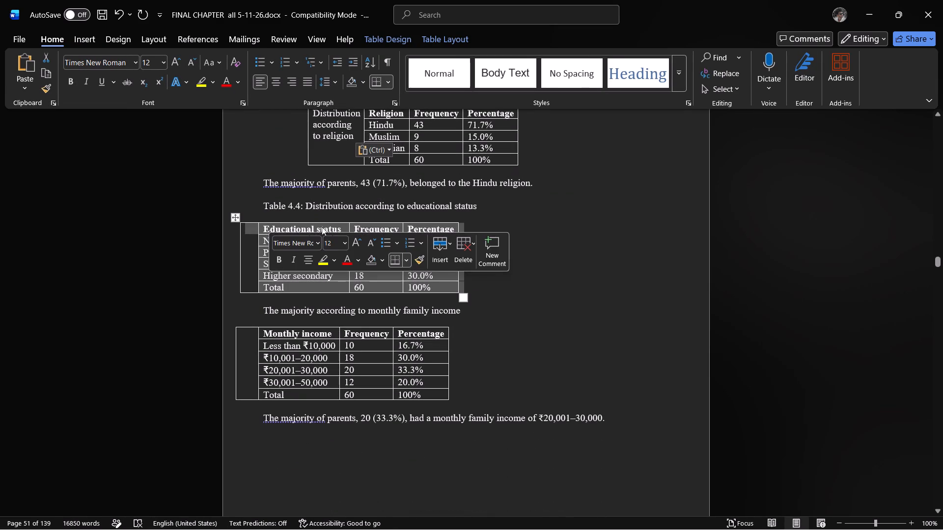
drag(234, 216, 320, 218)
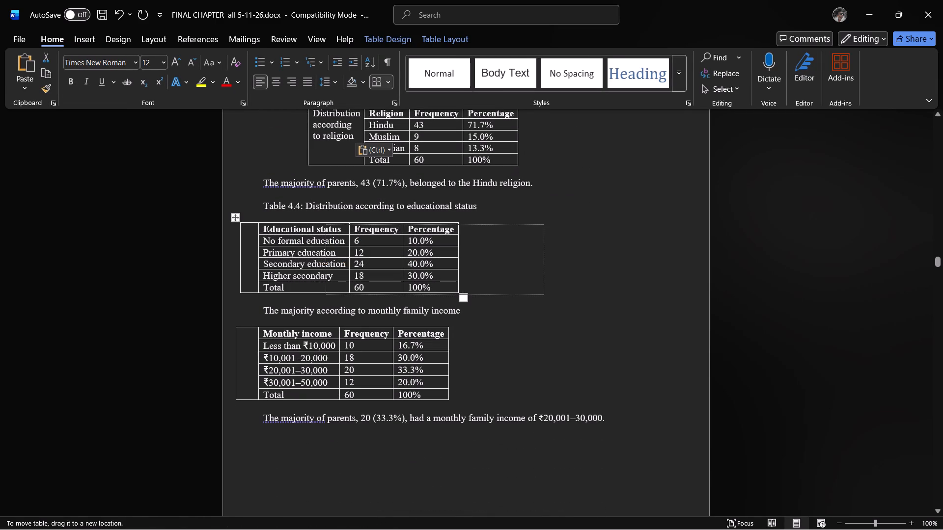
drag(320, 218, 328, 217)
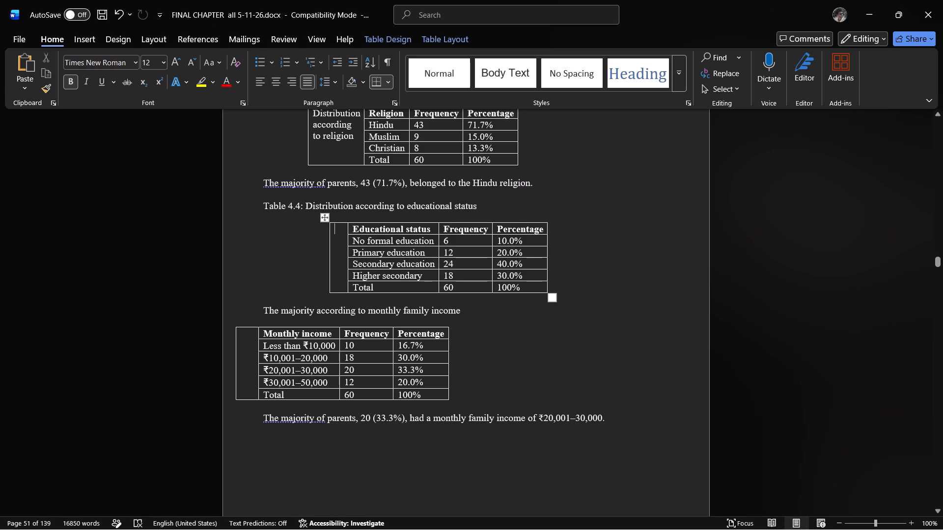
drag(329, 248, 307, 253)
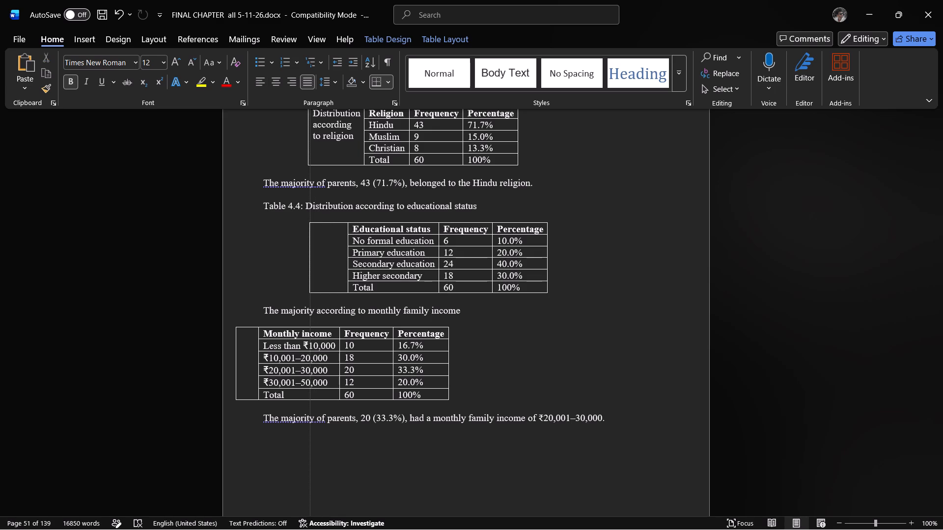
drag(307, 253, 308, 252)
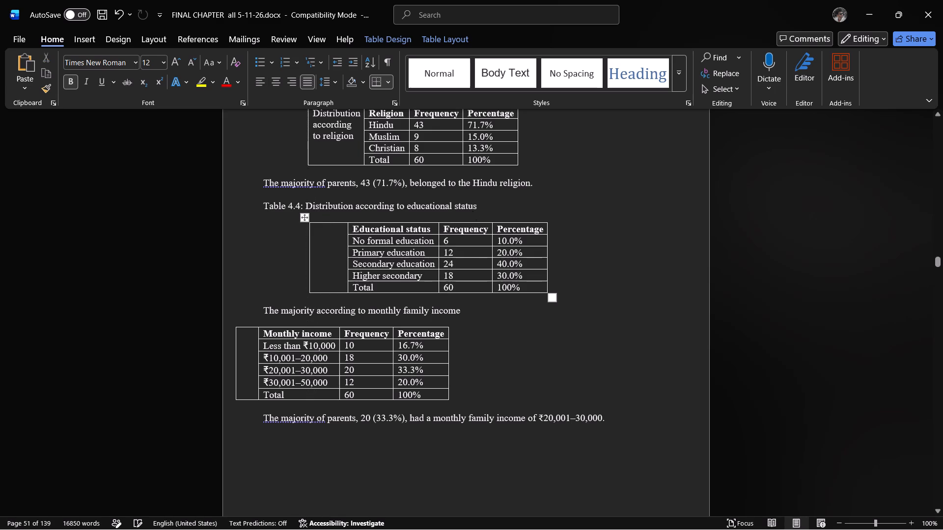
Copy the caption text "Distribution according to educational status" into Table 4.4's blank left cell.
drag(479, 207, 322, 210)
key(ctrl+c)
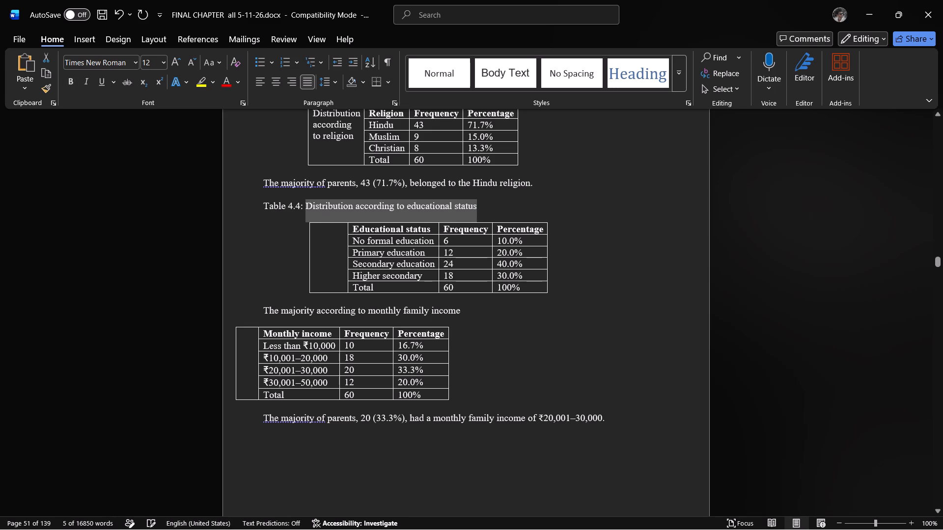
click(326, 242)
key(ctrl+v)
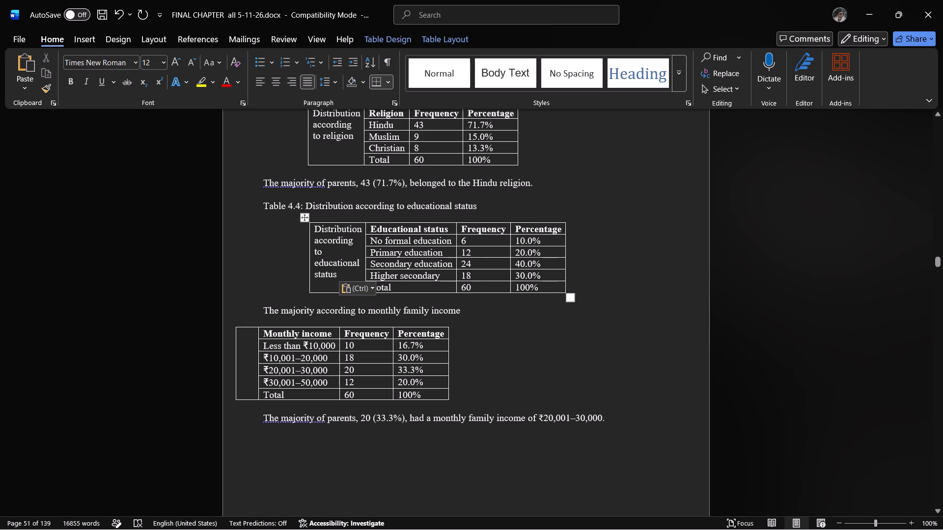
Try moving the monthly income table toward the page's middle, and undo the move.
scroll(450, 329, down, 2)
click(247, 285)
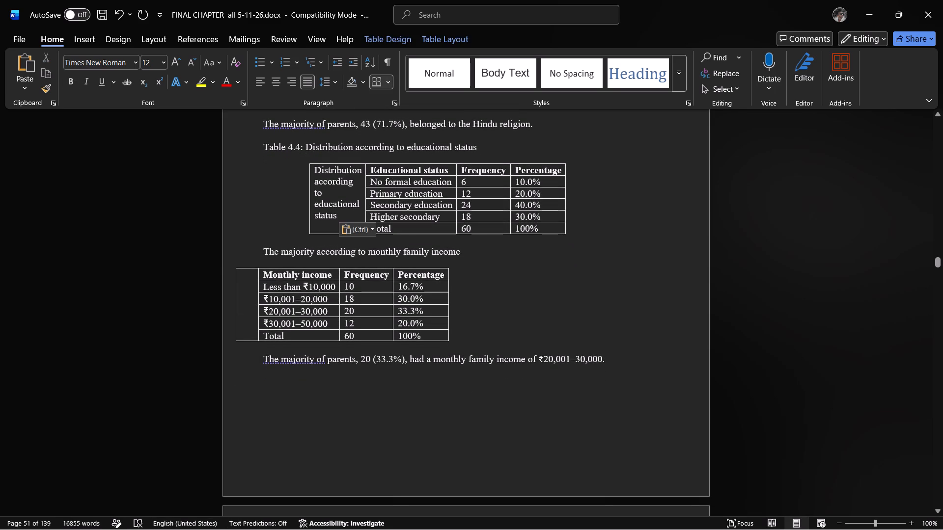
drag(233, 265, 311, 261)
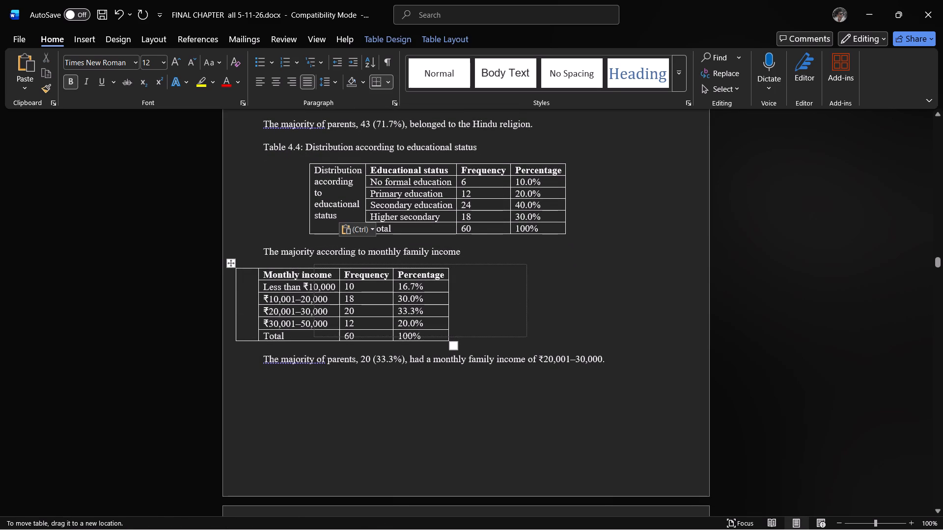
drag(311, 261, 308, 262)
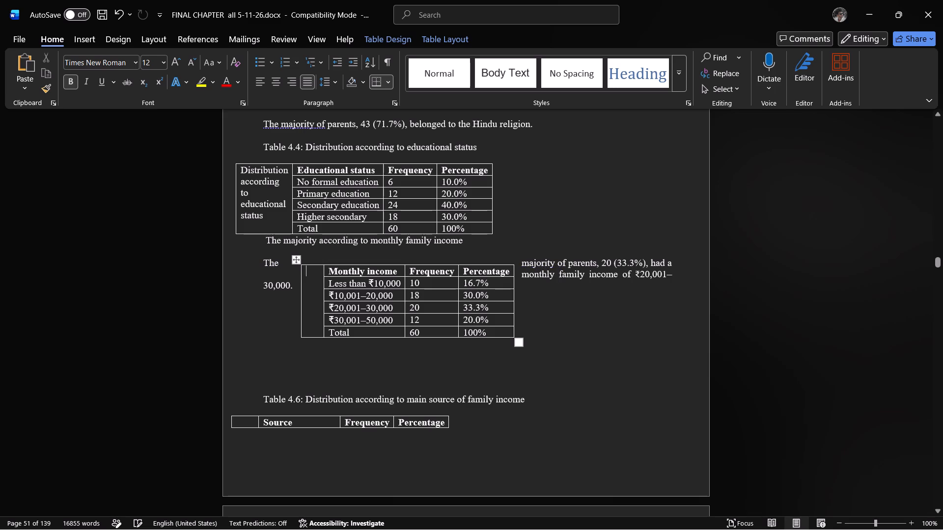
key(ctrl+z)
Move the monthly income table toward the page's middle, keeping it between its caption line and the paragraph below.
drag(229, 261, 337, 267)
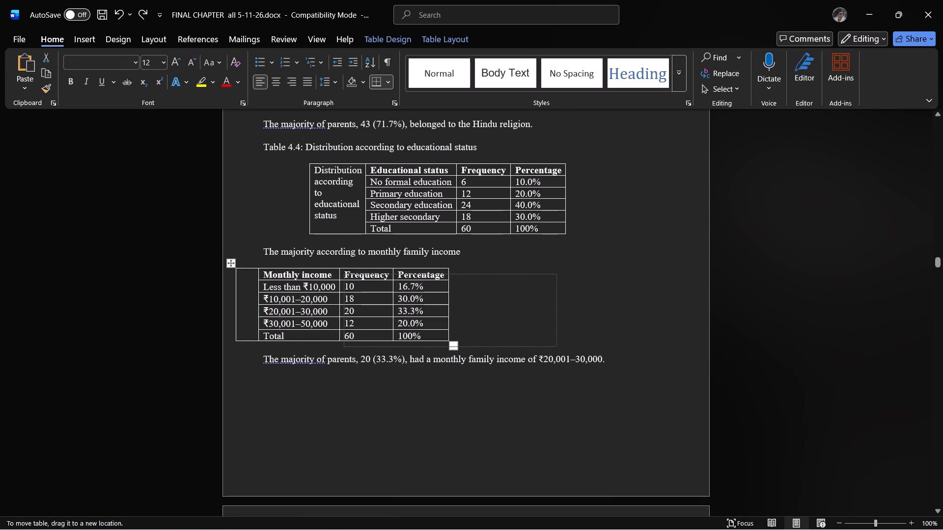
drag(337, 267, 327, 267)
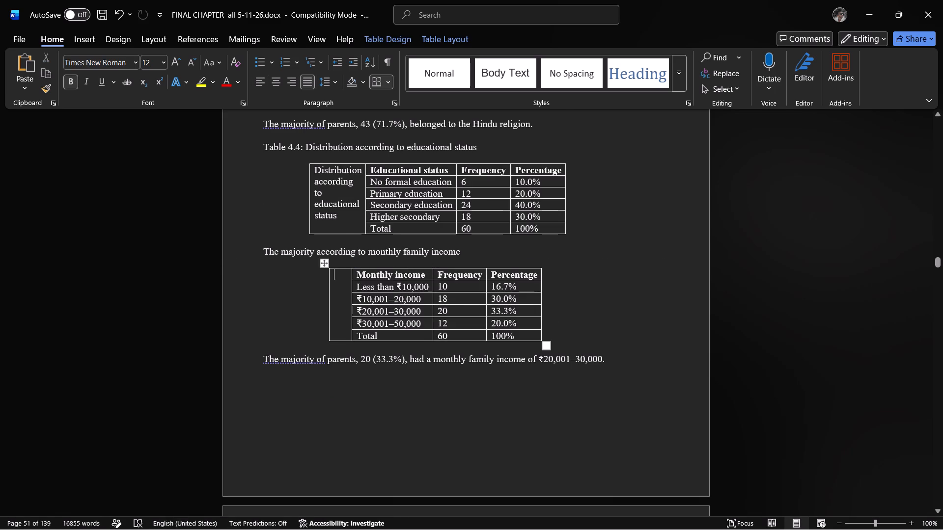
Copy the caption text "The majority according to monthly family income" into the monthly income table's blank left cell.
drag(466, 252, 329, 253)
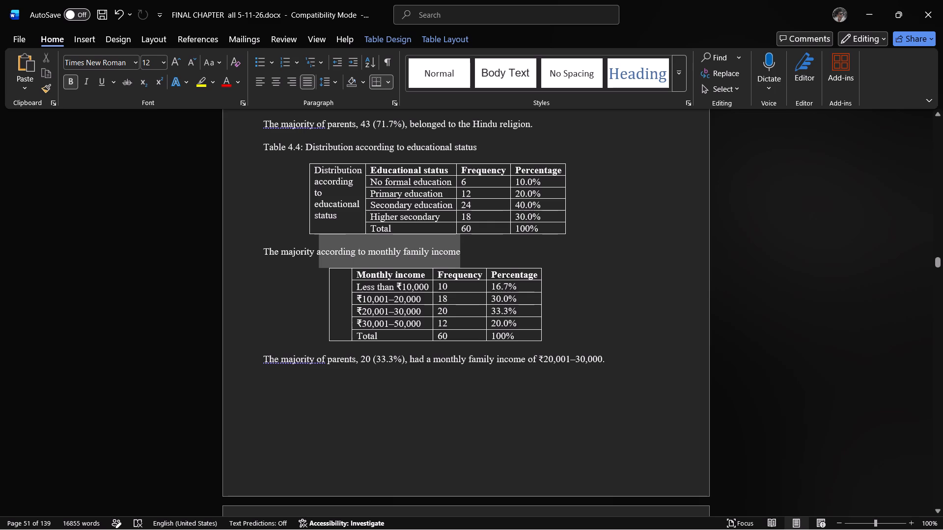
drag(329, 253, 269, 255)
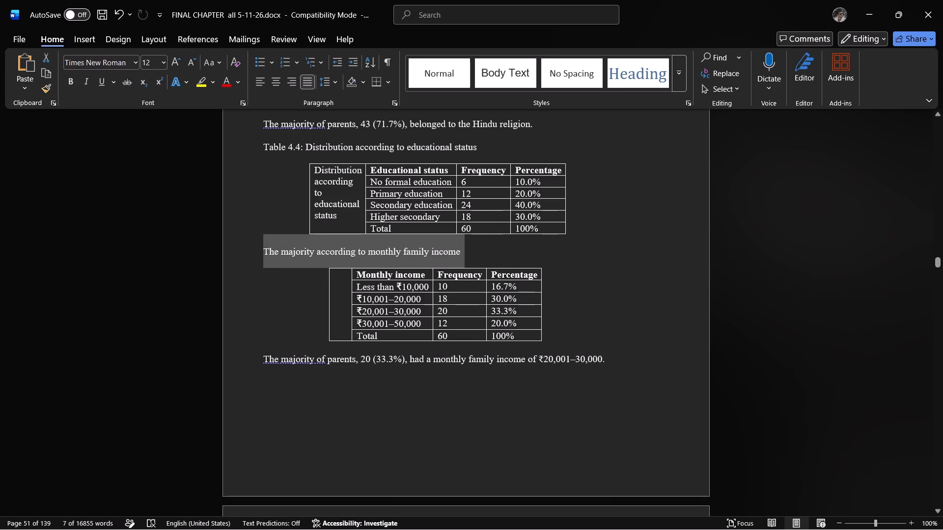
key(ctrl+c)
click(337, 287)
key(ctrl+v)
ctrl+click(336, 298)
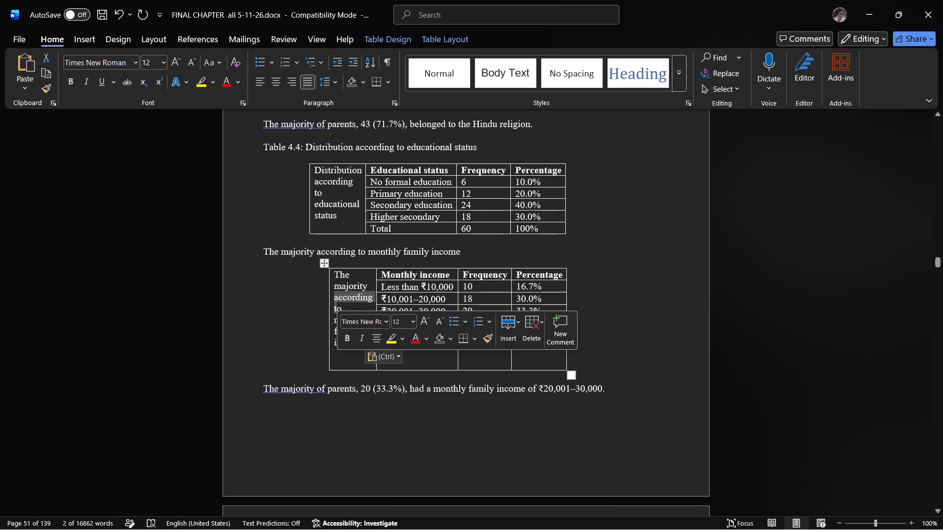
click(601, 253)
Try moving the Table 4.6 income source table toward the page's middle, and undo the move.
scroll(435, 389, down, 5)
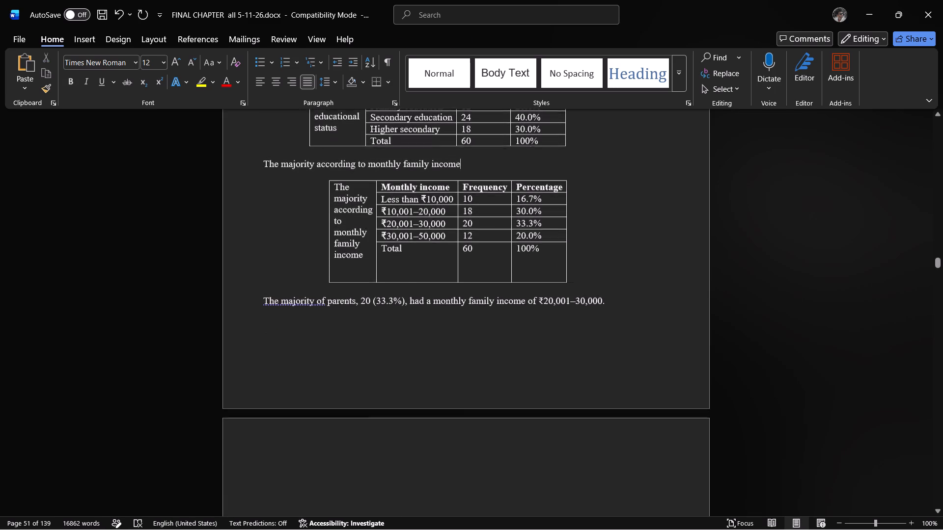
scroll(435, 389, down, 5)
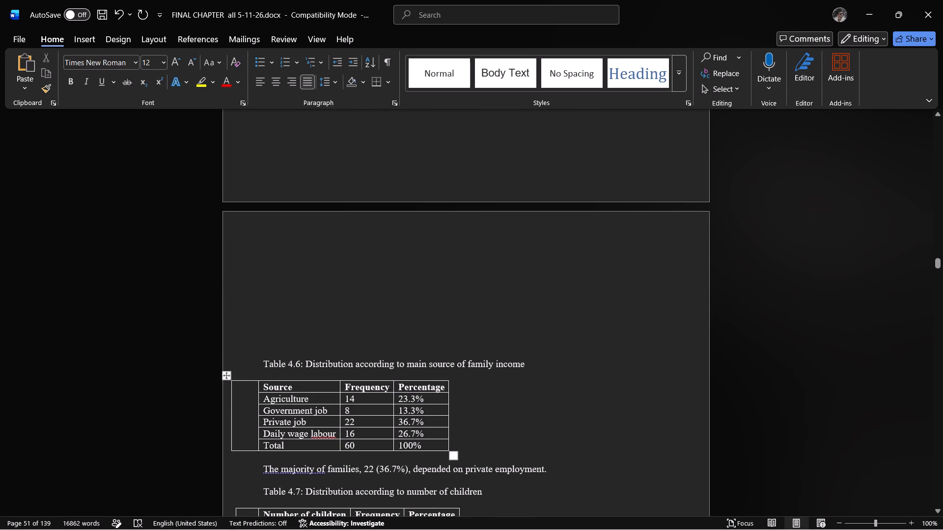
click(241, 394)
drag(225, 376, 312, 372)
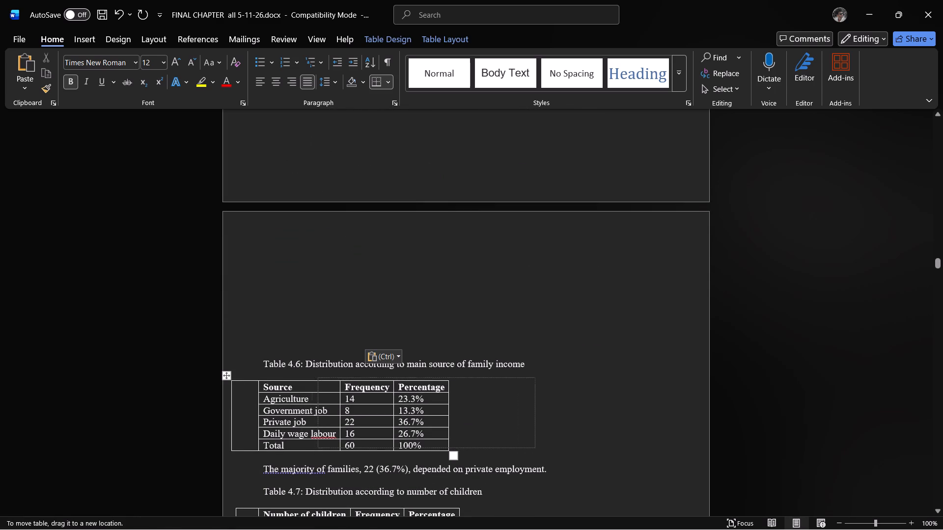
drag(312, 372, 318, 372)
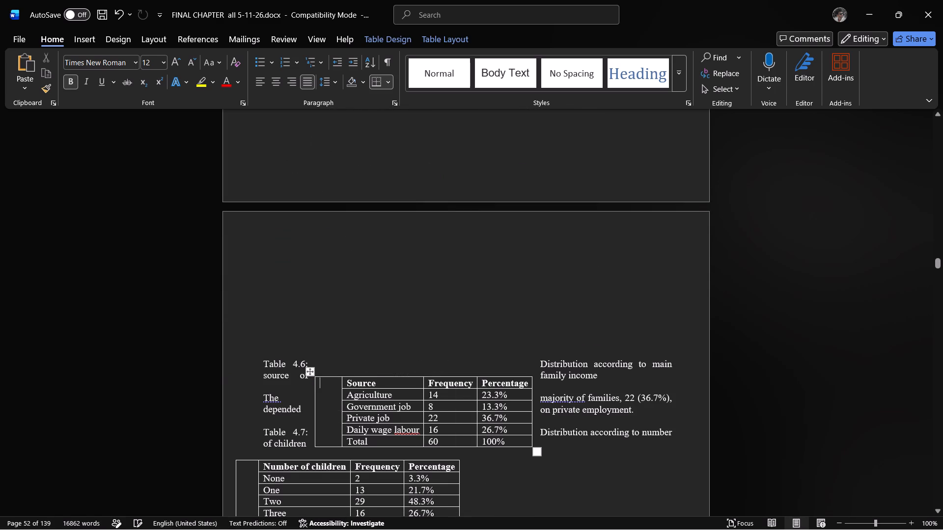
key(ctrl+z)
Delete three empty lines above the Table 4.6 caption.
click(284, 335)
key(BackSpace)
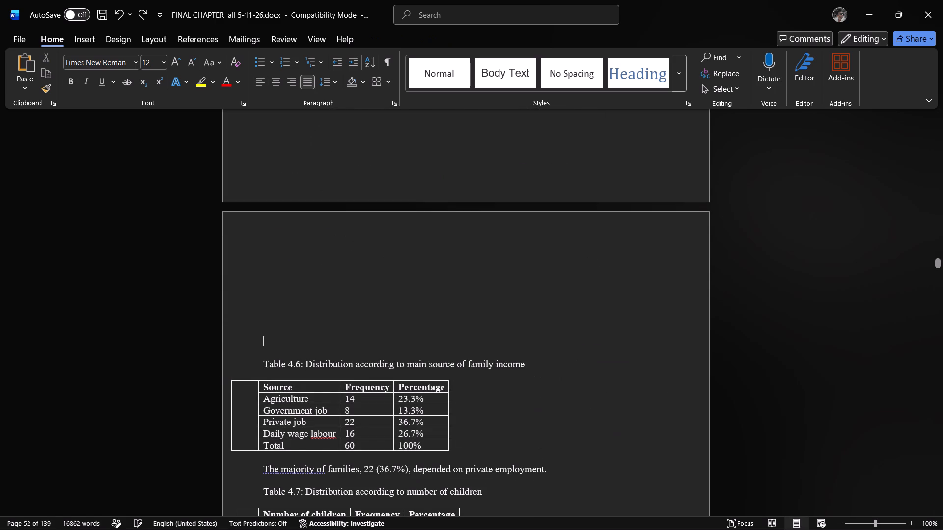
key(BackSpace)
key(BackSpace)
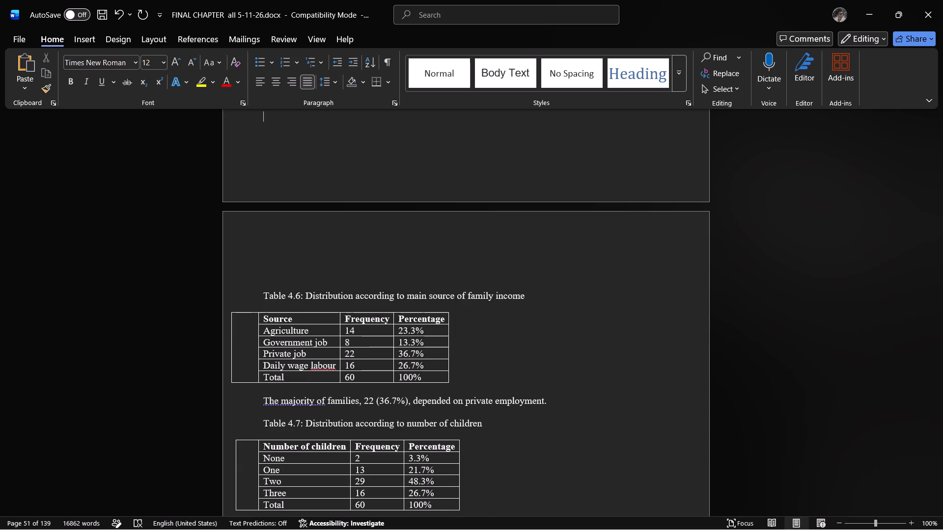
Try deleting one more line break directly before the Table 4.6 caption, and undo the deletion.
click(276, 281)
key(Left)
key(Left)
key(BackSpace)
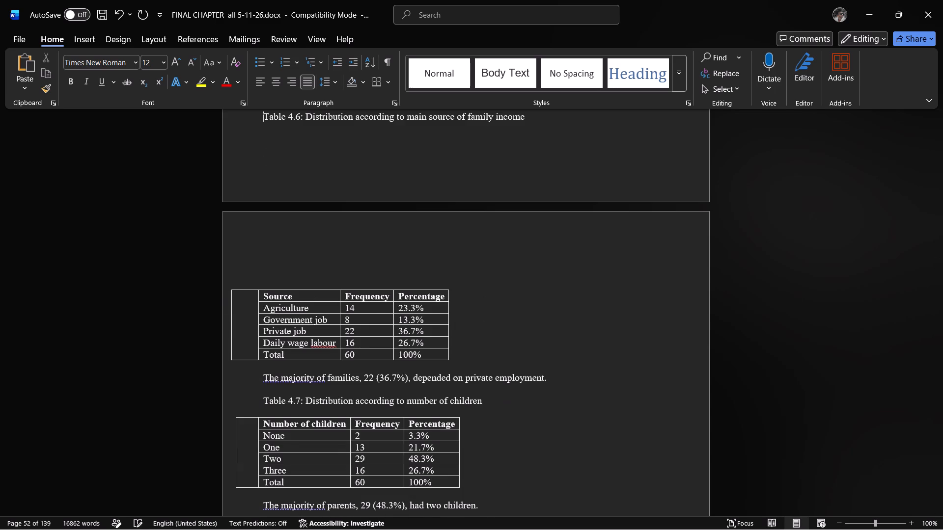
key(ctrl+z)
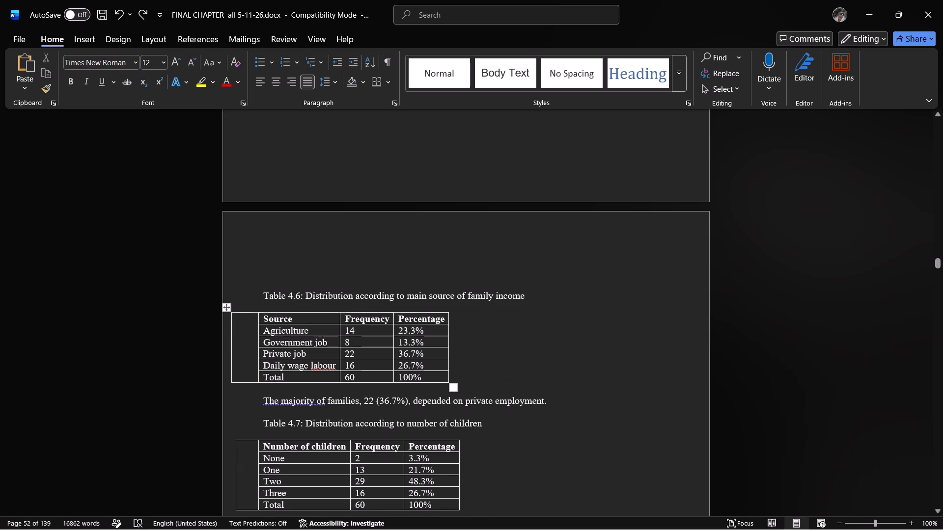
Move Table 4.6 toward the page's middle and copy "Distribution according to main source of family income" into its blank left cell.
drag(225, 306, 312, 306)
drag(528, 296, 309, 300)
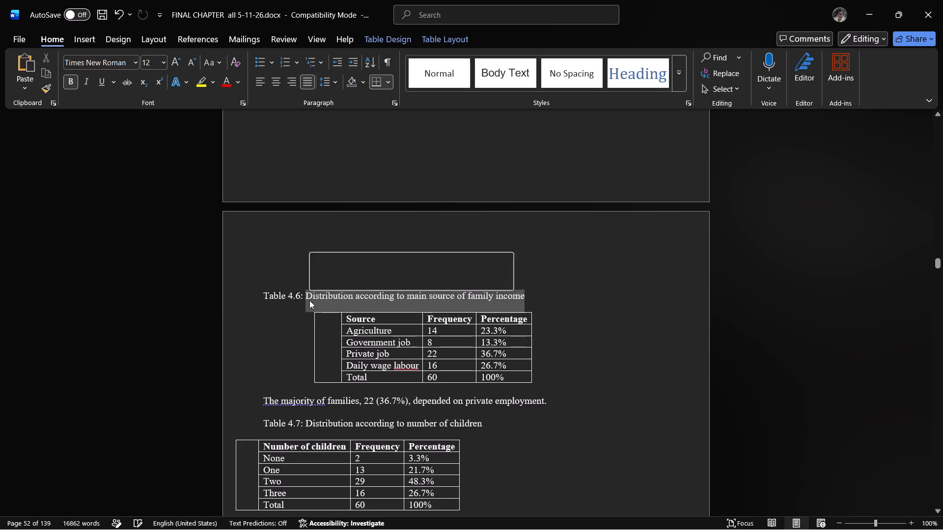
key(ctrl+c)
click(320, 329)
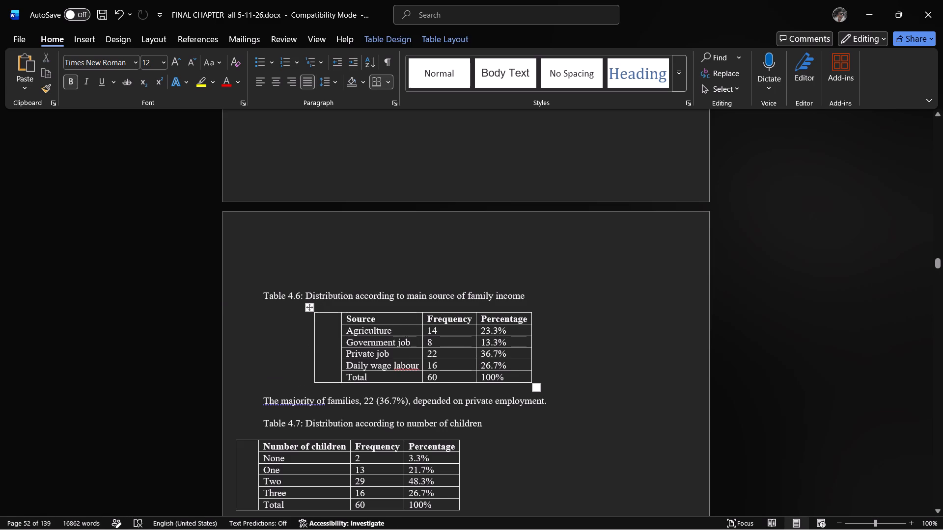
key(ctrl+v)
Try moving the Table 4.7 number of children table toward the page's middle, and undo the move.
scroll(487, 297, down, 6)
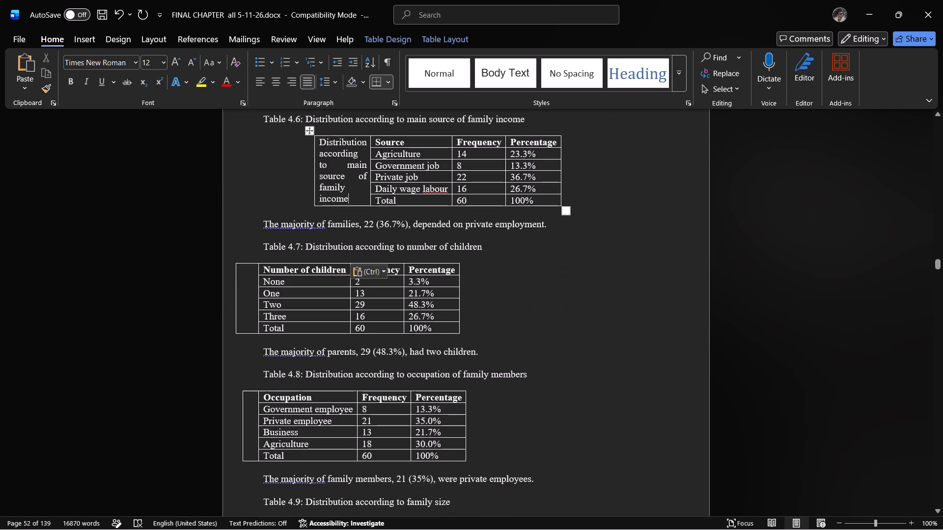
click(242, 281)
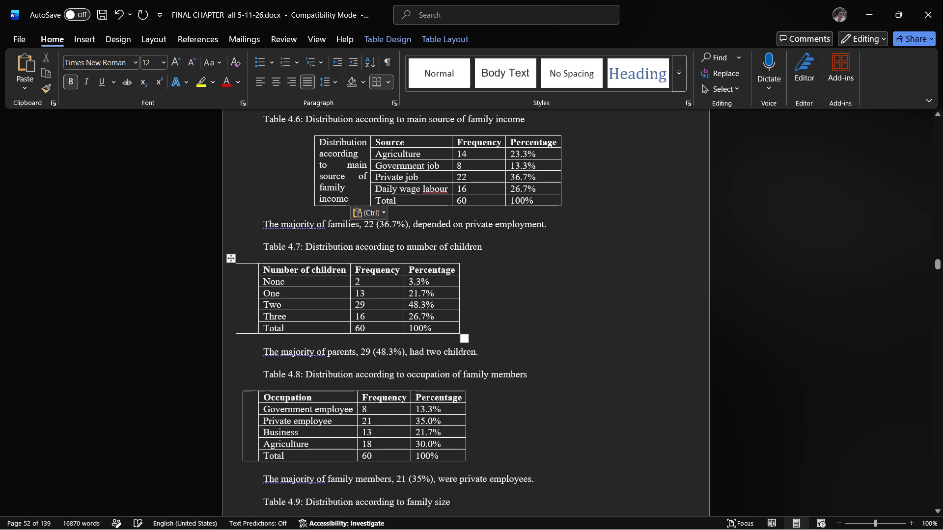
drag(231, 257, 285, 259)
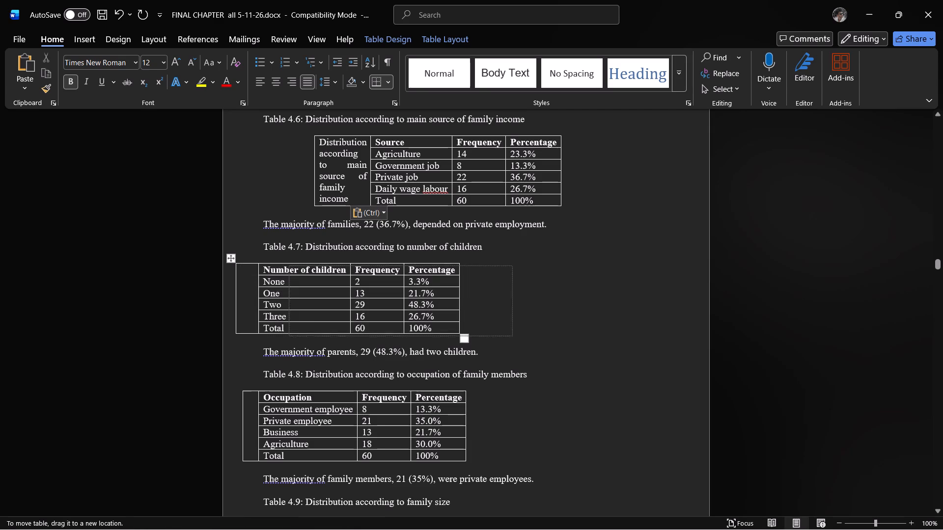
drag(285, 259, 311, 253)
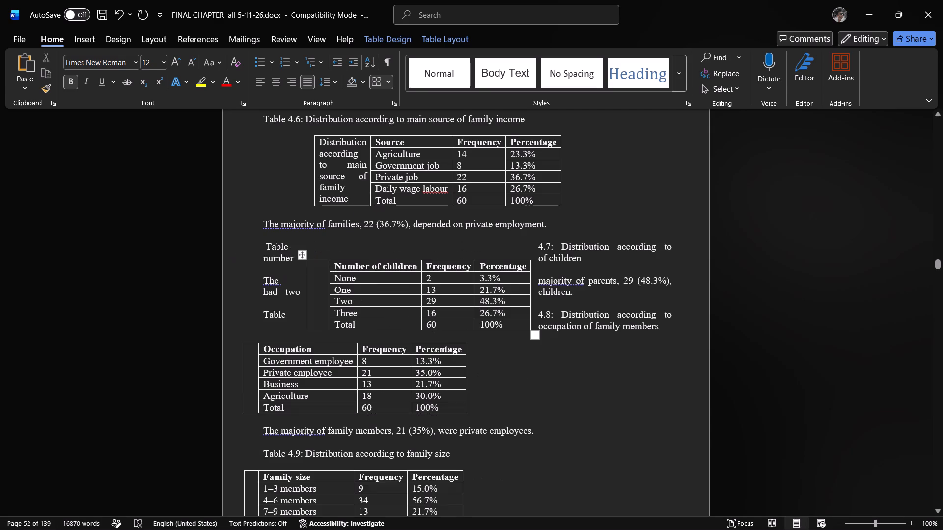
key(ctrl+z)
Move Table 4.7 to nearly line up with Table 4.6's left edge and copy "Distribution according to number of children" into its blank left cell.
drag(231, 260, 316, 261)
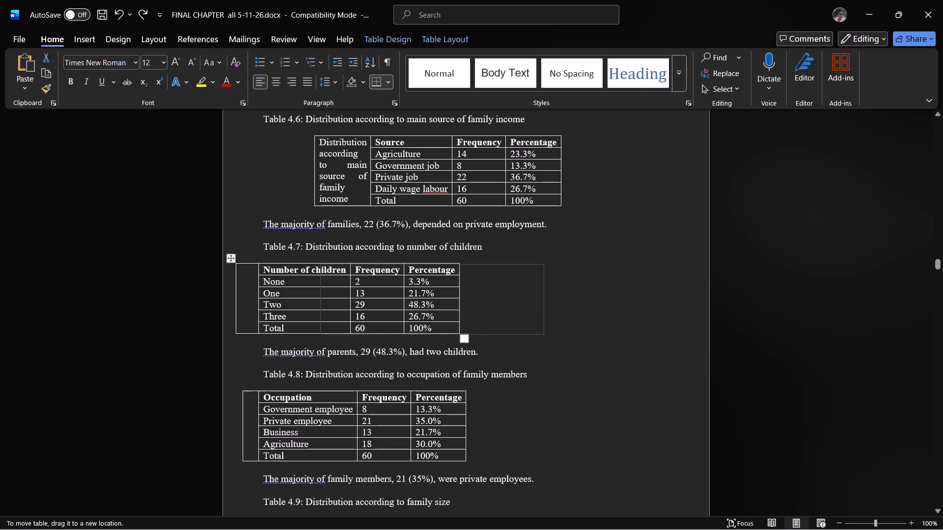
drag(316, 261, 308, 260)
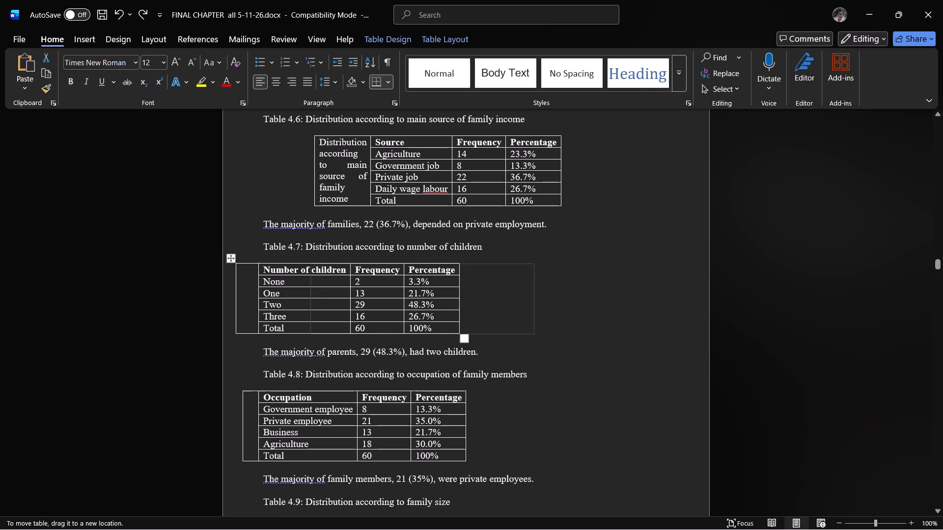
drag(308, 260, 310, 260)
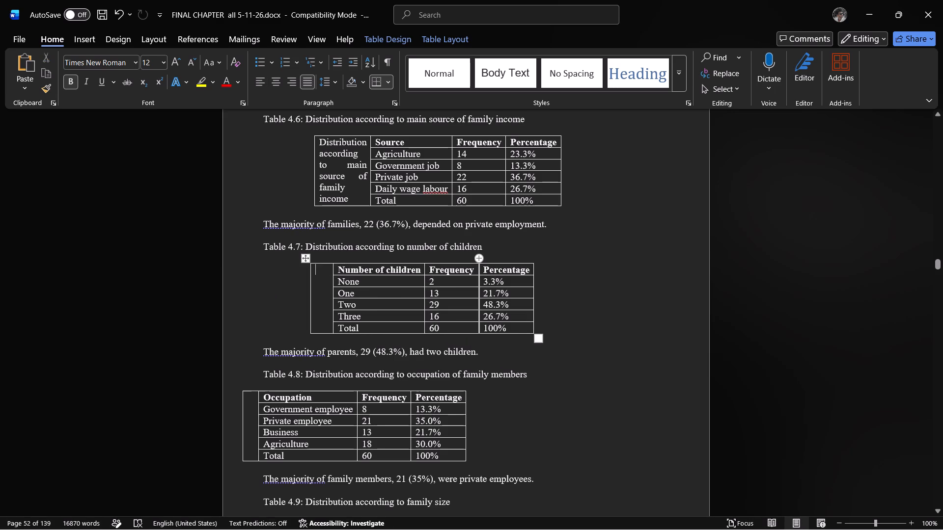
drag(485, 251, 316, 247)
key(ctrl+c)
click(315, 288)
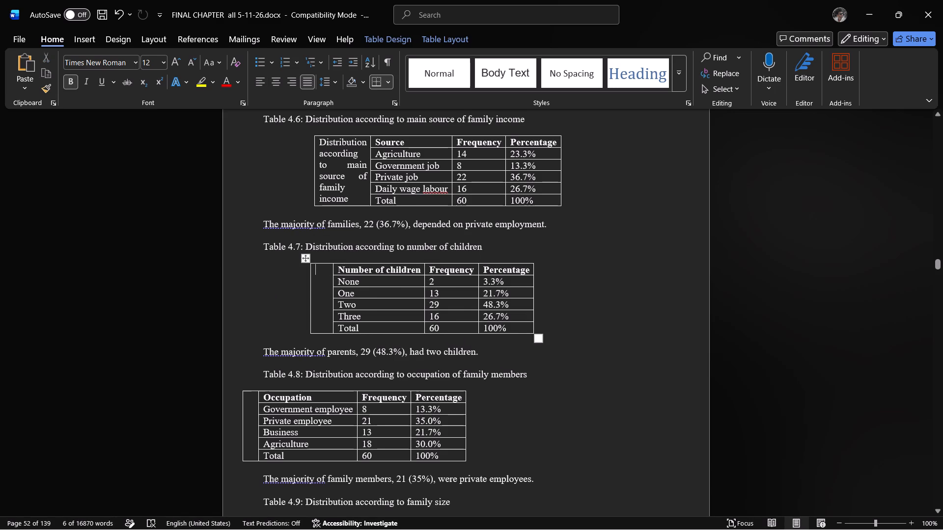
key(ctrl+v)
Move the Table 4.8 occupation table toward the page's middle, nearly aligned with Table 4.7's left edge.
scroll(411, 260, down, 4)
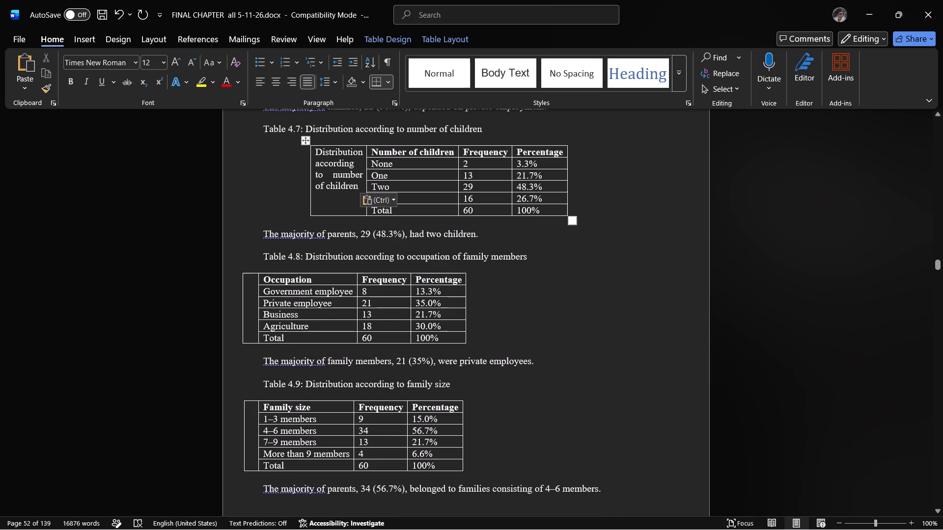
click(248, 283)
drag(238, 266, 286, 265)
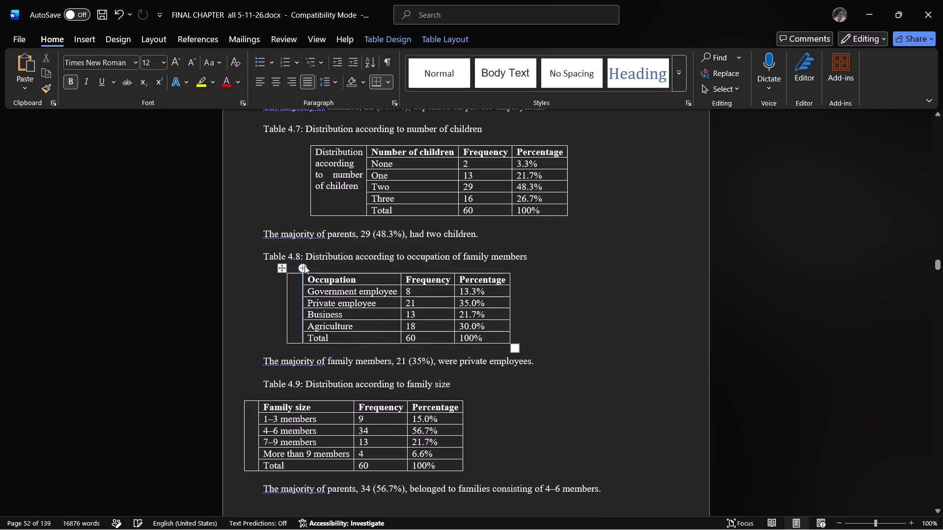
click(304, 265)
key(ctrl+z)
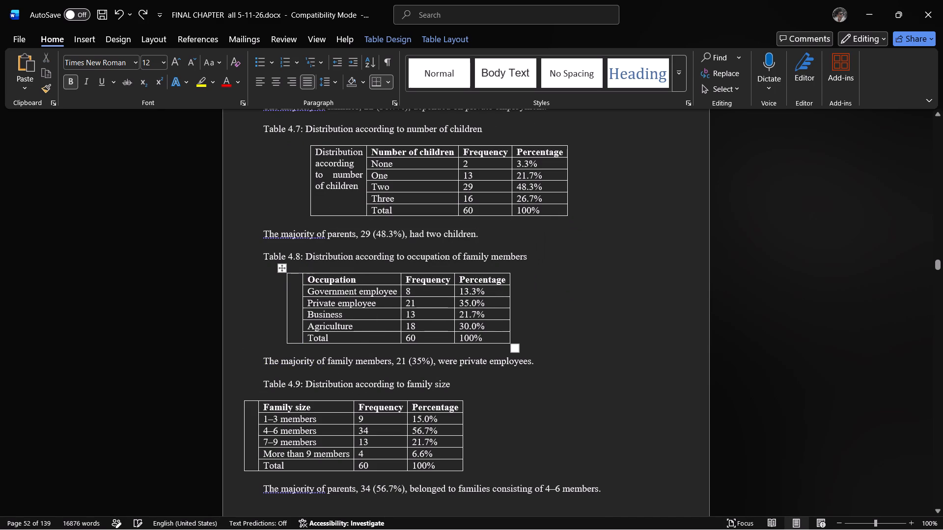
drag(283, 266, 305, 266)
Copy the caption text "Distribution according to occupation of family members" into Table 4.8's blank left cell.
drag(530, 256, 498, 256)
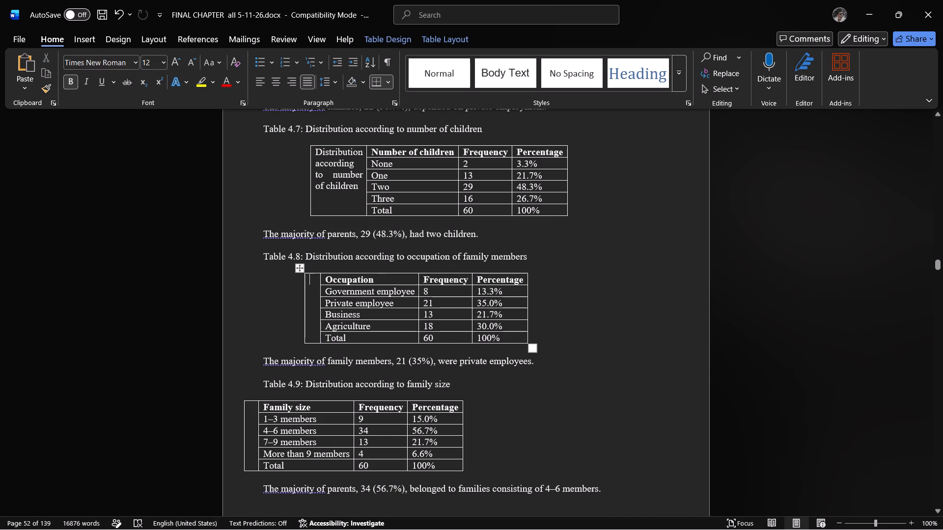
drag(498, 256, 323, 260)
key(ctrl+c)
click(313, 284)
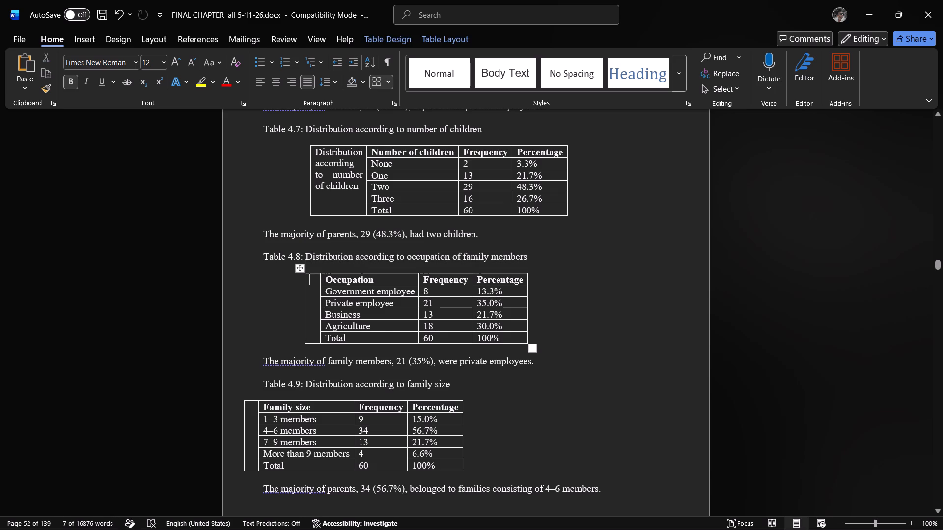
key(ctrl+v)
Align the Table 4.9 family size table with Table 4.8's left edge and copy "Distribution according to family size" into its blank left cell.
scroll(525, 251, down, 4)
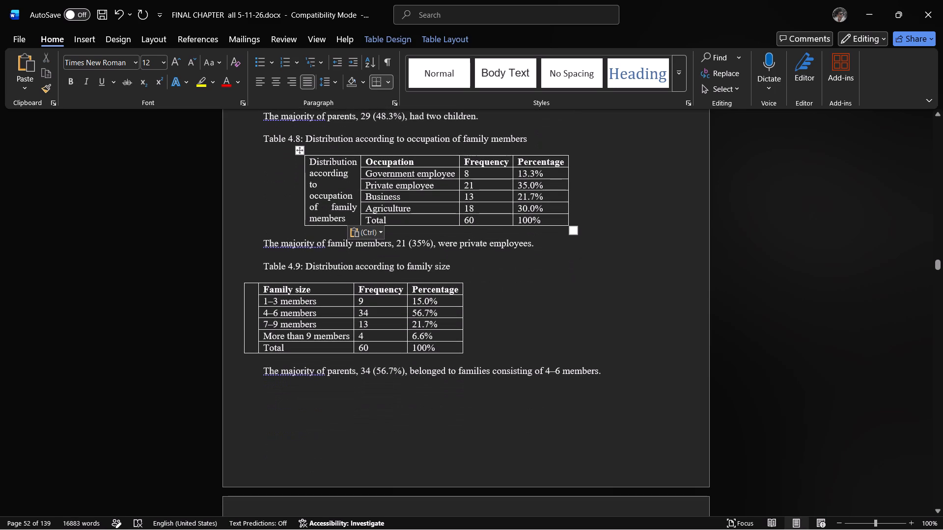
drag(450, 264, 324, 267)
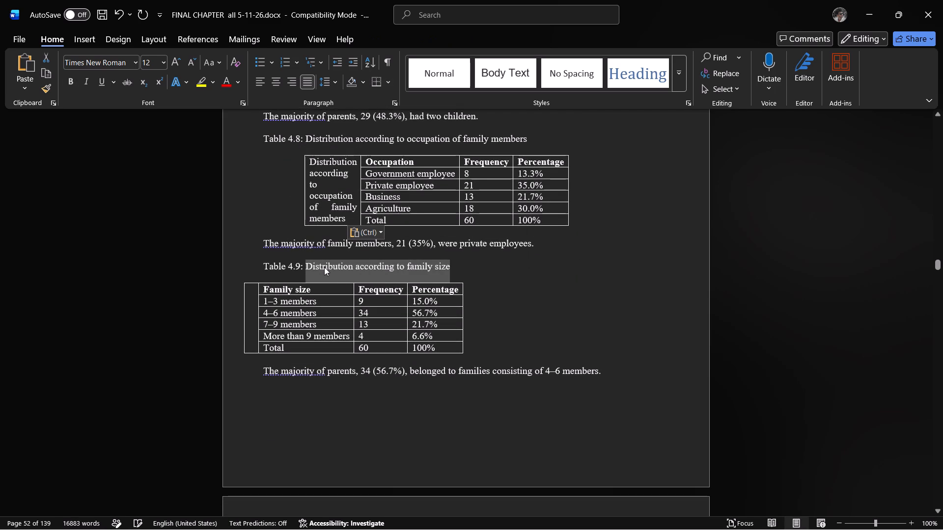
key(ctrl+c)
click(251, 293)
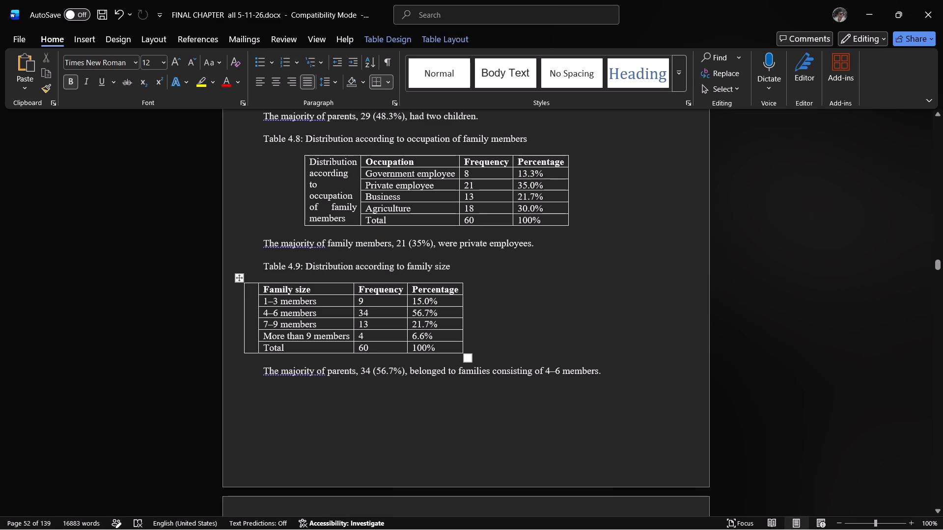
drag(241, 275, 305, 275)
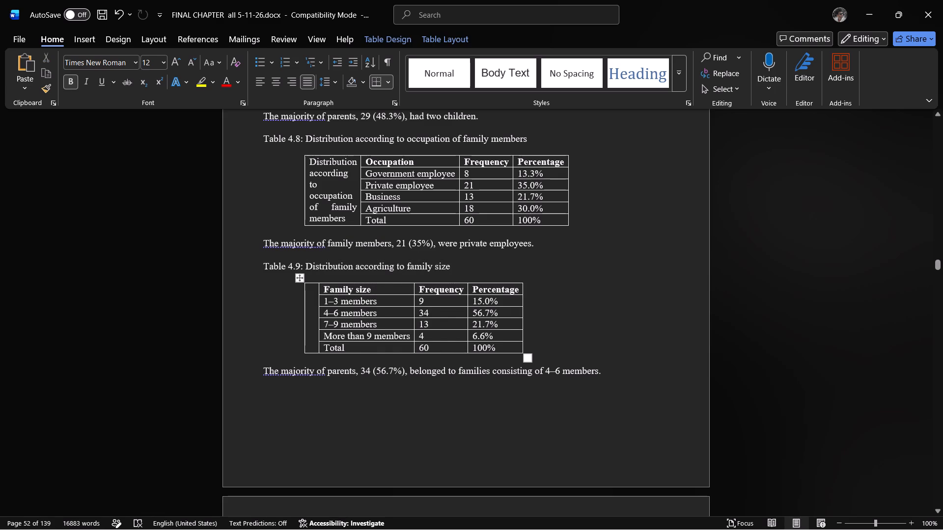
key(ctrl+v)
Move the Table 4.10 type of family table toward the page's middle, keeping it between its caption and the paragraph below.
scroll(489, 268, down, 11)
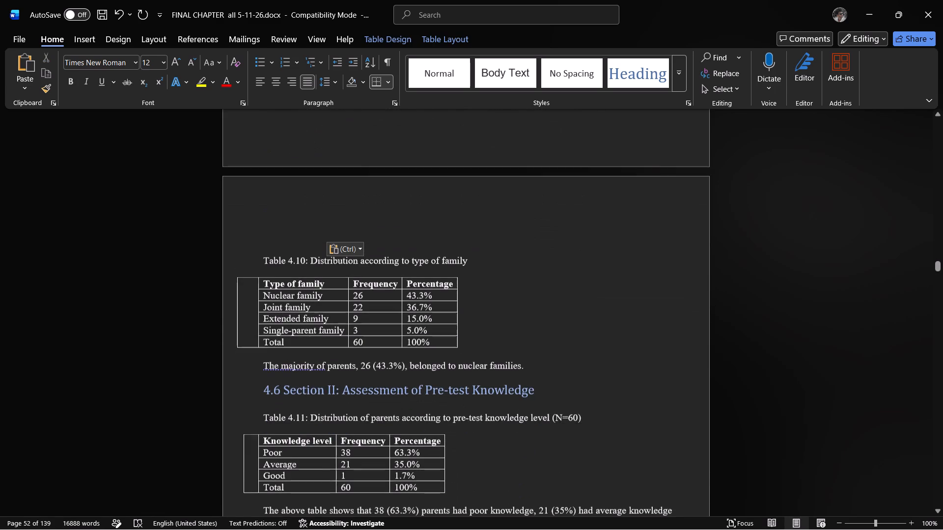
click(250, 280)
drag(235, 268, 341, 271)
double_click(342, 270)
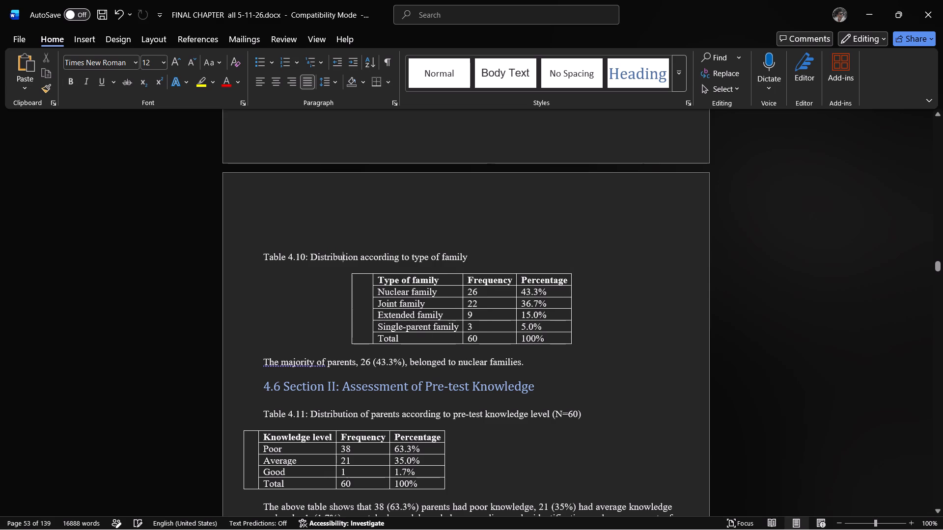
scroll(358, 287, up, 5)
drag(346, 415, 346, 415)
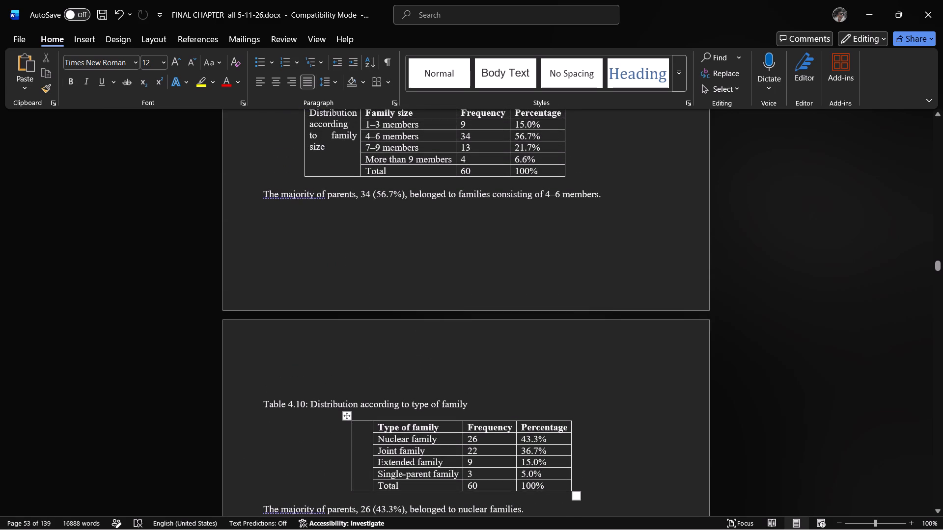
drag(346, 415, 326, 417)
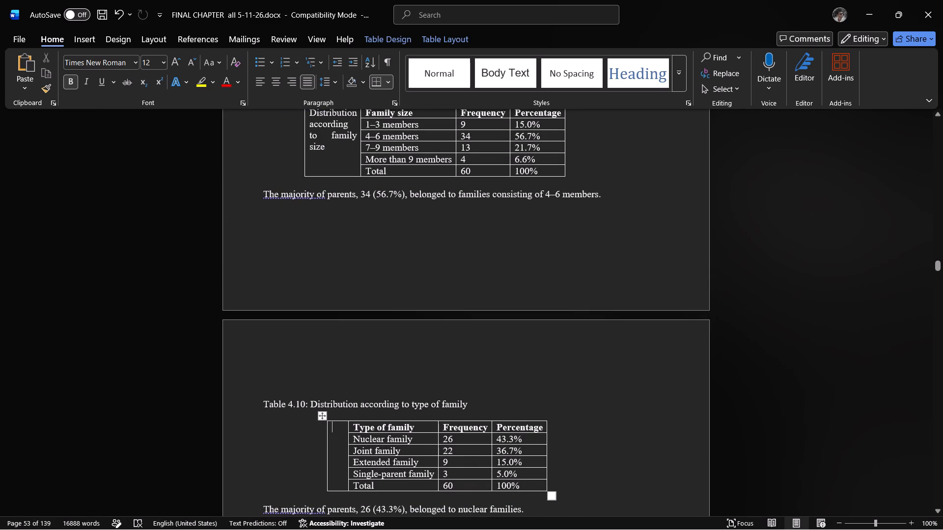
Copy the caption text "Distribution according to type of family" into Table 4.10's blank left cell.
drag(470, 400, 324, 405)
key(ctrl+c)
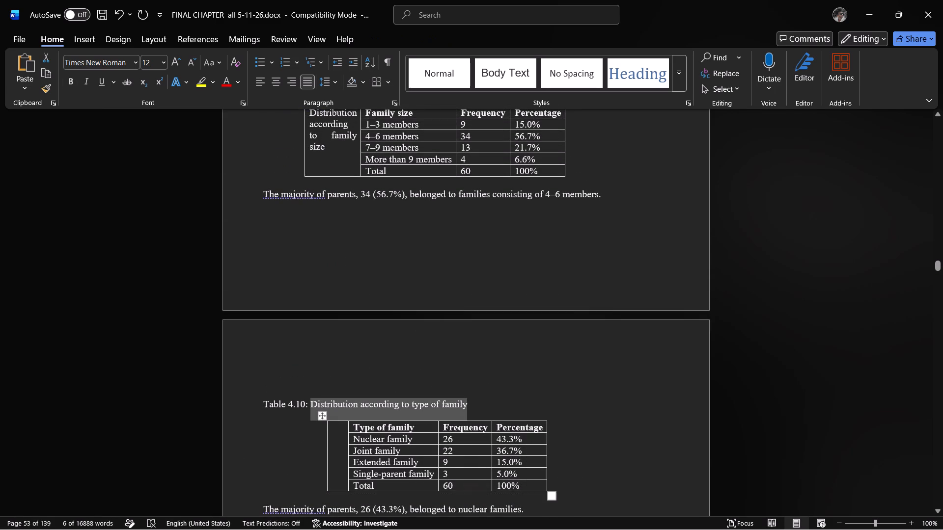
click(333, 425)
key(ctrl+v)
Move the Table 4.11 pre-test knowledge level table toward the page's middle, keeping it directly below its caption.
scroll(480, 361, down, 7)
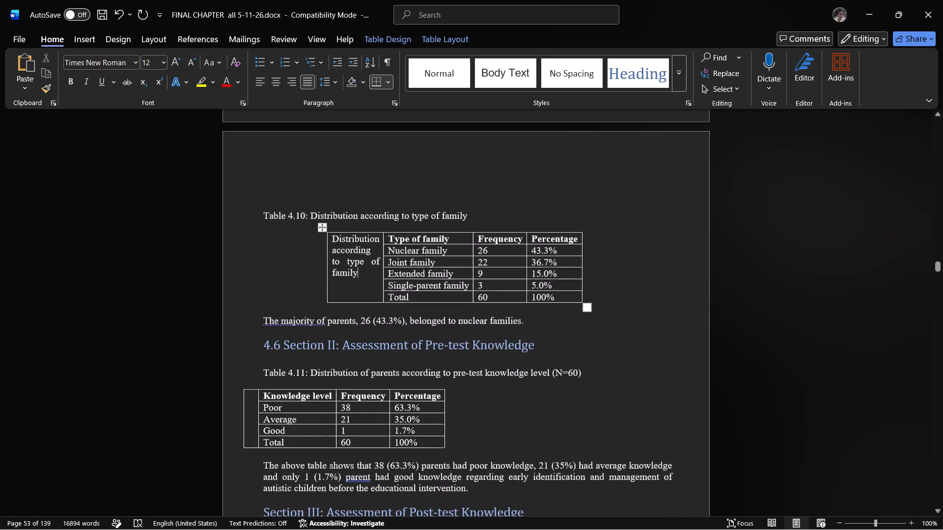
click(252, 391)
drag(242, 367, 295, 367)
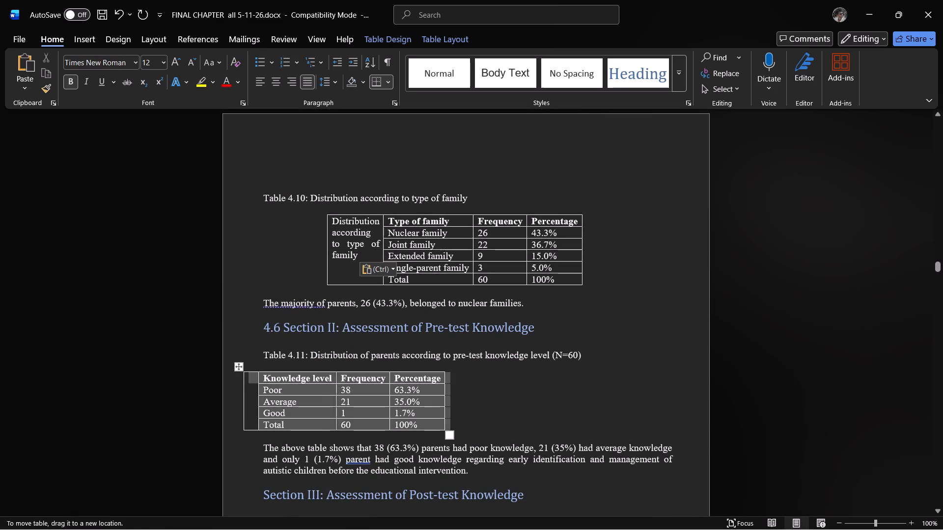
drag(295, 367, 352, 367)
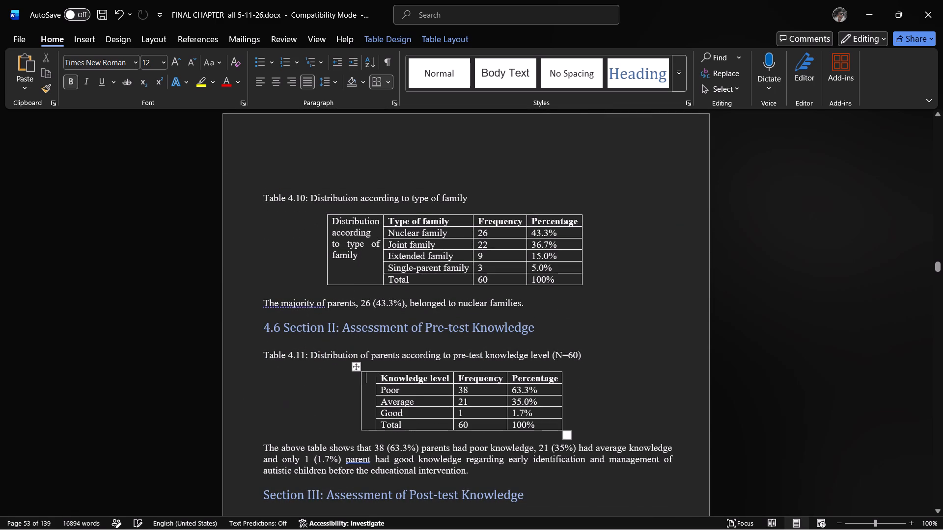
Copy "Distribution of parents according to pre-test knowledge level (N=60)" into Table 4.11's blank left cell and shift the widened table slightly left to centre it.
drag(311, 354, 531, 354)
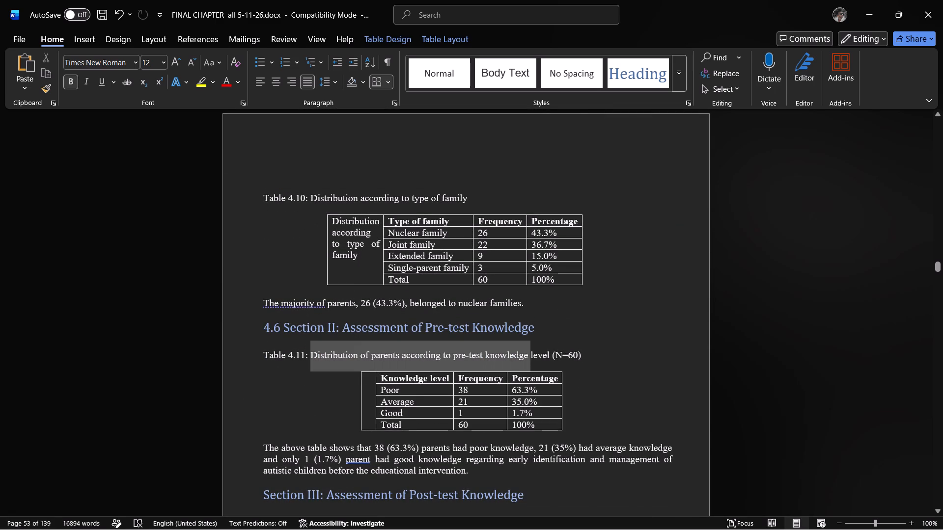
drag(531, 354, 582, 358)
key(ctrl+c)
click(372, 393)
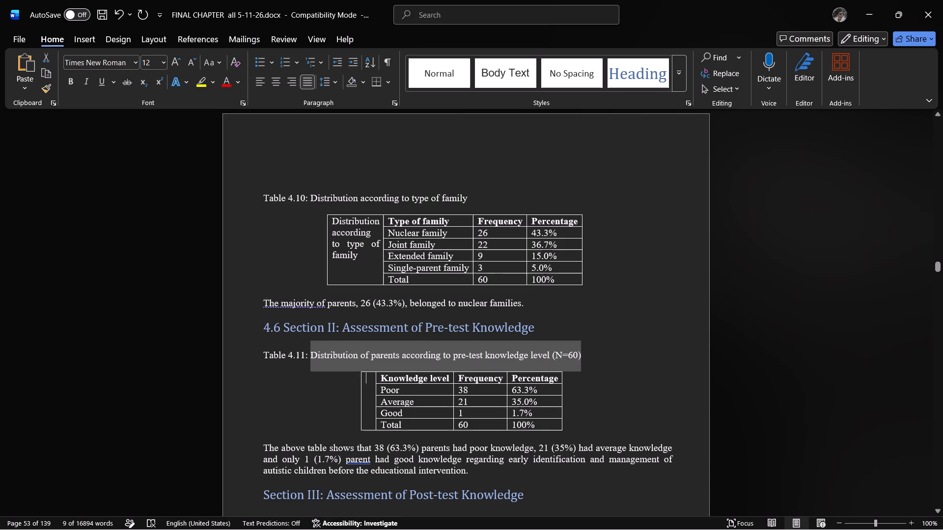
key(ctrl+v)
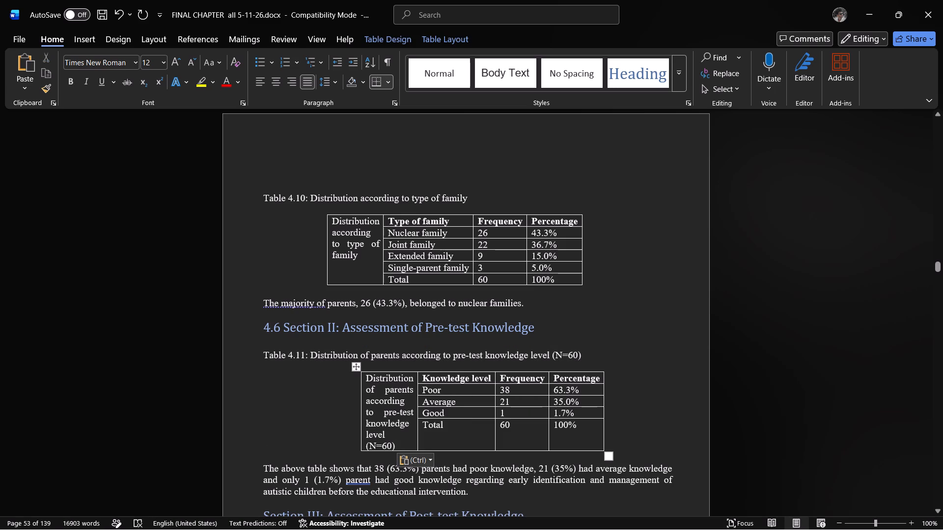
drag(359, 367, 339, 367)
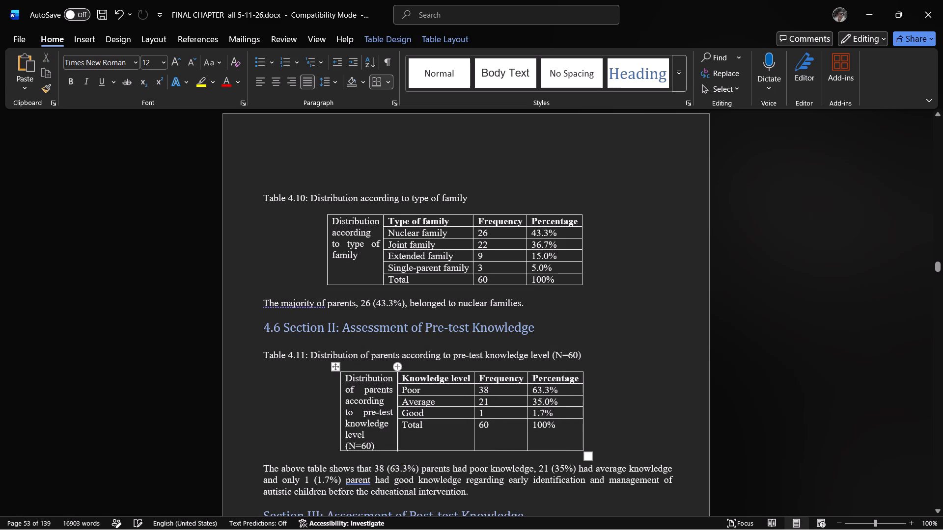
click(625, 341)
Move the Table 4.12 post-test knowledge level table toward the page's middle, directly below its caption.
scroll(601, 344, down, 8)
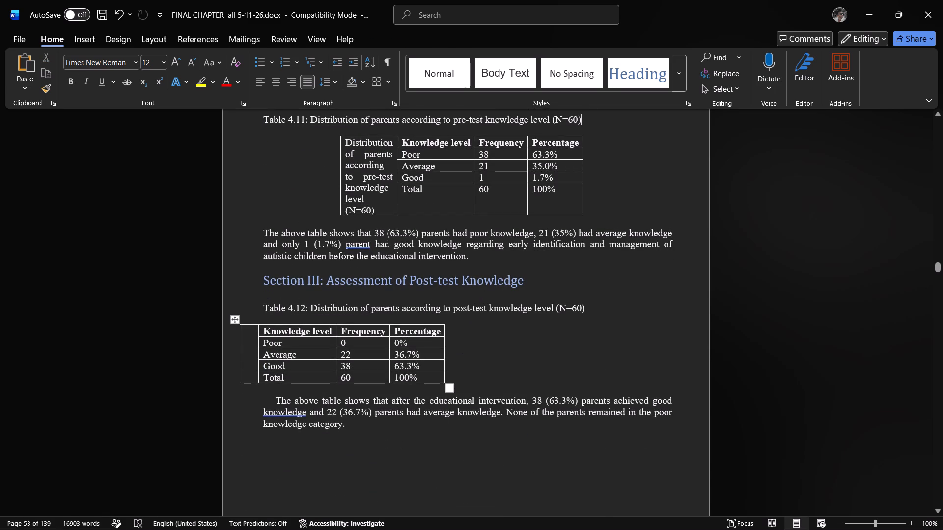
drag(237, 321, 273, 323)
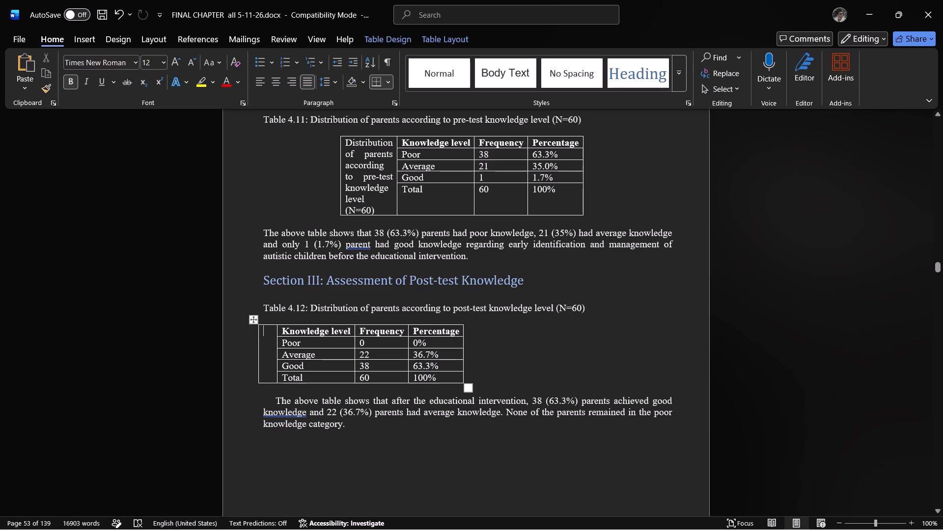
drag(253, 320, 357, 322)
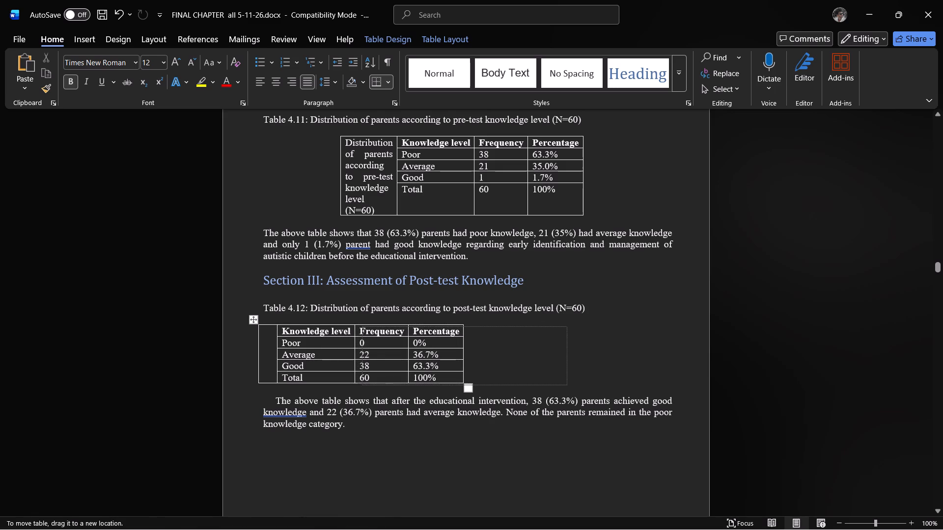
drag(357, 322, 364, 320)
Copy "Distribution of parents according to post-test knowledge level (N=60)" into Table 4.12's blank left cell and nudge the table slightly left.
drag(588, 312, 447, 312)
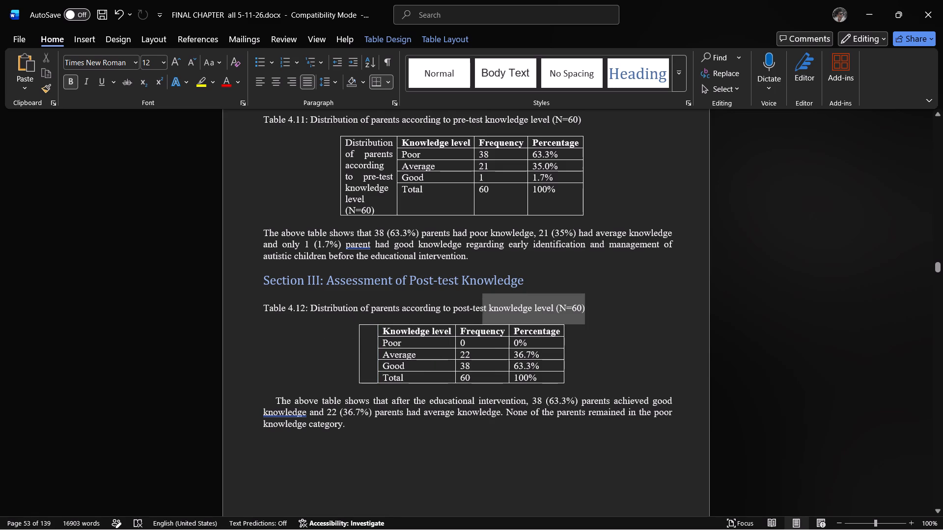
drag(447, 312, 326, 311)
key(ctrl+c)
click(372, 344)
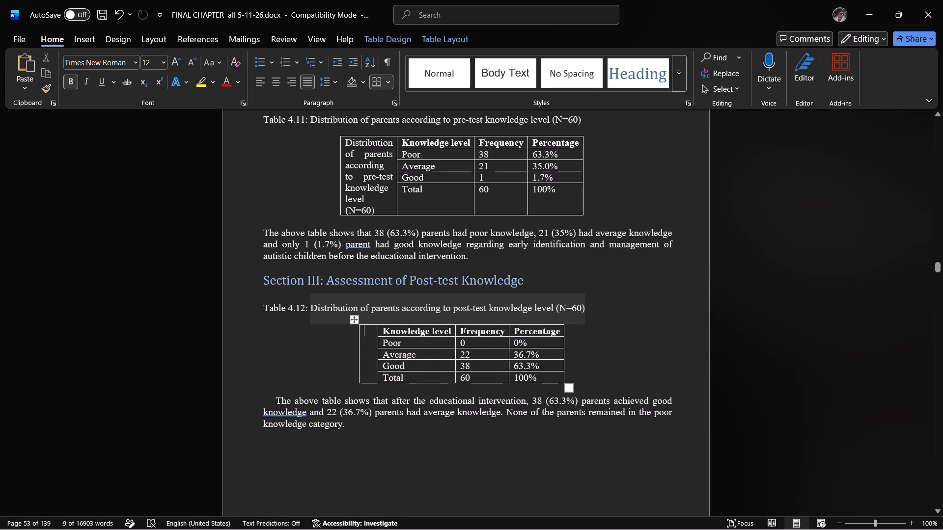
key(ctrl+v)
drag(354, 319, 331, 320)
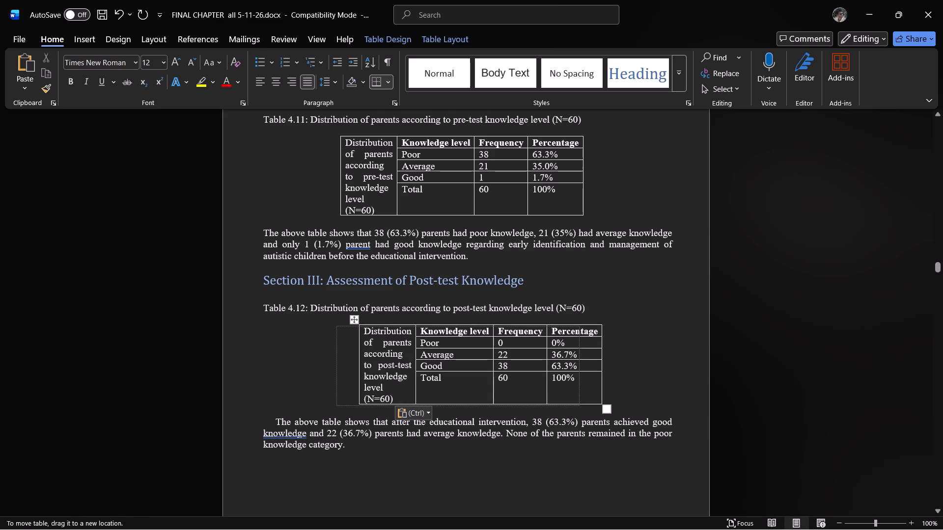
drag(331, 320, 345, 319)
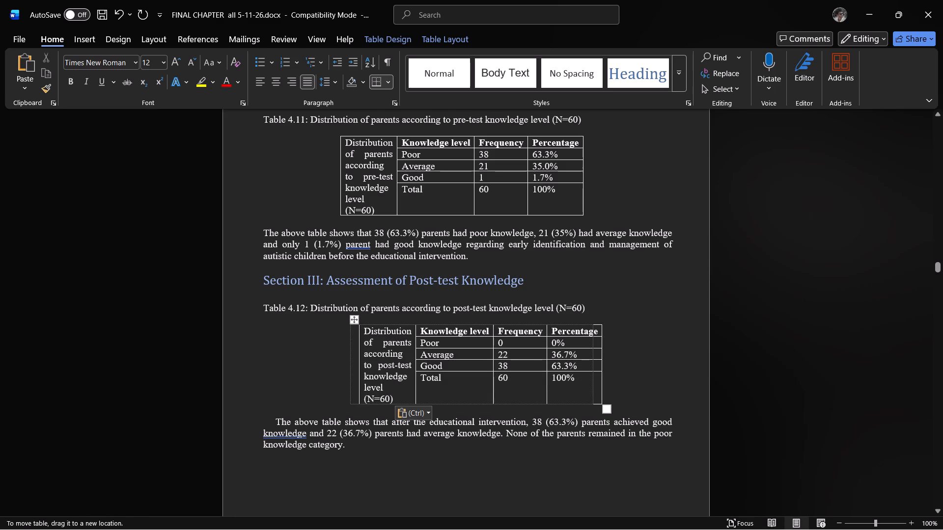
drag(345, 319, 345, 319)
Move the Table 4.13 mean knowledge scores table toward the page's middle, directly below its caption.
scroll(439, 340, down, 15)
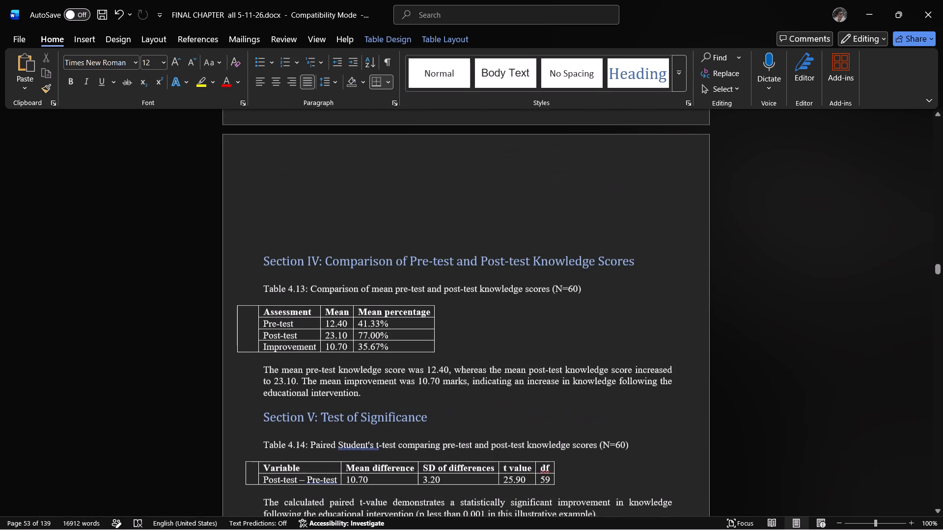
click(254, 318)
drag(233, 300, 286, 304)
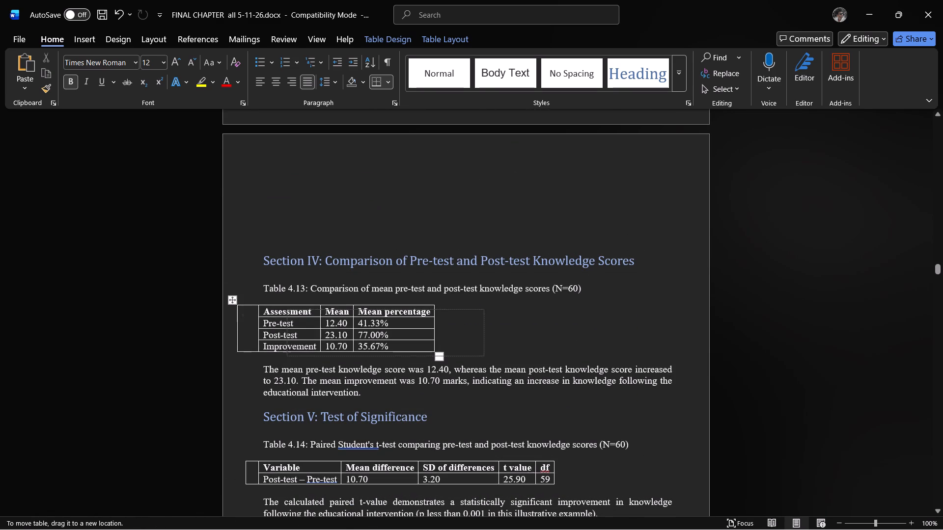
drag(286, 304, 339, 302)
click(341, 301)
Copy the caption text "Comparison of mean pre-test and post-test knowledge scores (N=60)" into Table 4.13's blank left cell.
scroll(342, 301, down, 1)
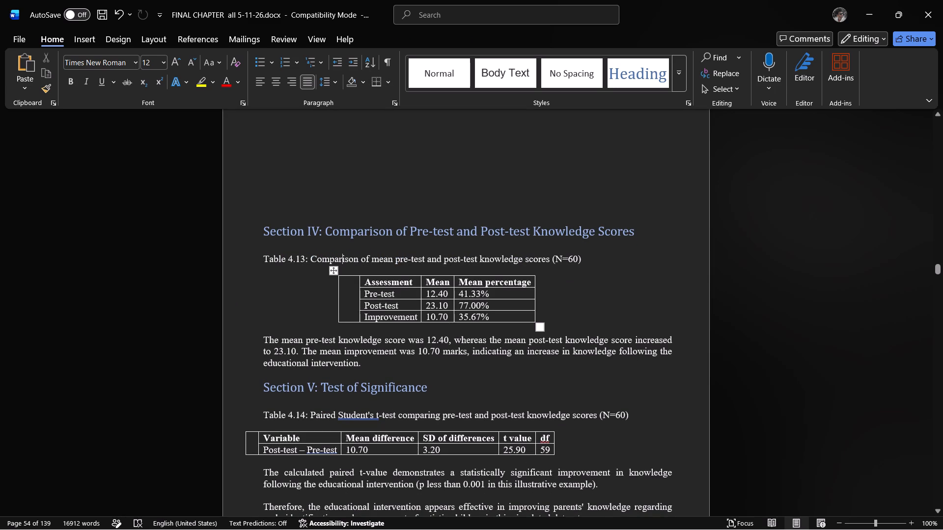
drag(310, 261, 582, 262)
key(ctrl+c)
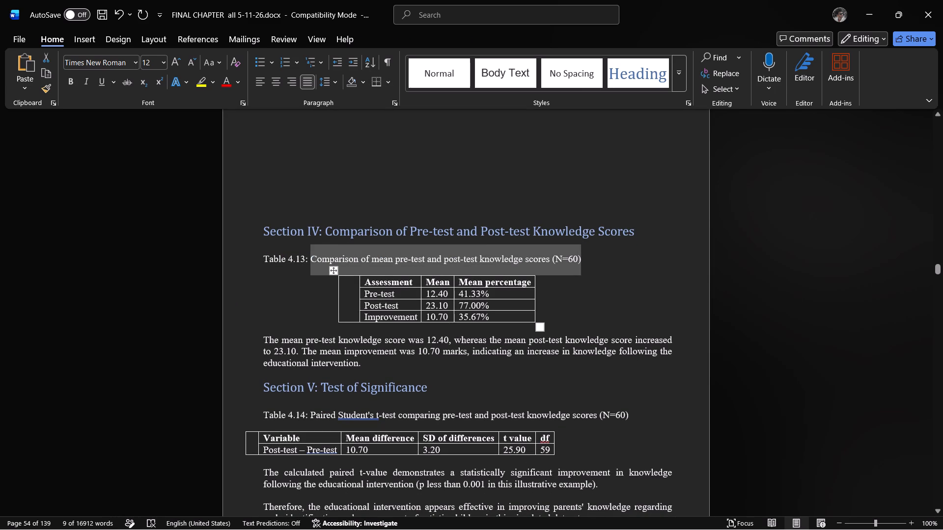
click(344, 302)
key(ctrl+v)
Copy the caption text "Paired Student's t-test comparing pre-test and post-test knowledge scores (N=60)" into Table 4.14's blank left cell.
scroll(524, 283, down, 7)
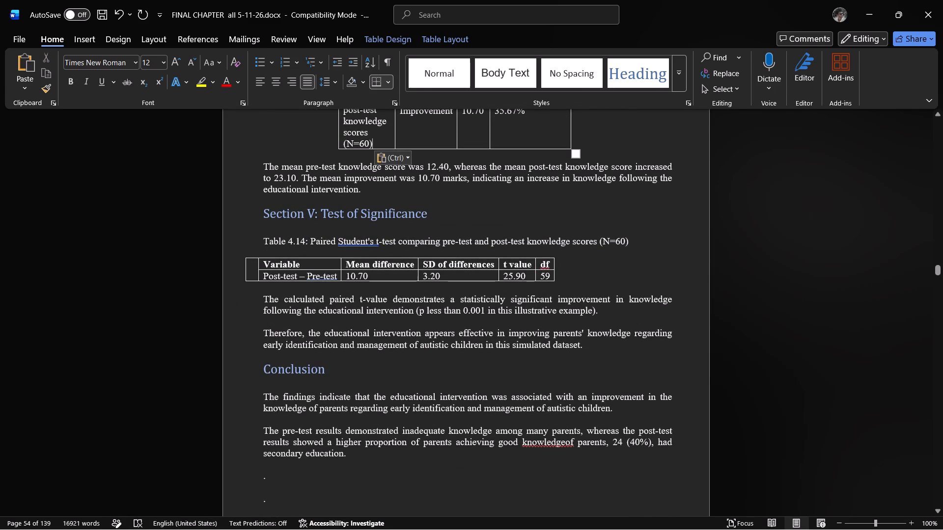
drag(310, 237, 631, 244)
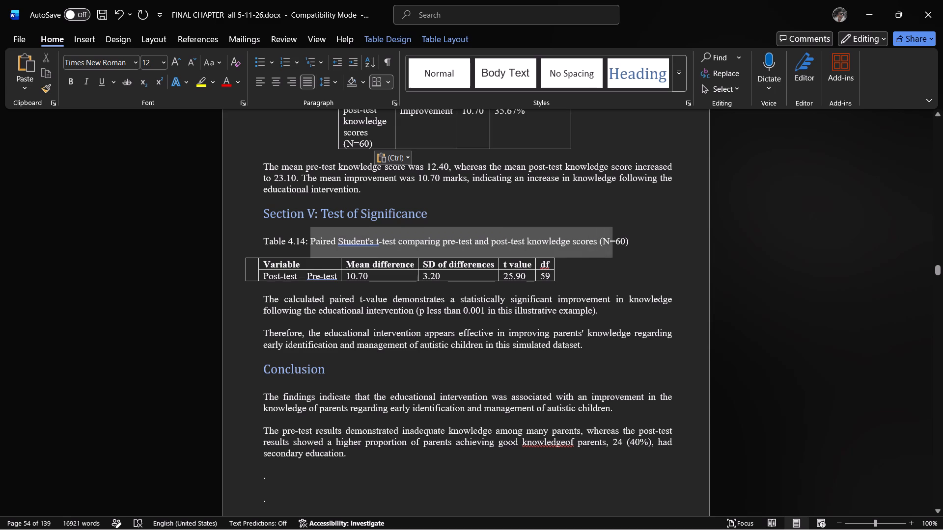
drag(631, 244, 636, 244)
key(ctrl+c)
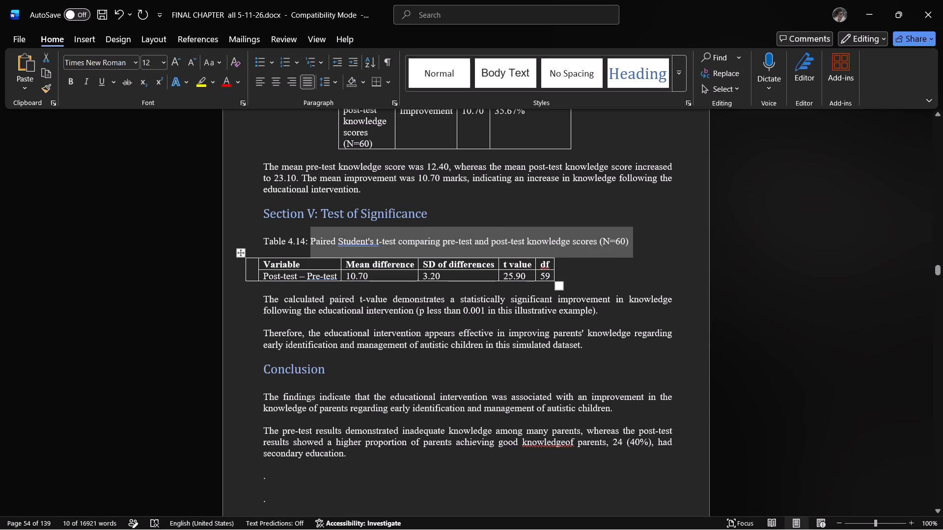
click(251, 267)
key(ctrl+v)
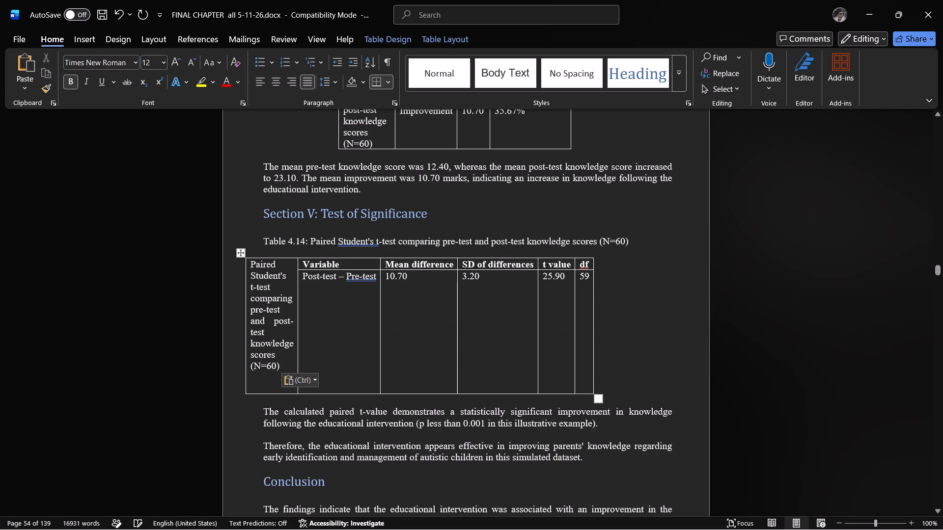
Move the Table 4.14 paired t-test table toward the page's middle, within the text margins below its caption.
drag(242, 252, 287, 251)
click(291, 250)
scroll(419, 330, down, 5)
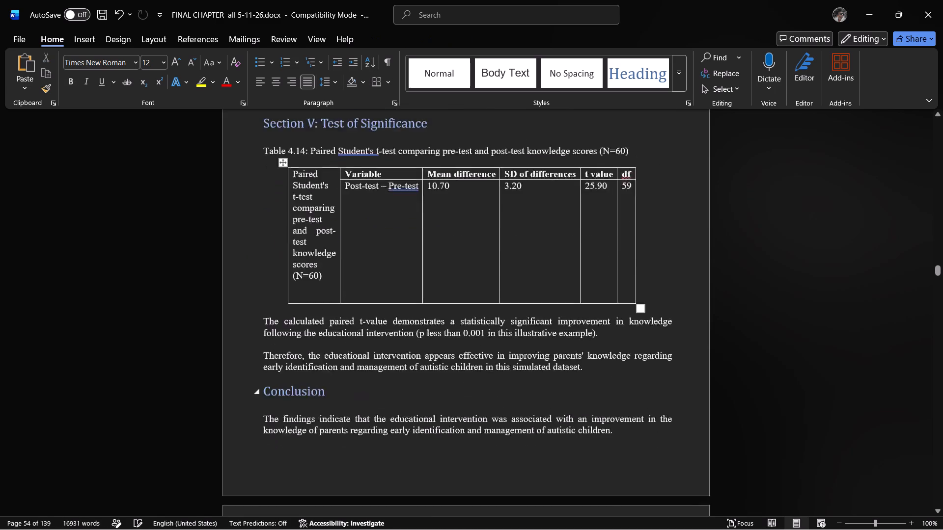
Save the thesis document.
scroll(420, 330, down, 6)
key(ctrl+s)
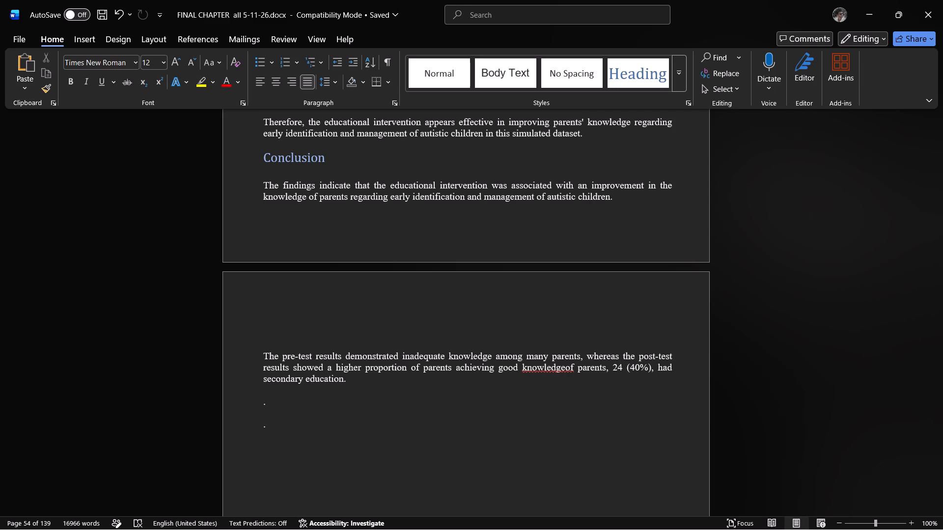
Delete a blank line above the heading "Section IV: Comparison of Pre-test and Post-test Knowledge Scores".
scroll(420, 330, up, 12)
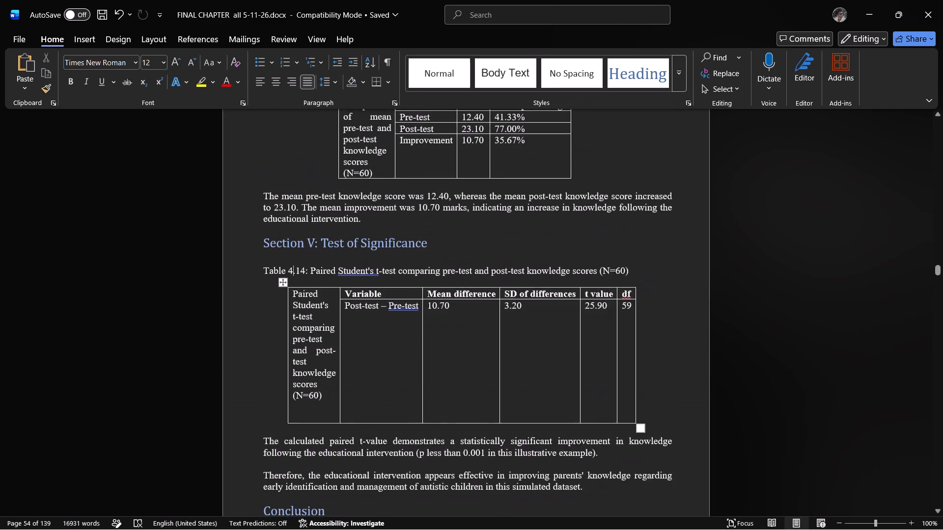
scroll(422, 330, up, 17)
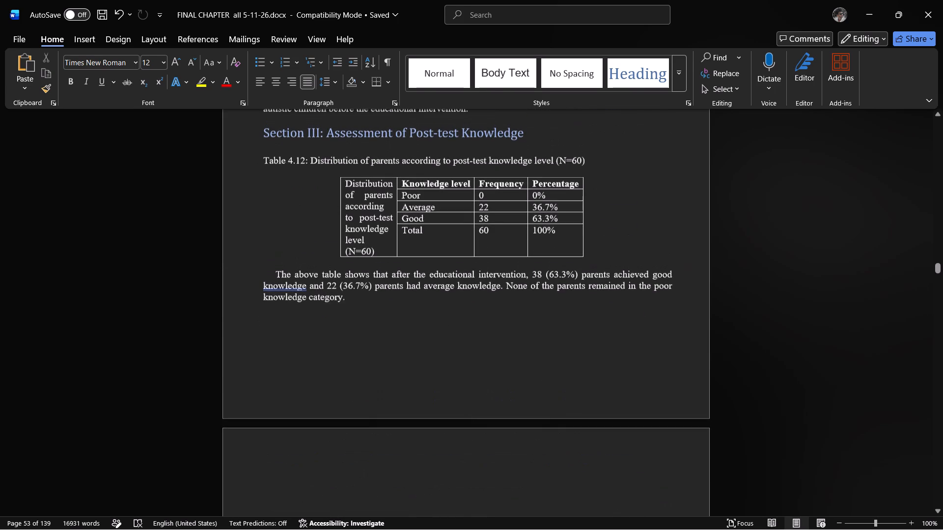
scroll(399, 376, down, 6)
click(332, 347)
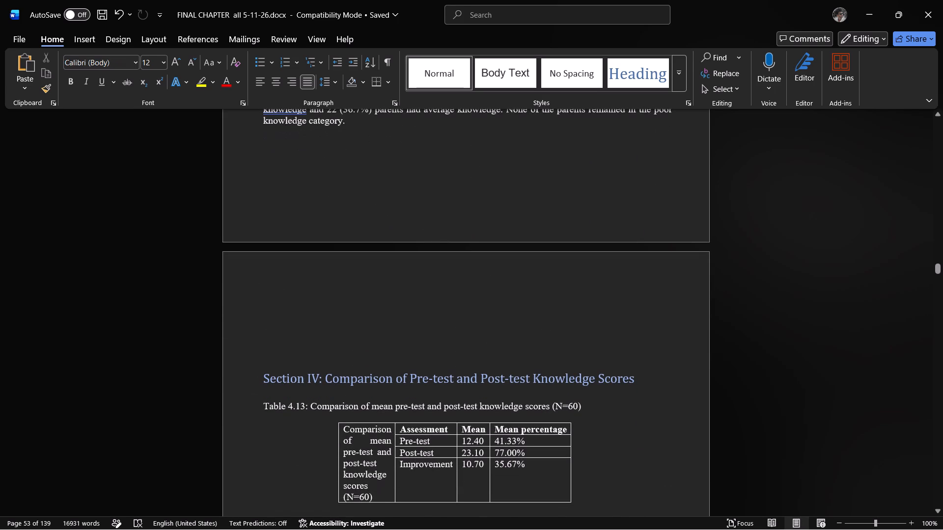
key(BackSpace)
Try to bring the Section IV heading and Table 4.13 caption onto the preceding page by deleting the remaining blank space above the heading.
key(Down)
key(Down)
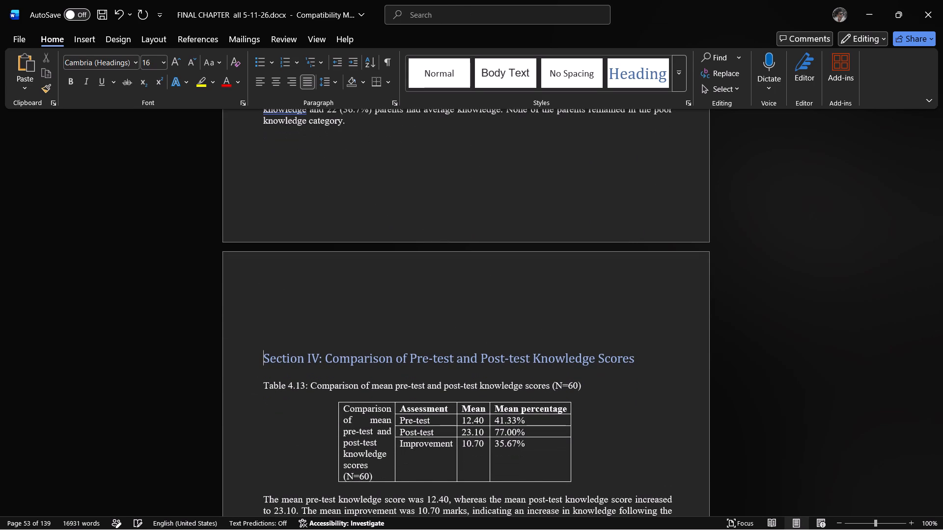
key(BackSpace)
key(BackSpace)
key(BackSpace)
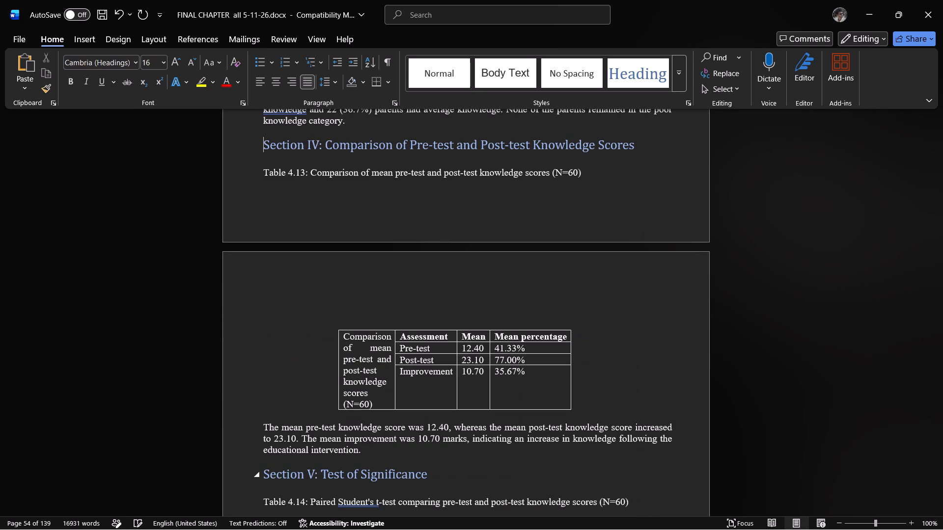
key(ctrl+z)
Examine the page layout from Section IV through the Conclusion and its closing paragraph on the following page.
scroll(333, 341, down, 6)
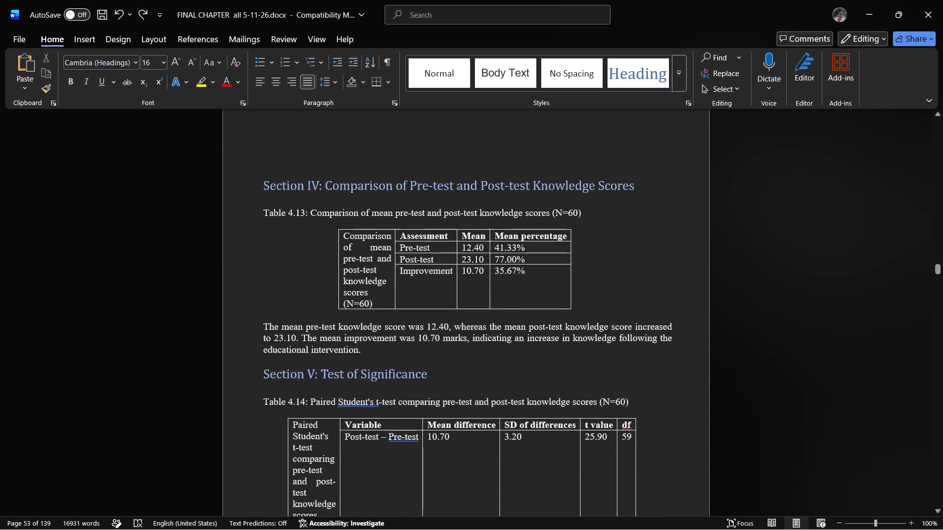
scroll(359, 300, down, 19)
scroll(359, 300, down, 6)
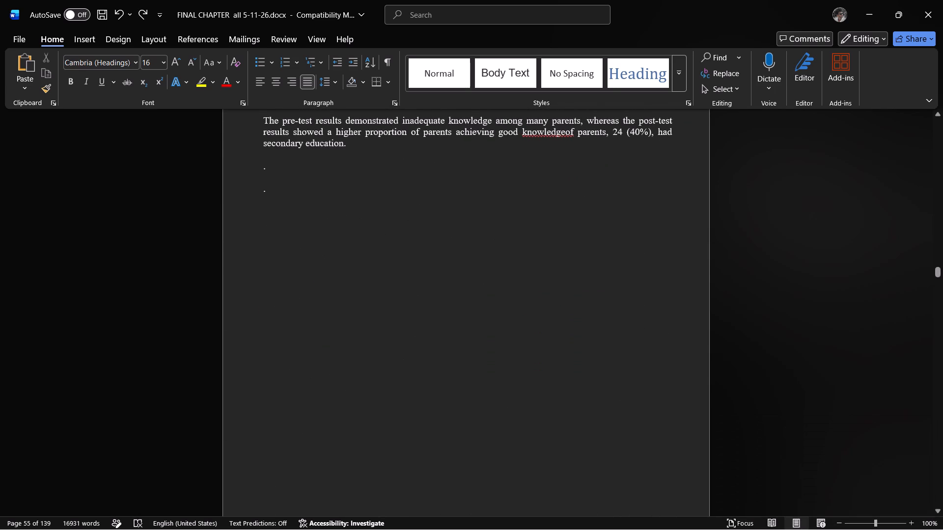
scroll(359, 300, up, 4)
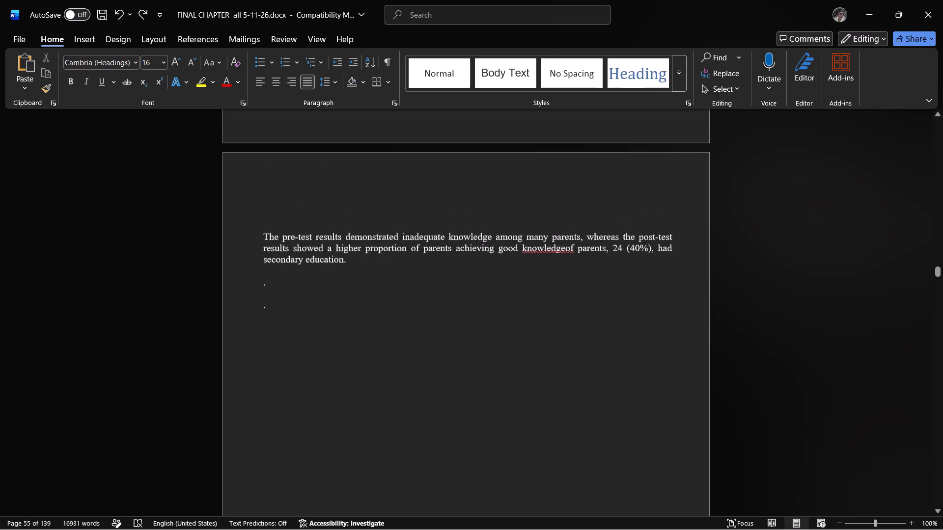
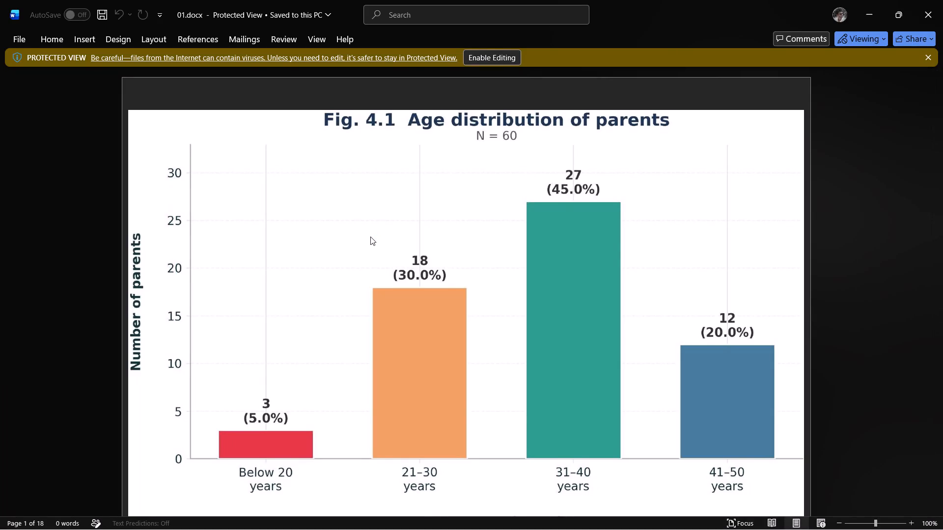
Enable editing in the protected 01.docx document containing the figure charts.
click(409, 252)
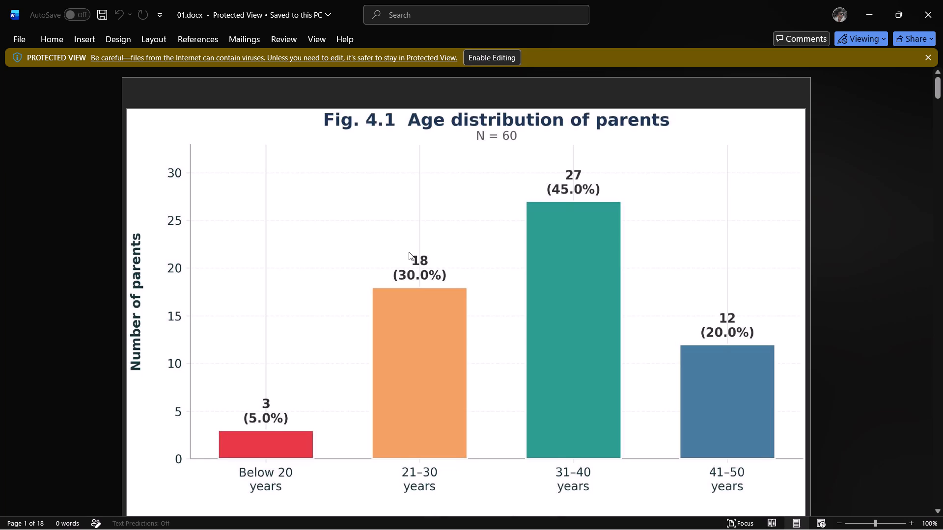
click(480, 55)
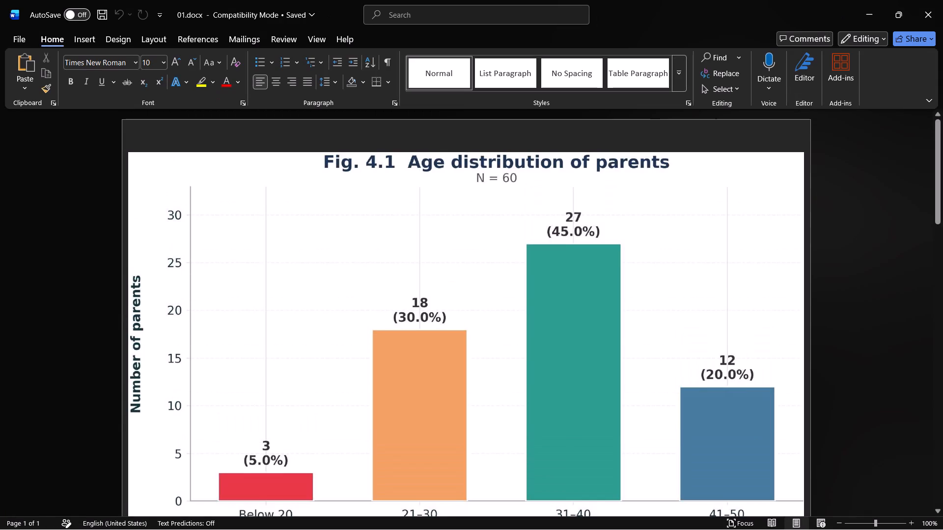
scroll(438, 230, down, 1)
key(ctrl+c)
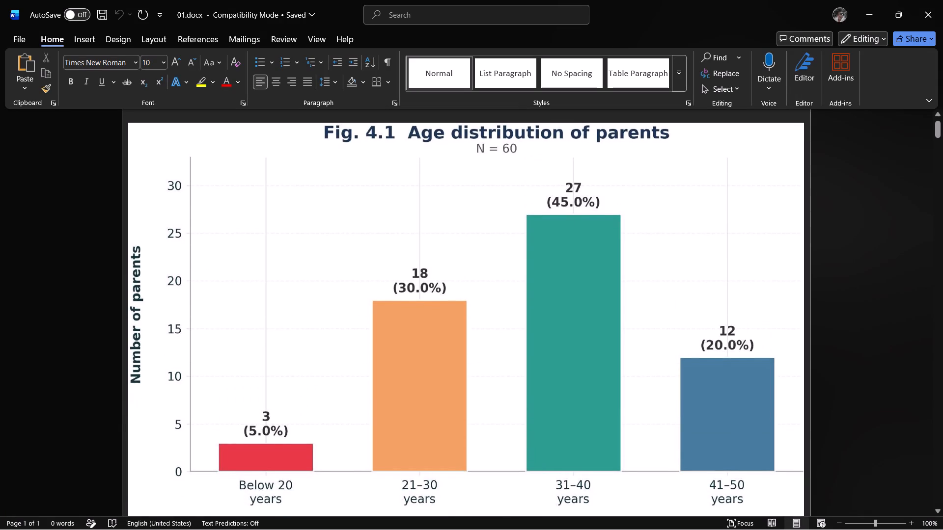
scroll(438, 230, down, 12)
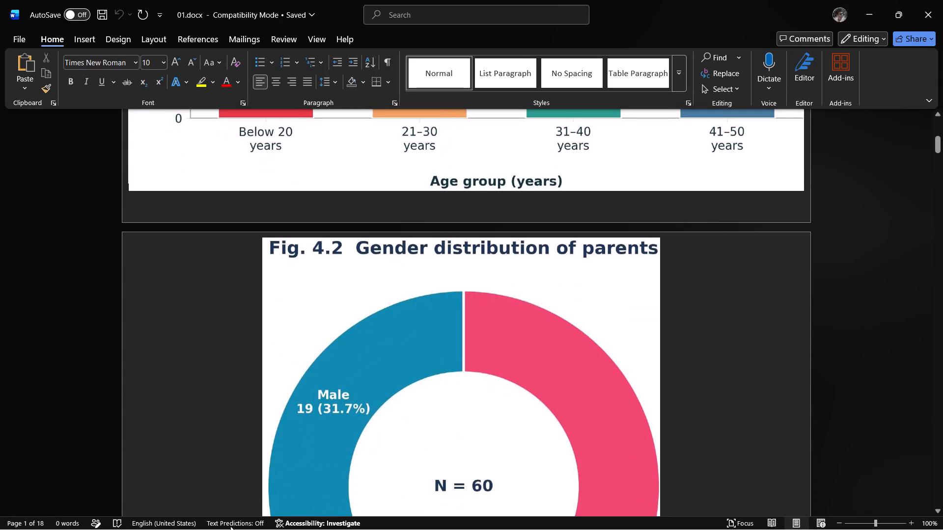
Switch to the FINAL CHAPTER document and add a new line below the paragraph interpreting Table 4.1's age distribution.
click(218, 514)
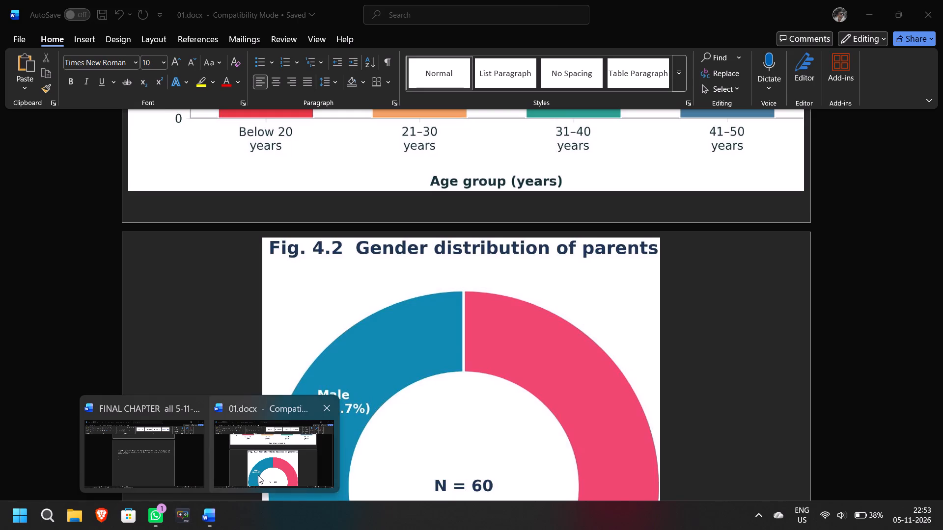
click(187, 467)
drag(940, 272, 928, 244)
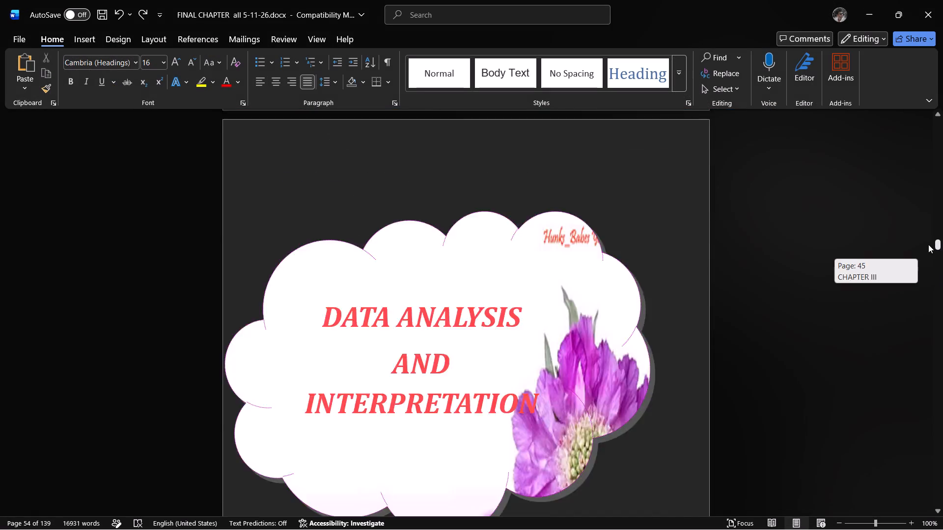
drag(928, 244, 927, 239)
scroll(617, 396, down, 17)
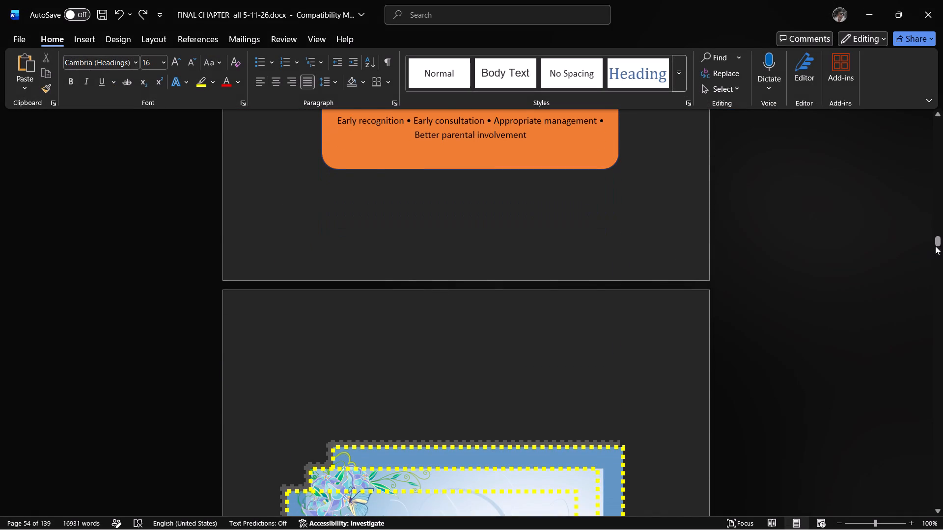
click(937, 244)
scroll(663, 309, down, 19)
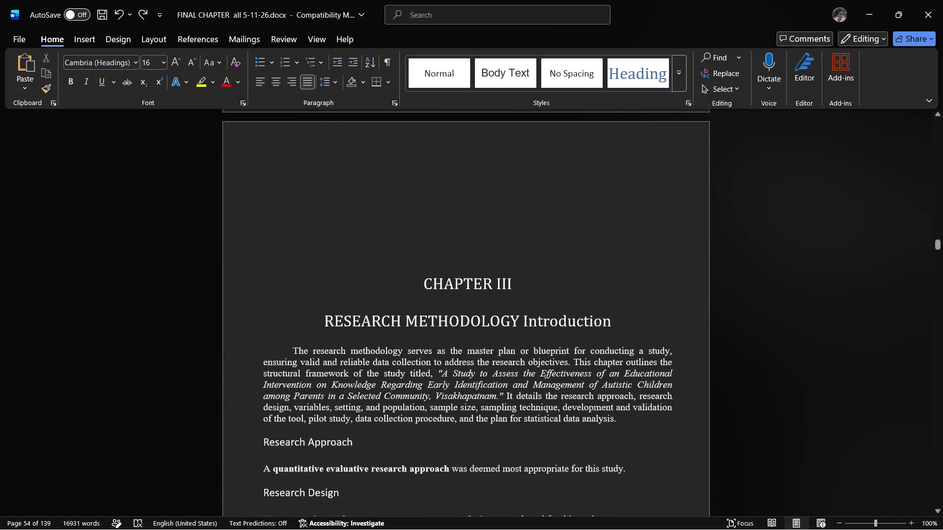
scroll(662, 312, down, 1)
drag(940, 246, 940, 278)
scroll(704, 329, up, 20)
scroll(704, 329, up, 4)
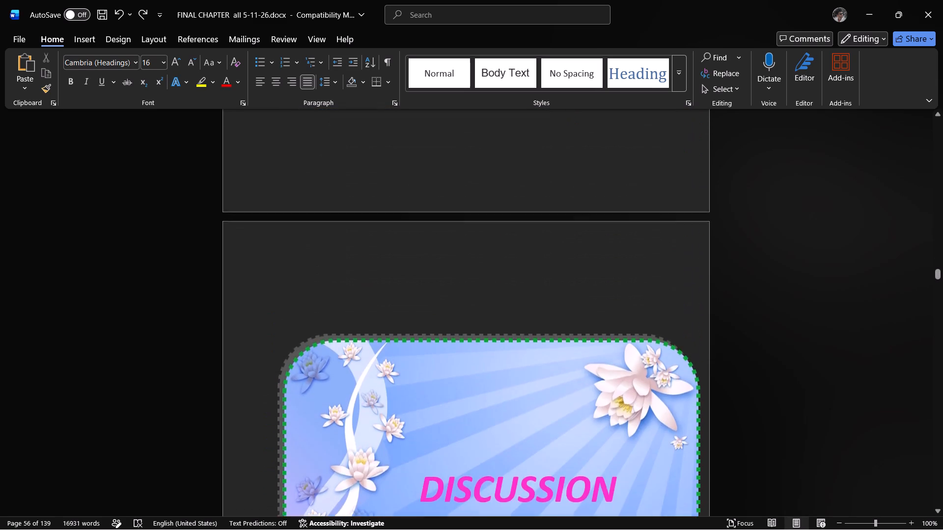
scroll(704, 329, up, 20)
scroll(704, 329, up, 20)
scroll(704, 329, up, 2)
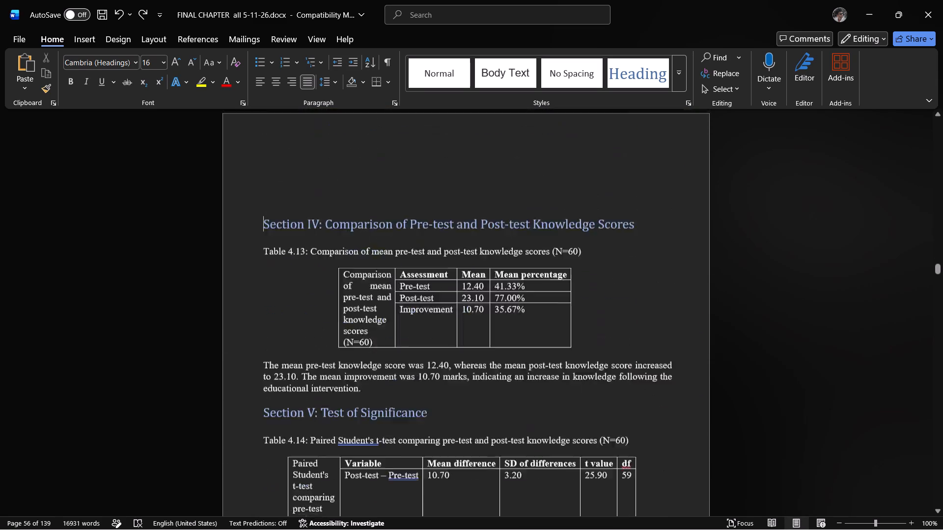
scroll(704, 329, up, 20)
scroll(704, 329, up, 14)
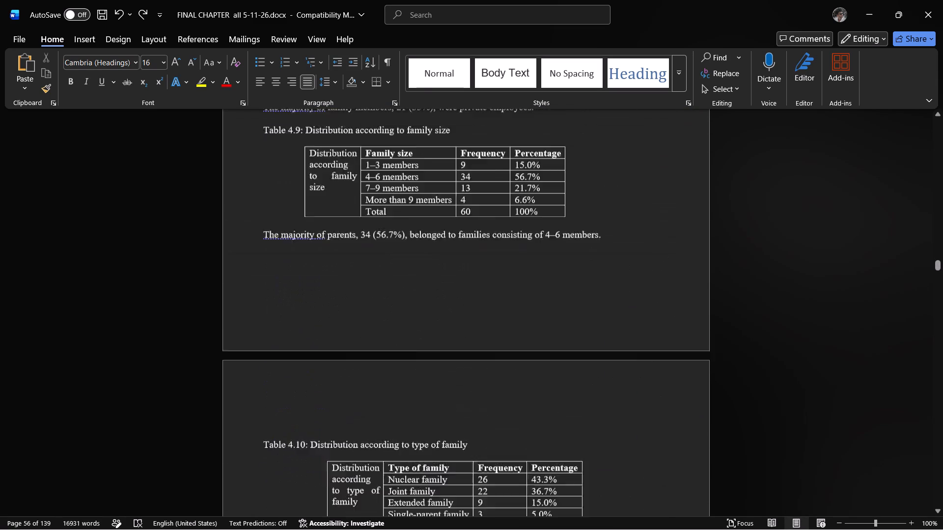
scroll(704, 329, up, 20)
scroll(704, 329, up, 11)
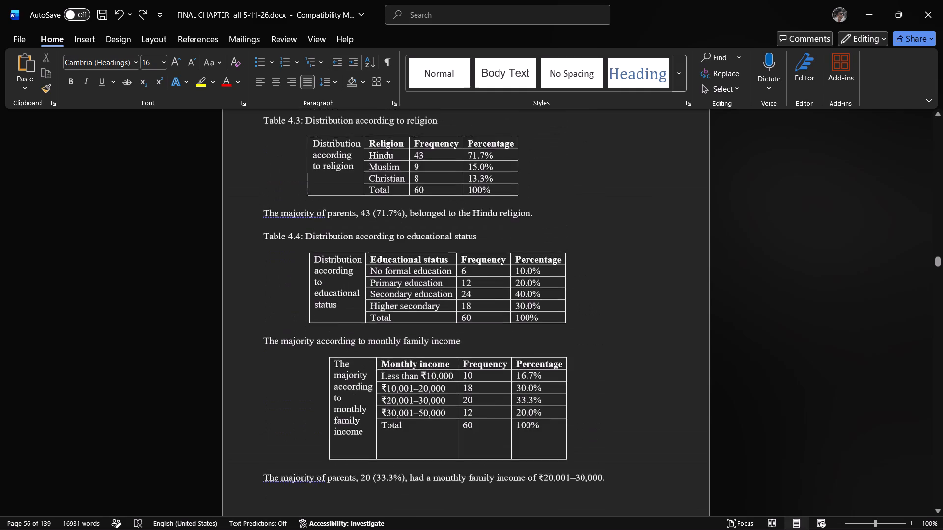
scroll(704, 329, up, 19)
scroll(704, 329, up, 5)
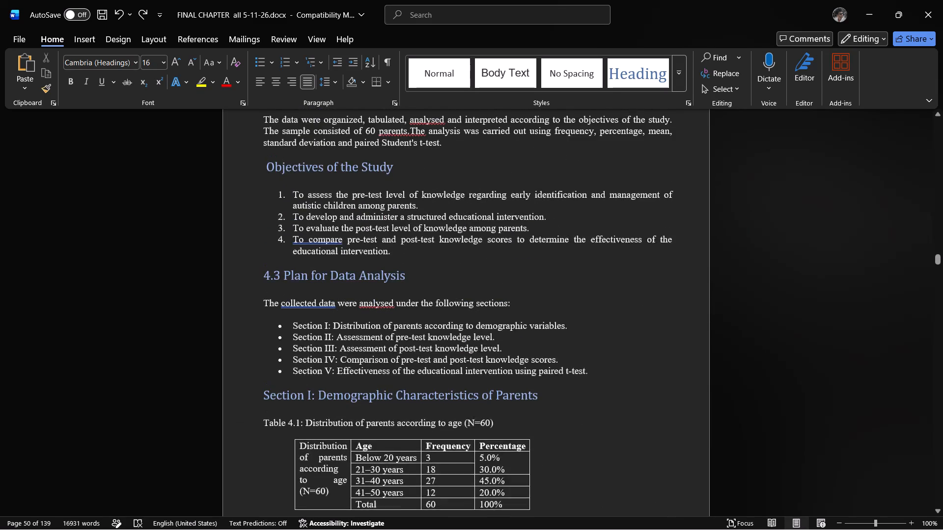
scroll(704, 329, up, 7)
scroll(704, 329, down, 13)
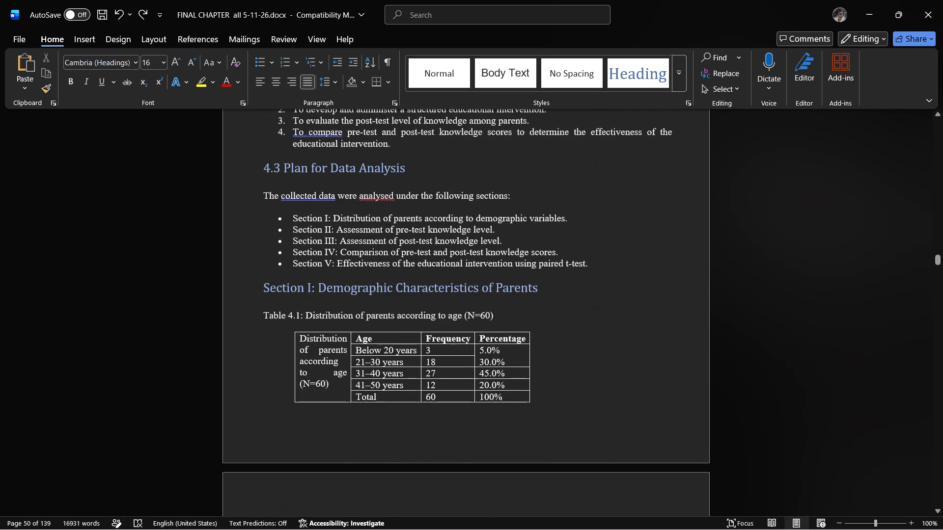
scroll(704, 329, down, 5)
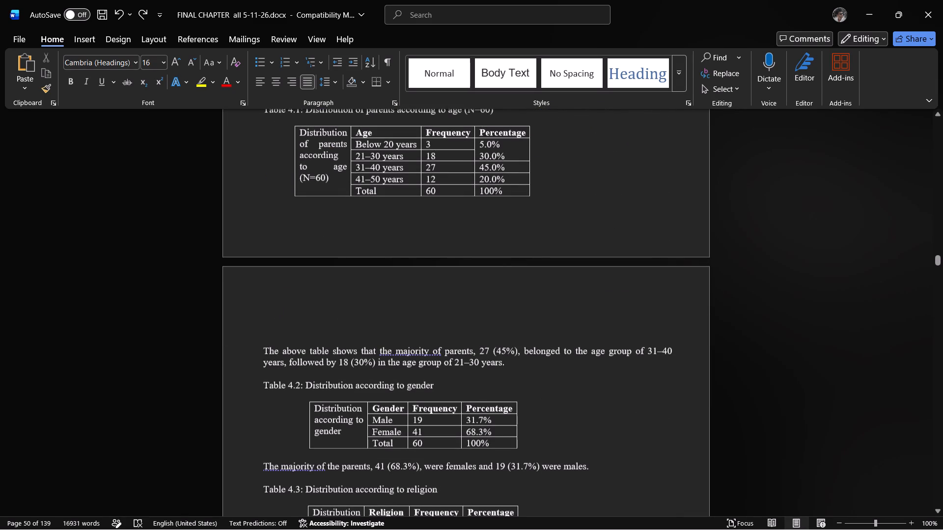
click(538, 368)
key(Return)
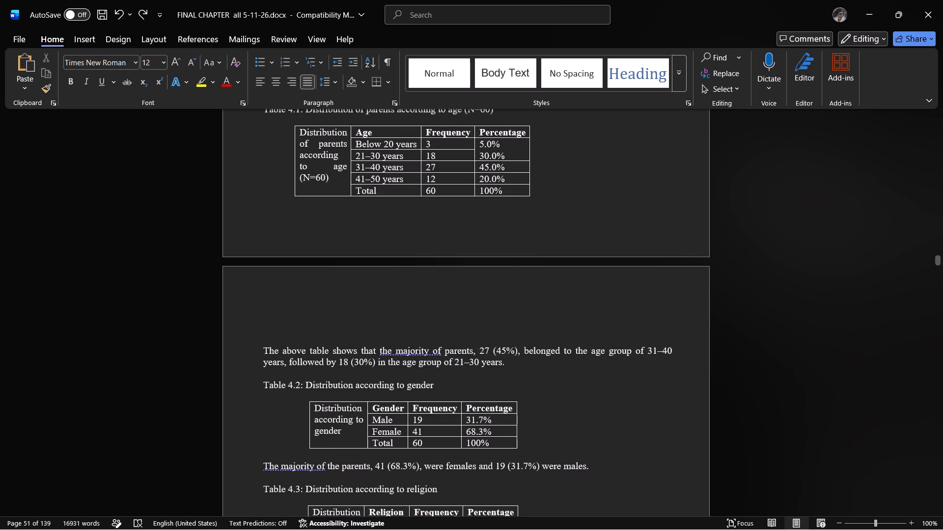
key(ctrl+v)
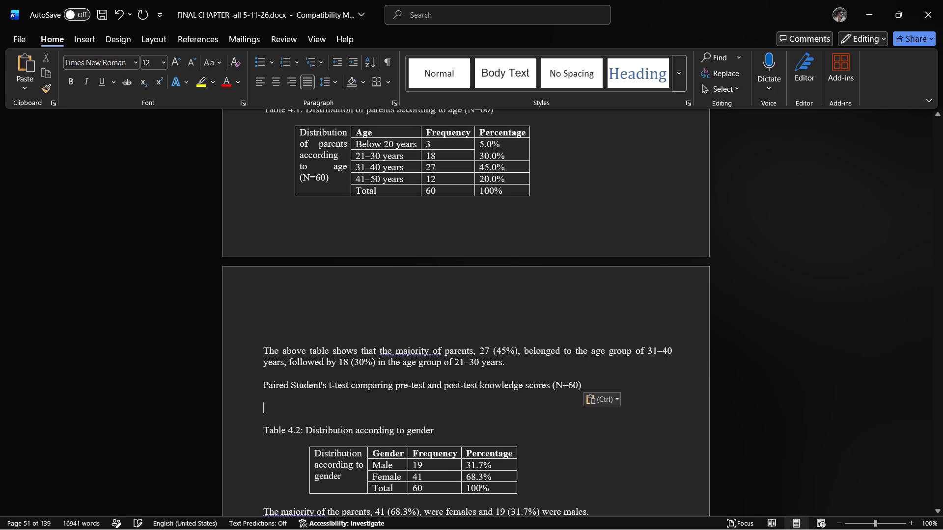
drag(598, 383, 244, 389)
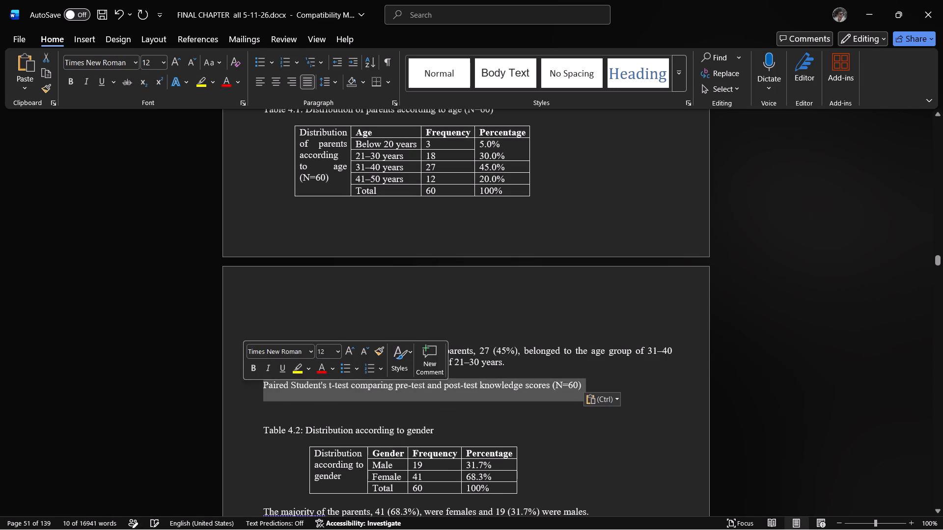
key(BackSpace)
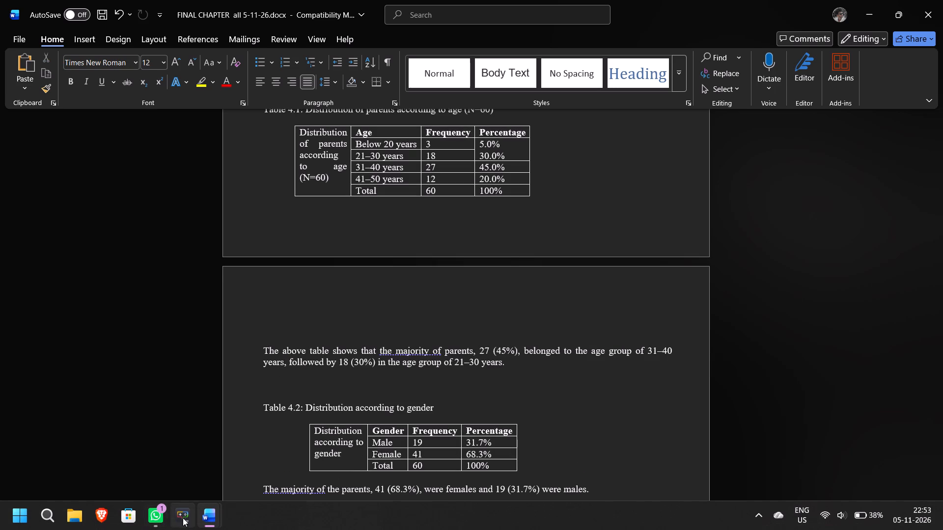
Copy the Fig. 4.1 age distribution chart from 01.docx onto the blank line below Table 4.1's interpretation in FINAL CHAPTER.
click(207, 516)
click(249, 475)
scroll(405, 382, up, 15)
right_click(397, 352)
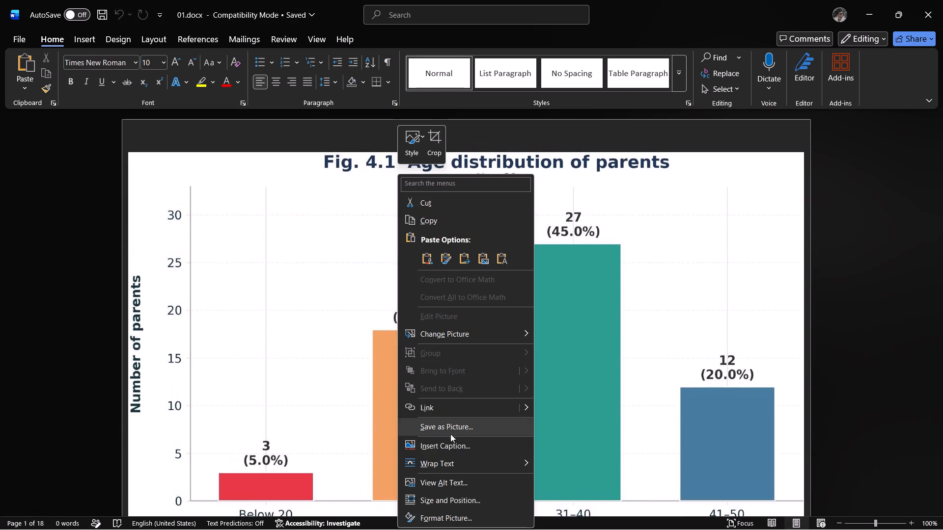
click(445, 213)
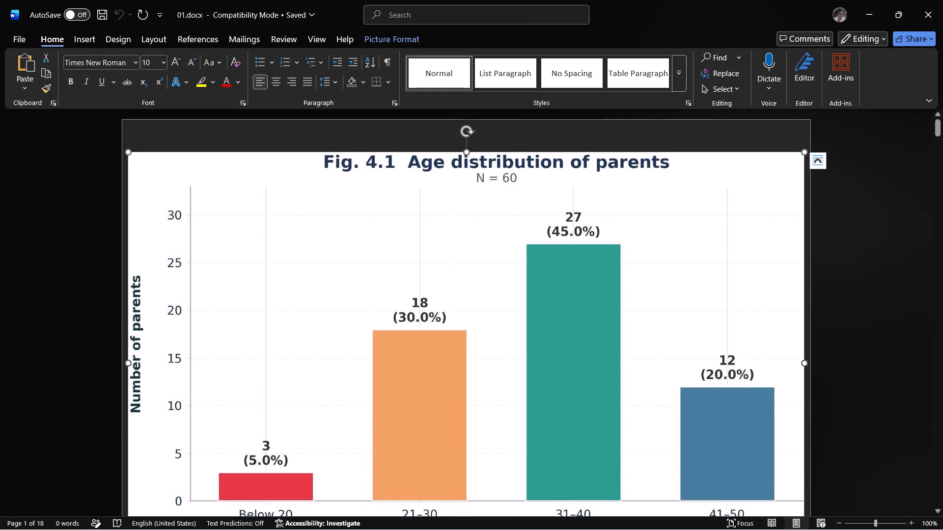
click(211, 514)
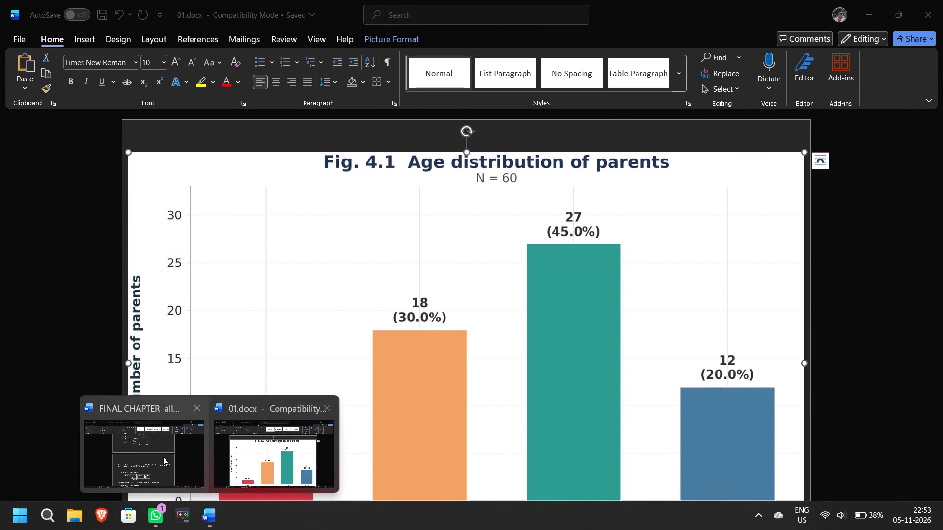
click(163, 457)
key(ctrl+v)
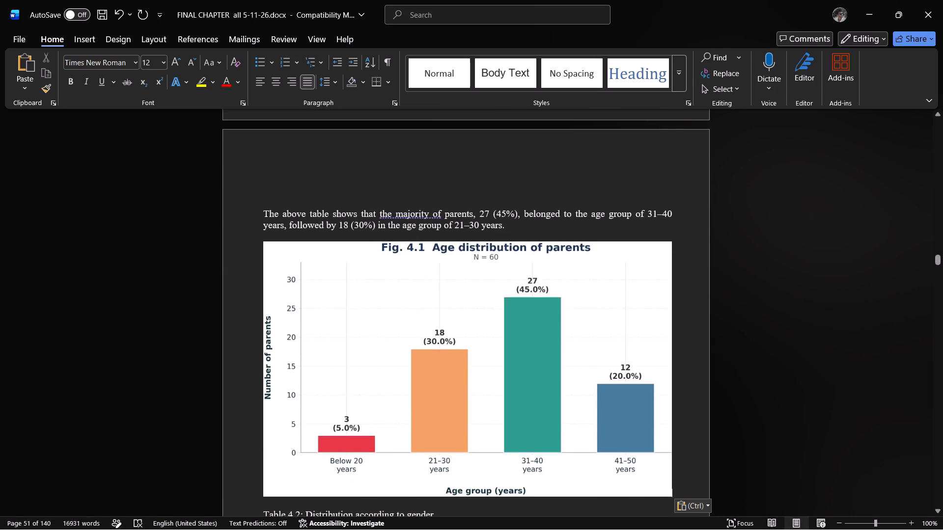
Copy the Fig. 4.2 gender distribution chart from 01.docx onto a new line below Table 4.2's interpretation in FINAL CHAPTER.
scroll(393, 357, down, 8)
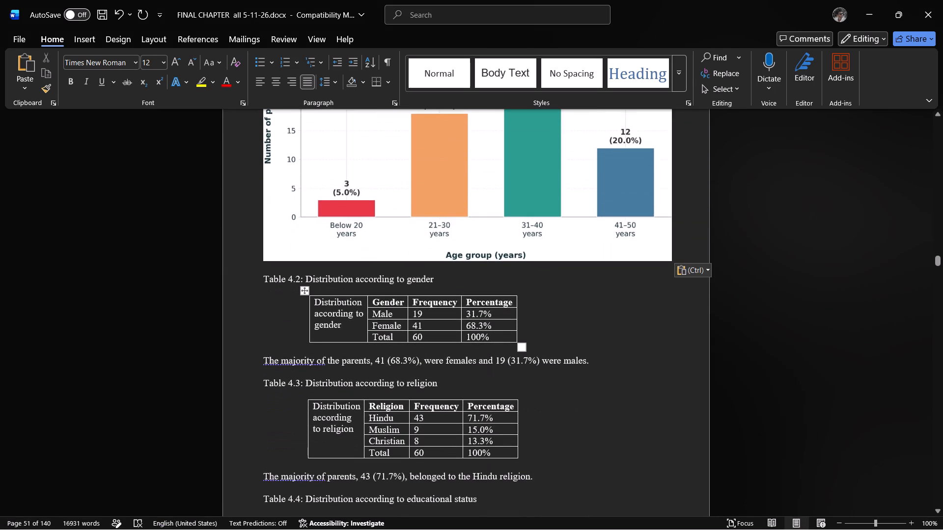
click(213, 518)
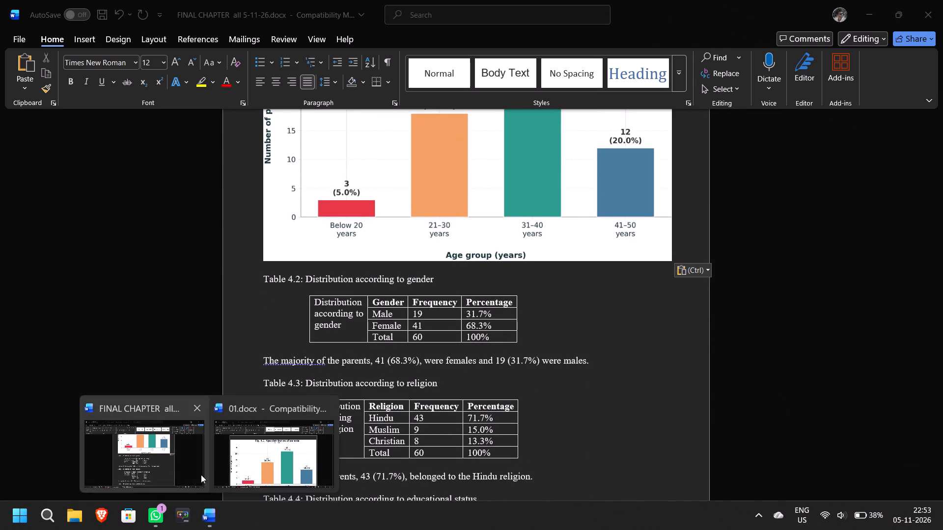
click(251, 456)
scroll(457, 399, down, 15)
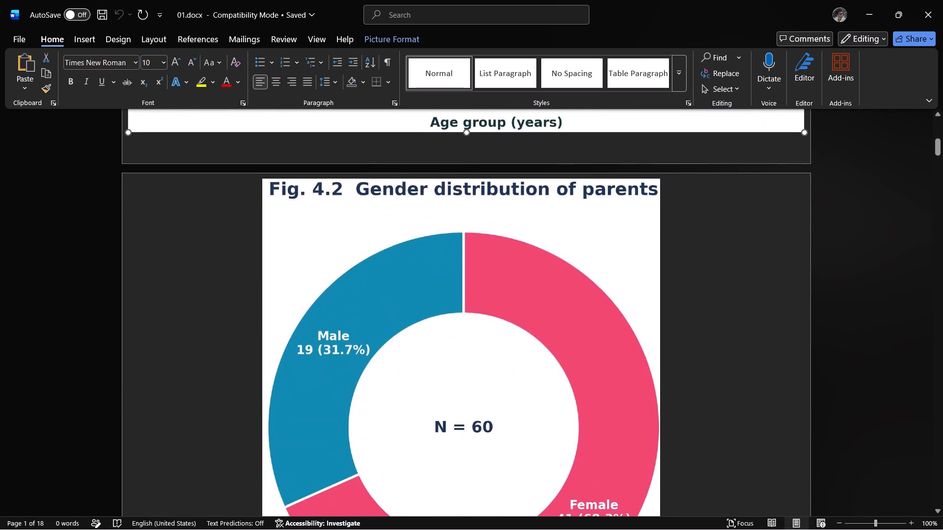
right_click(455, 365)
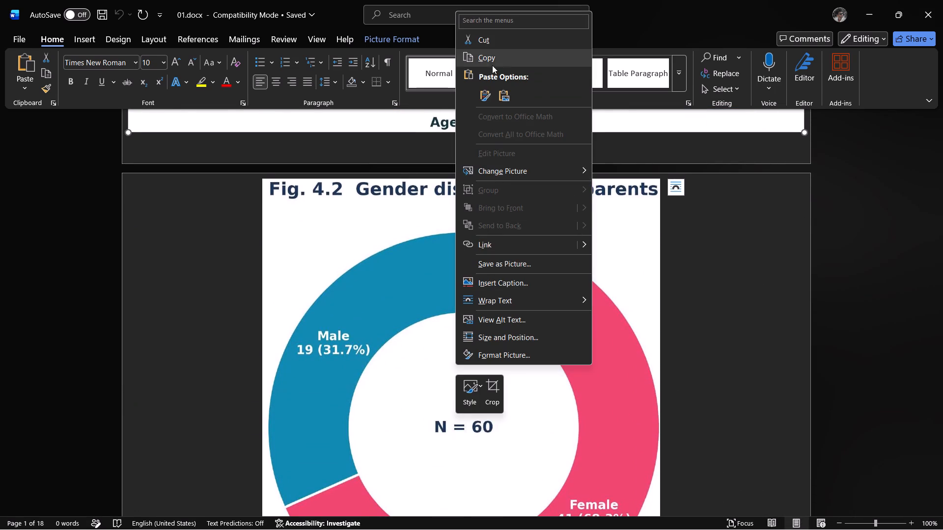
click(491, 58)
key(alt+Tab)
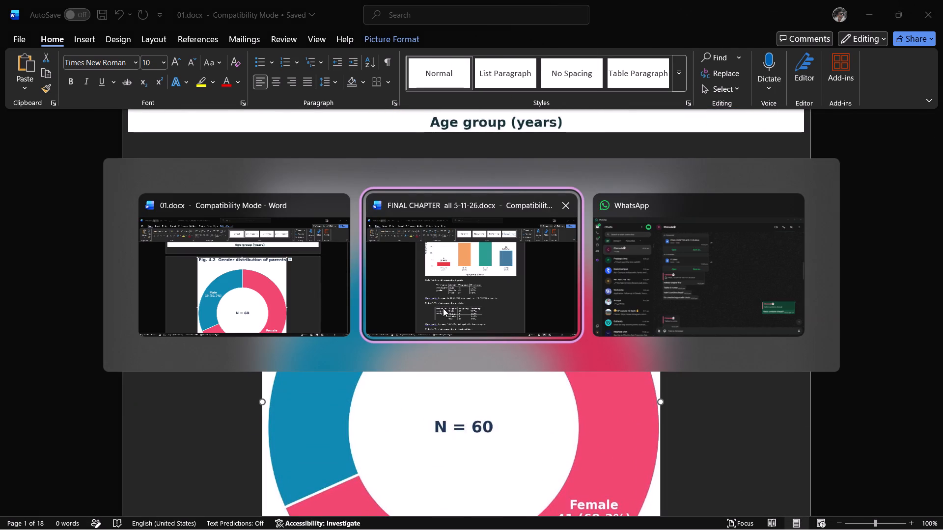
click(443, 308)
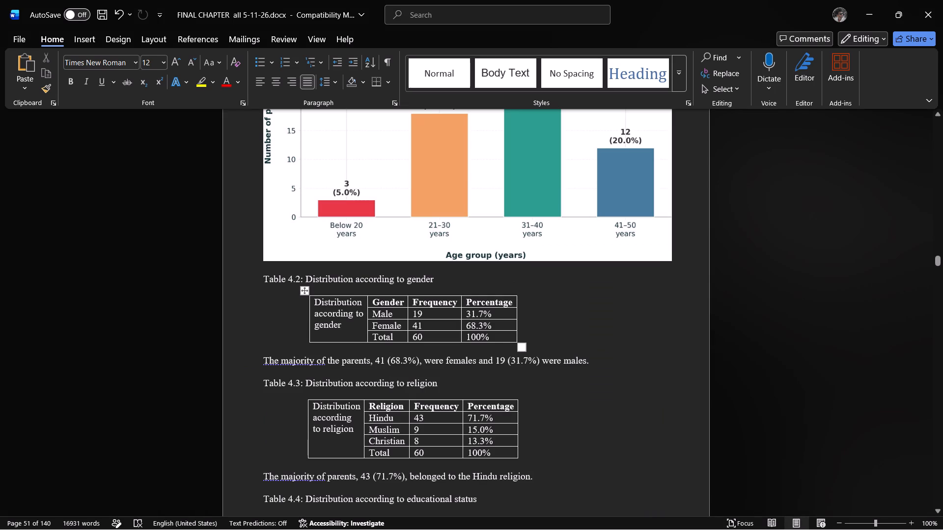
click(593, 357)
key(Return)
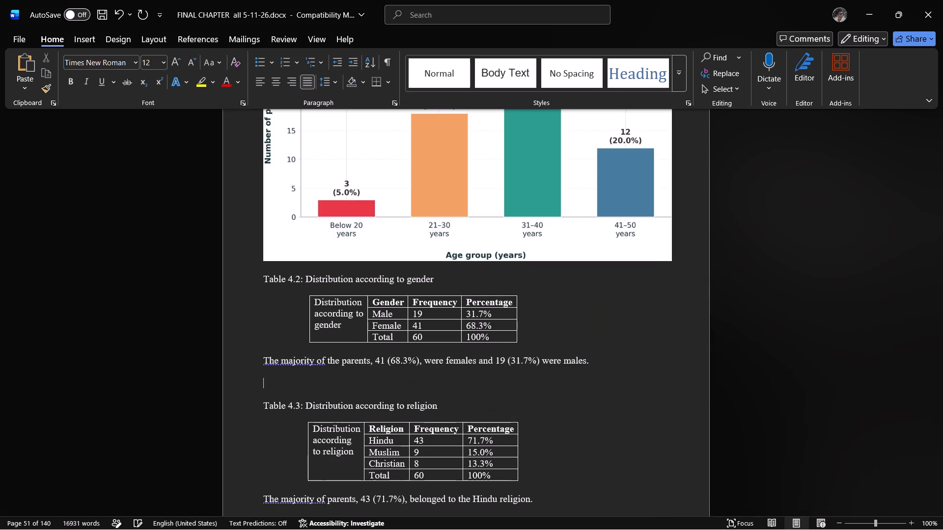
key(ctrl+v)
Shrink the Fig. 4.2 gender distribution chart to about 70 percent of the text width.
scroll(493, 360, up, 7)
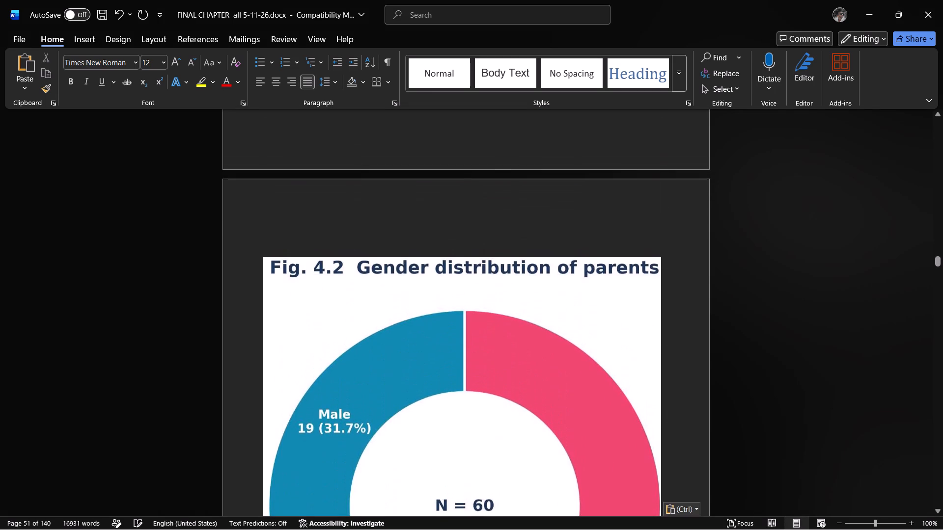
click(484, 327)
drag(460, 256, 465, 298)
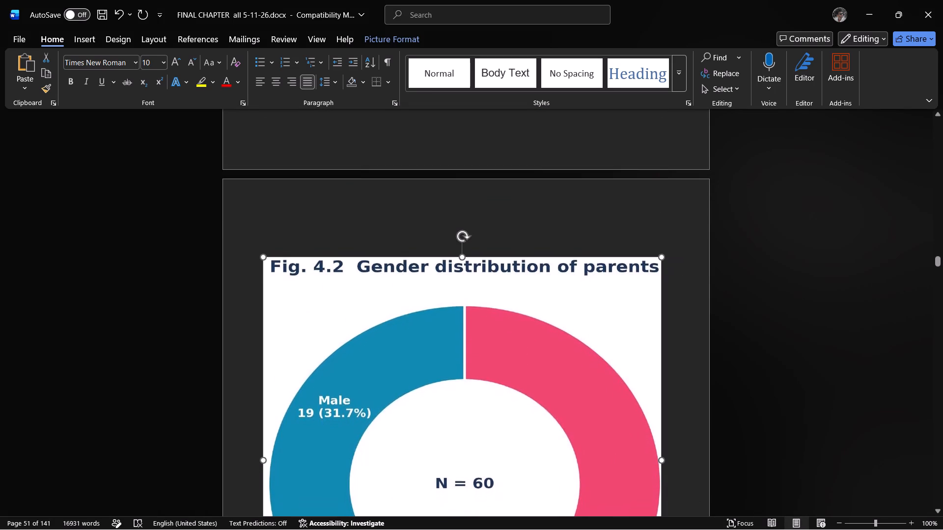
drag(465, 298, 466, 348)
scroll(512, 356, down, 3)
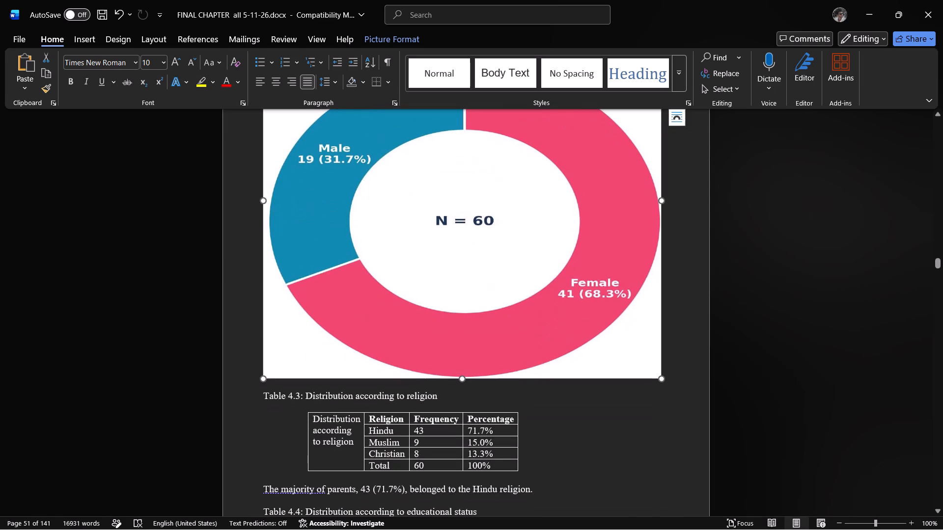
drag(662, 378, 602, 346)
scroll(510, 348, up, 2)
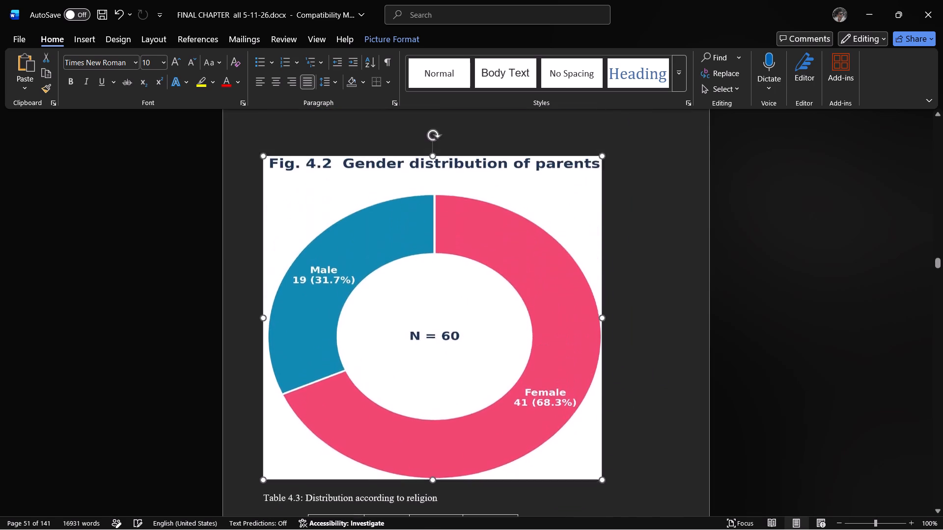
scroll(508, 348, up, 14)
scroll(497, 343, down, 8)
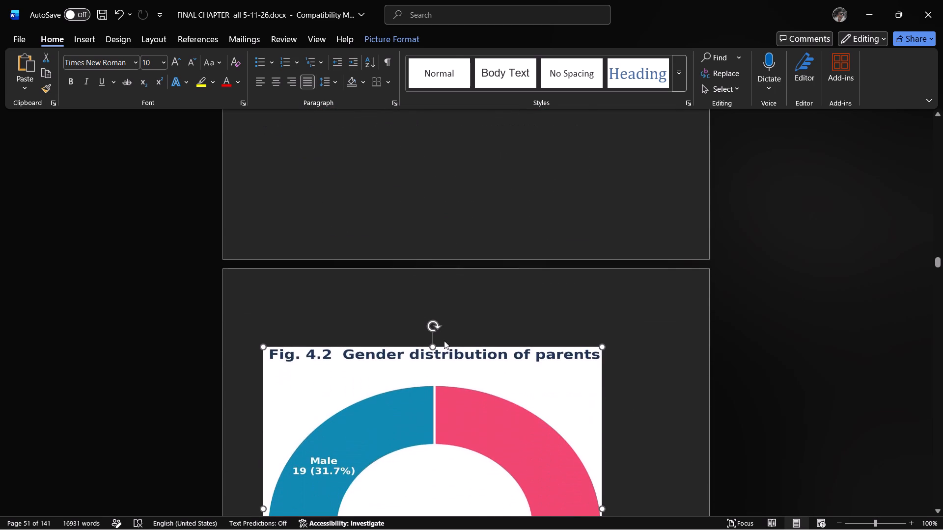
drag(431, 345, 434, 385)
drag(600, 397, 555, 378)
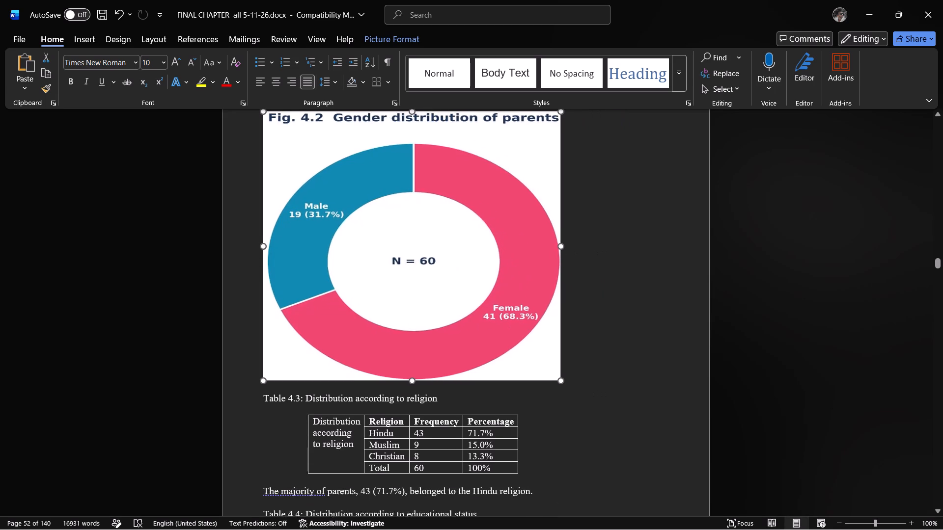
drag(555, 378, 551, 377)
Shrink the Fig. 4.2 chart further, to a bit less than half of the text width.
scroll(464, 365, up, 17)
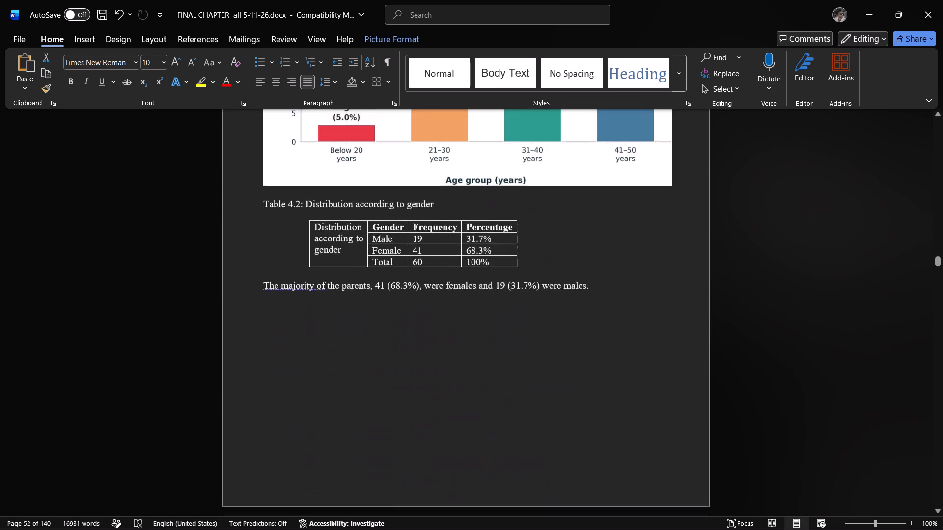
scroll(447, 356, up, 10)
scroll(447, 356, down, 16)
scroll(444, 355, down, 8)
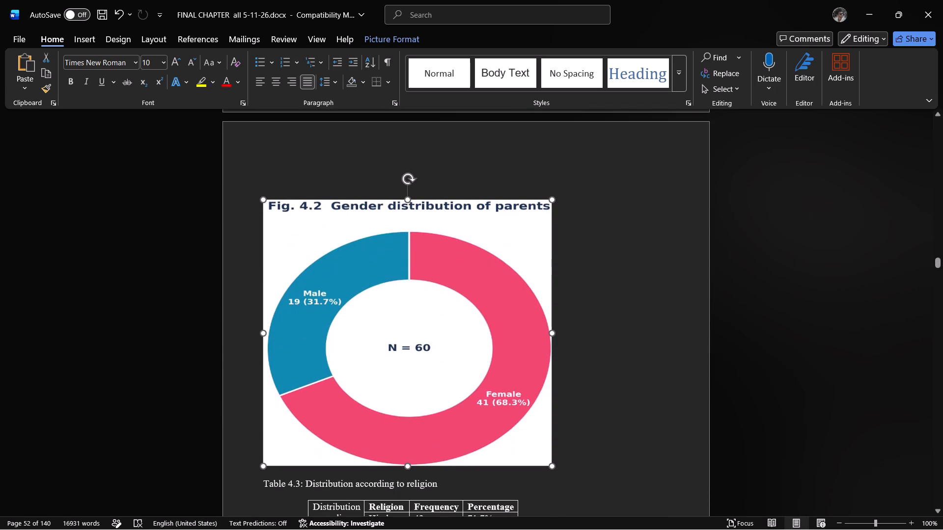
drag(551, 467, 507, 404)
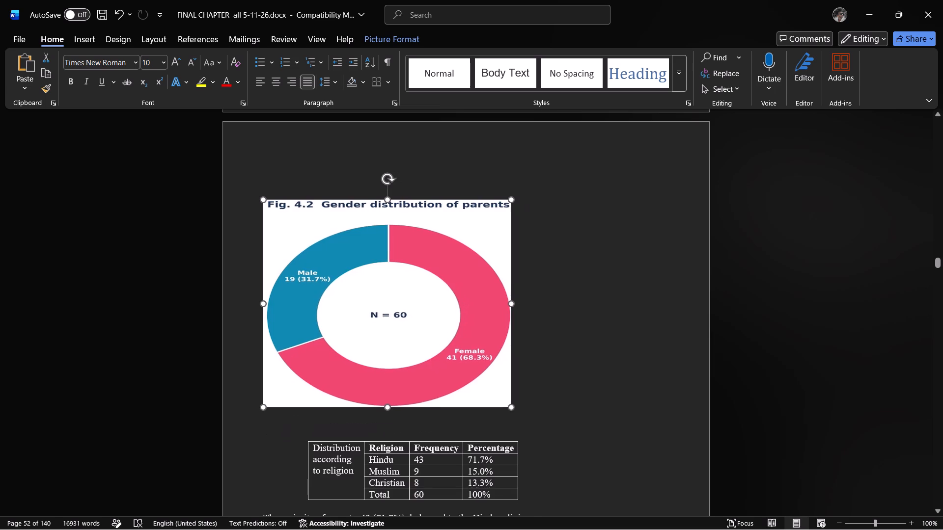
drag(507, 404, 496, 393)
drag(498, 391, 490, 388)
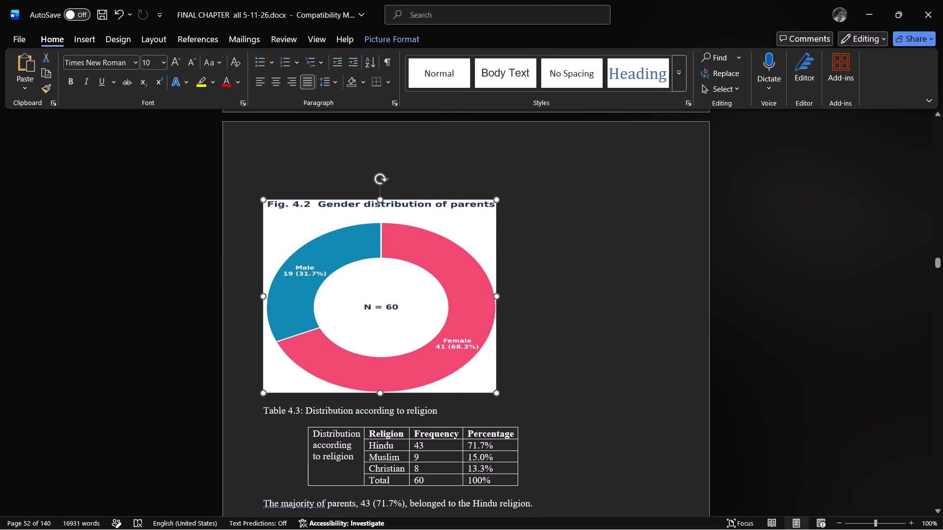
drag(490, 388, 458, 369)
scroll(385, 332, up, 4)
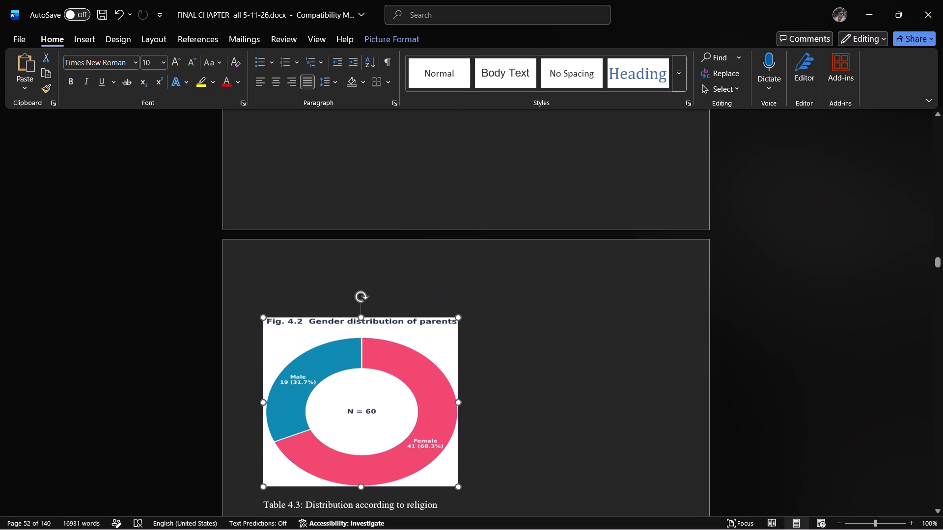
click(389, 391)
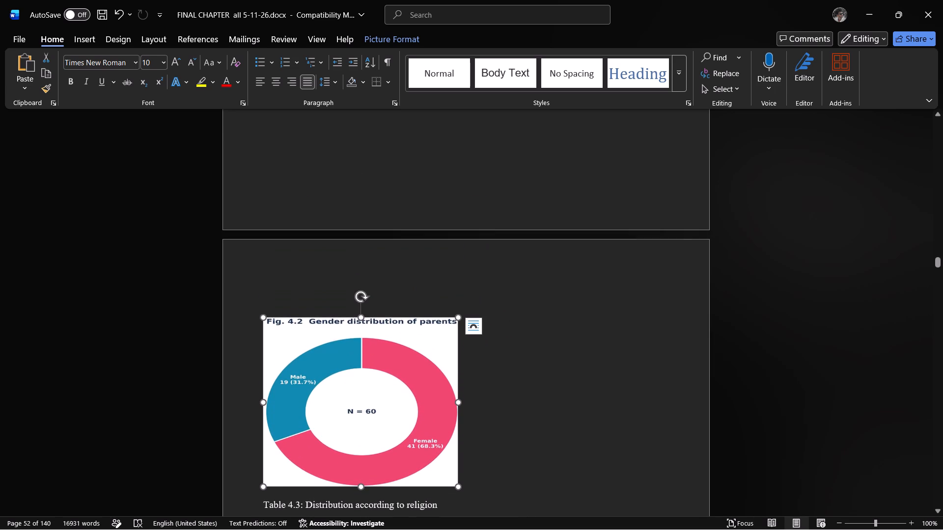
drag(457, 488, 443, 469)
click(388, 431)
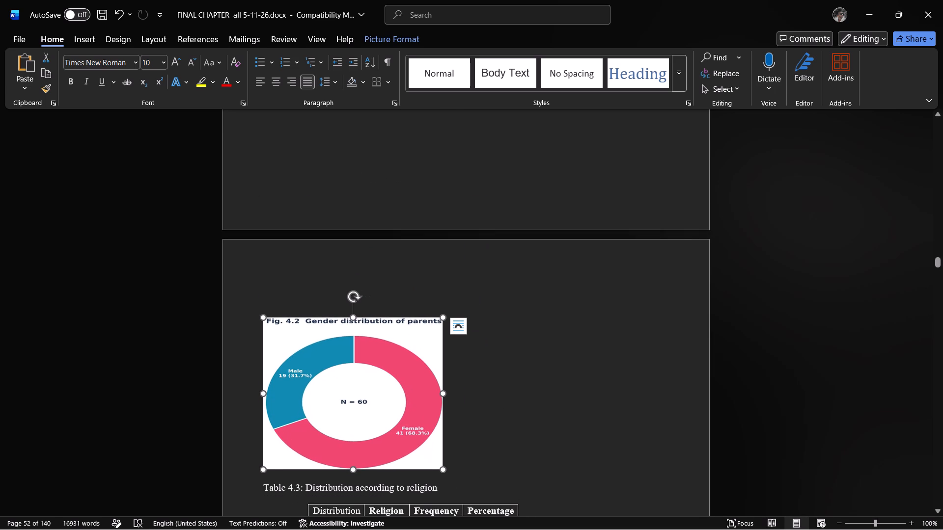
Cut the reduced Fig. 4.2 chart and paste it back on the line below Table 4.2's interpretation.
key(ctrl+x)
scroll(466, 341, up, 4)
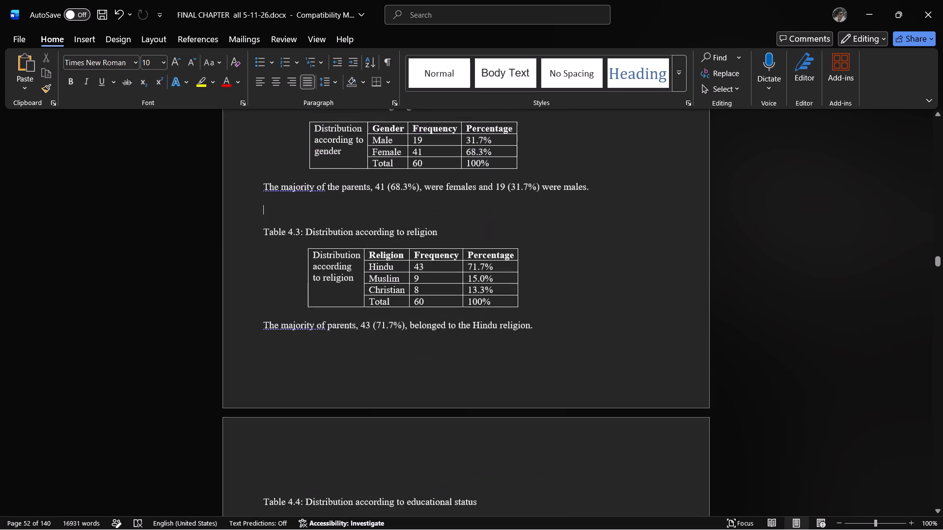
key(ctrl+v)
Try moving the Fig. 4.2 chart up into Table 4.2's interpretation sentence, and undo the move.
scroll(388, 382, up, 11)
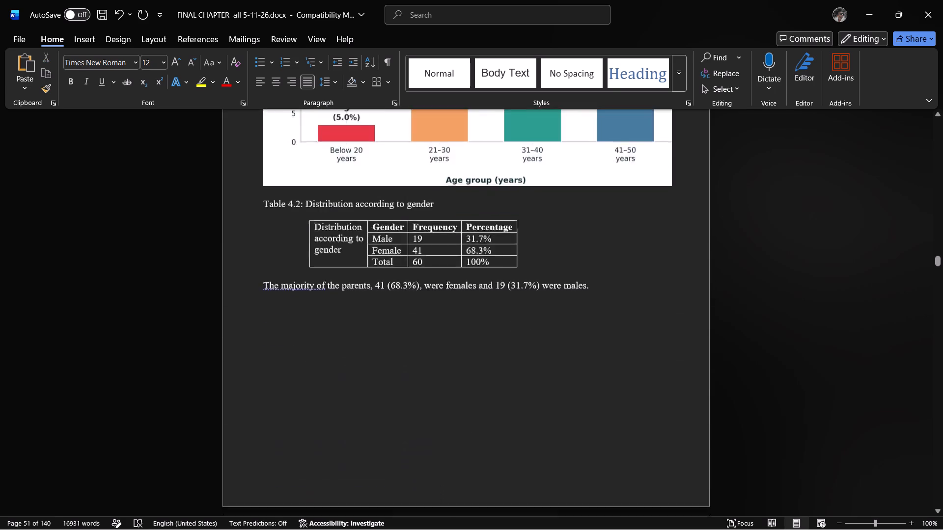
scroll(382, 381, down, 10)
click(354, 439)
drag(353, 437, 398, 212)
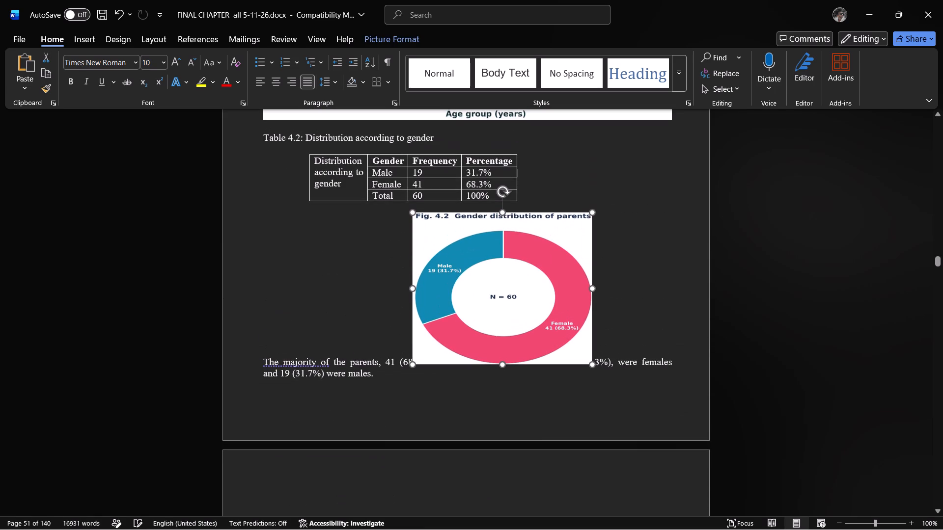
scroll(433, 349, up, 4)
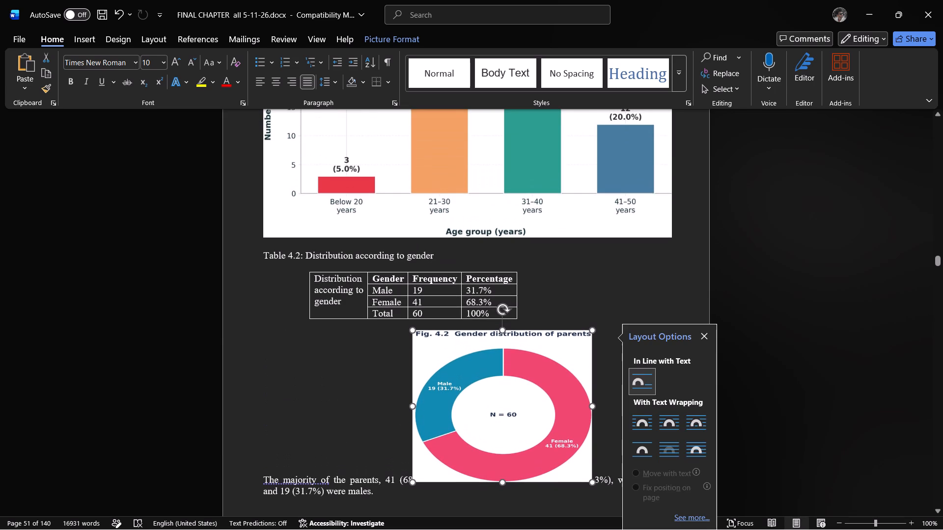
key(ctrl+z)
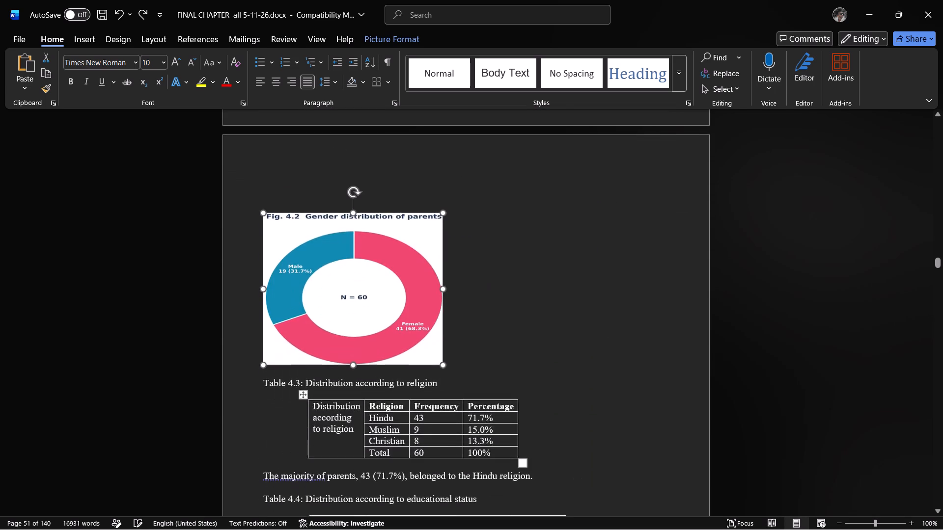
Enlarge Table 4.2 on gender distribution slightly in both width and height.
scroll(443, 397, up, 10)
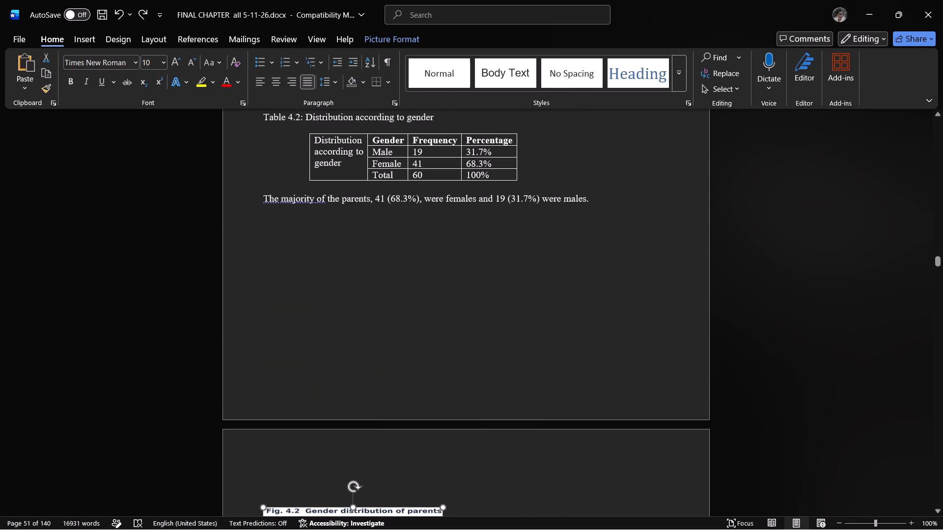
scroll(435, 386, up, 4)
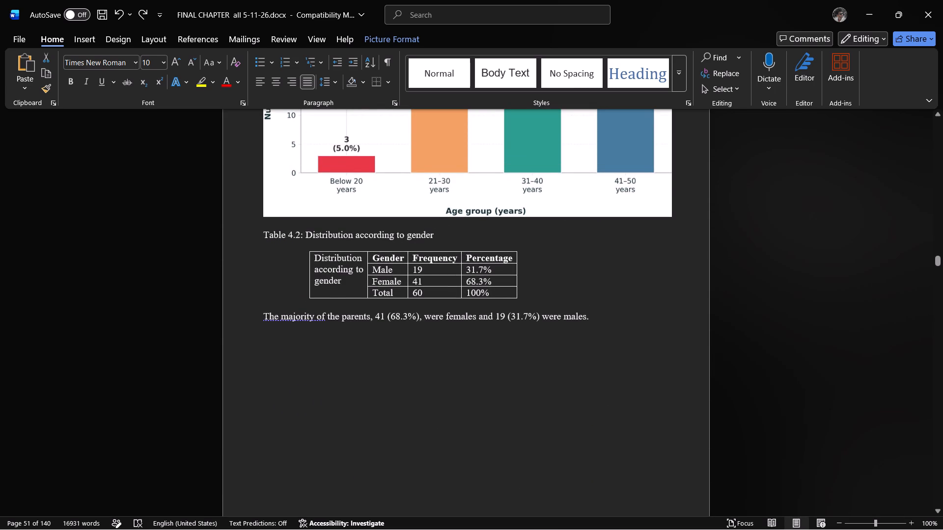
drag(520, 305, 525, 310)
drag(530, 308, 553, 337)
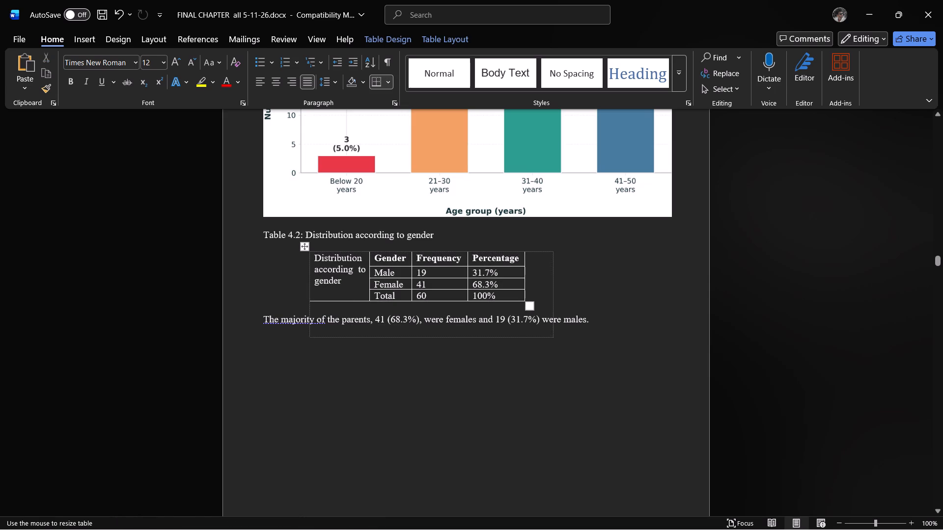
drag(553, 337, 551, 333)
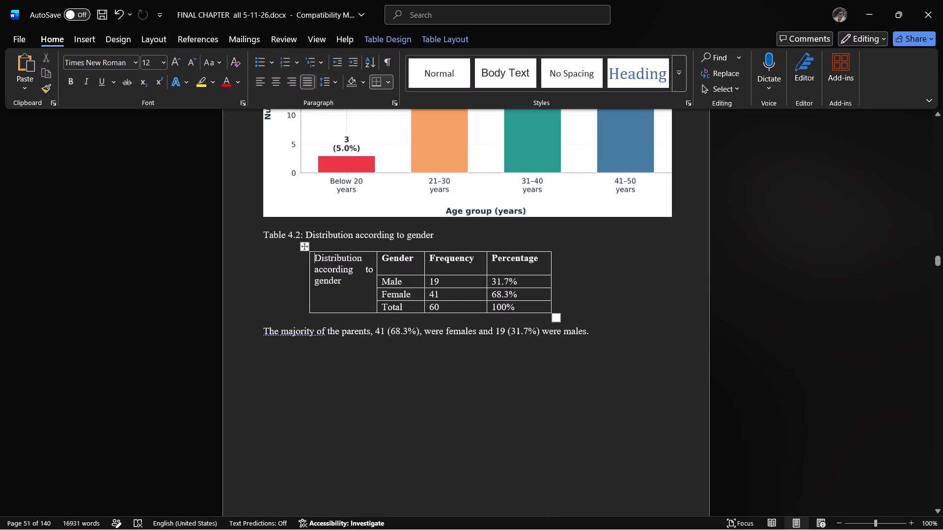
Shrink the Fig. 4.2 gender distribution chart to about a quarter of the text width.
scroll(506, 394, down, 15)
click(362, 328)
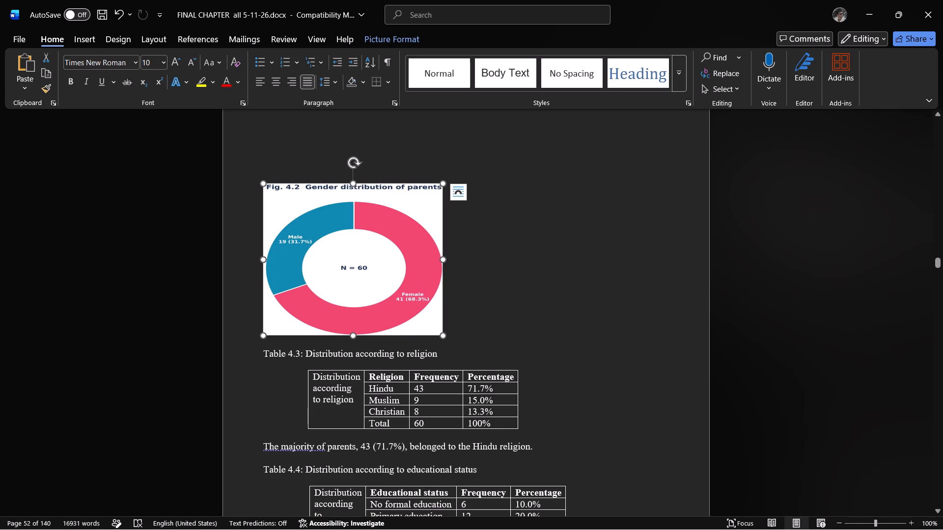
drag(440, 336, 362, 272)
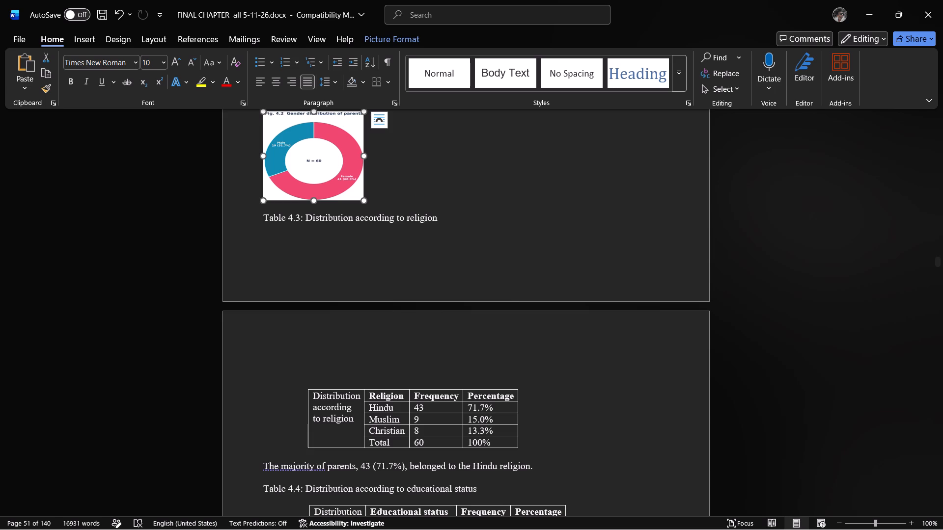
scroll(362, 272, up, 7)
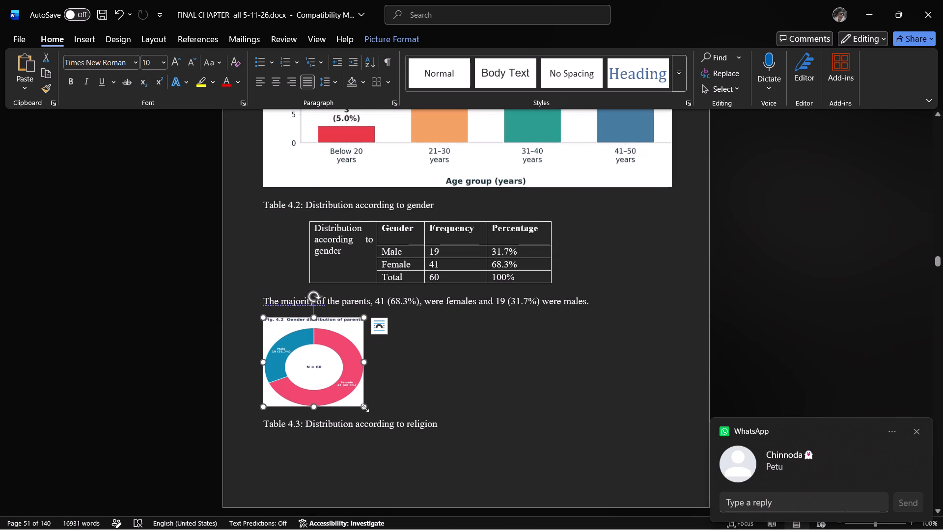
Replace the shrunken Fig. 4.2 chart below Table 4.2's interpretation with a fresh copy of the full-size chart from 01.docx.
key(BackSpace)
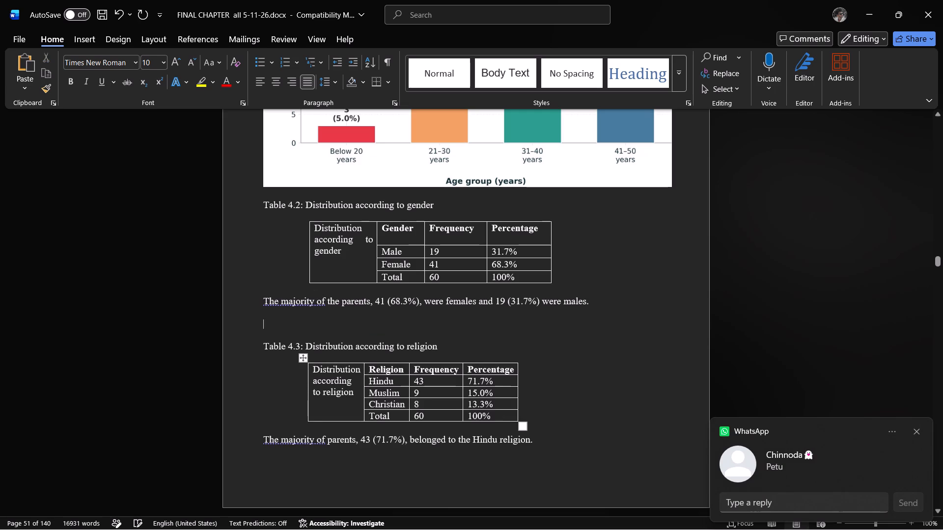
click(204, 518)
click(263, 463)
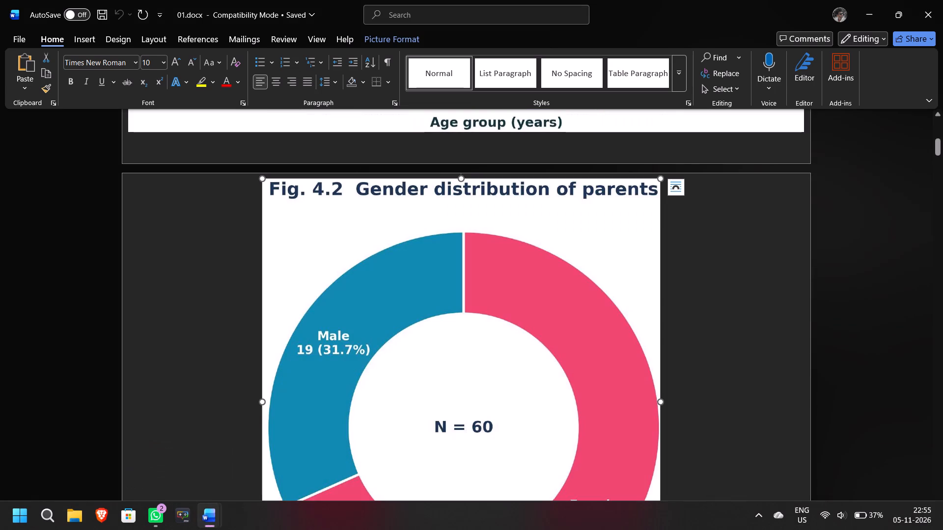
click(426, 306)
key(ctrl+c)
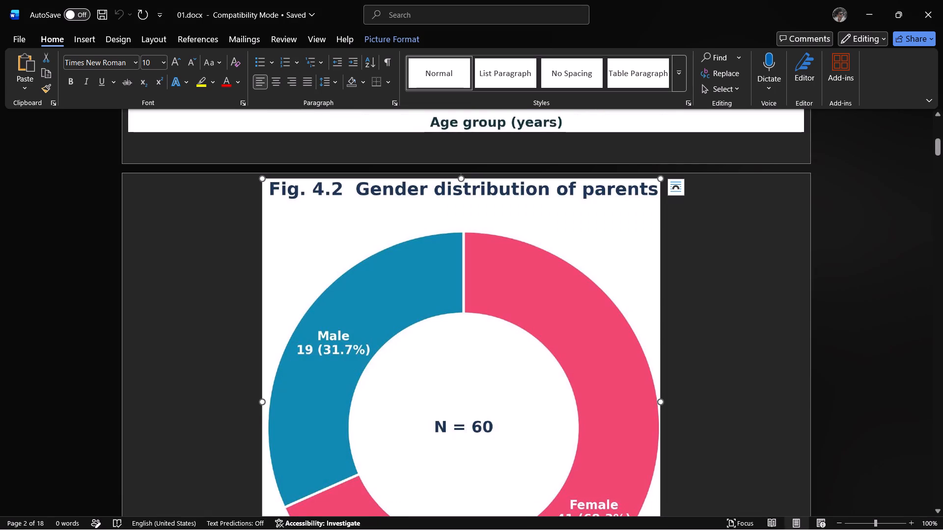
key(ctrl+c)
key(alt+Tab)
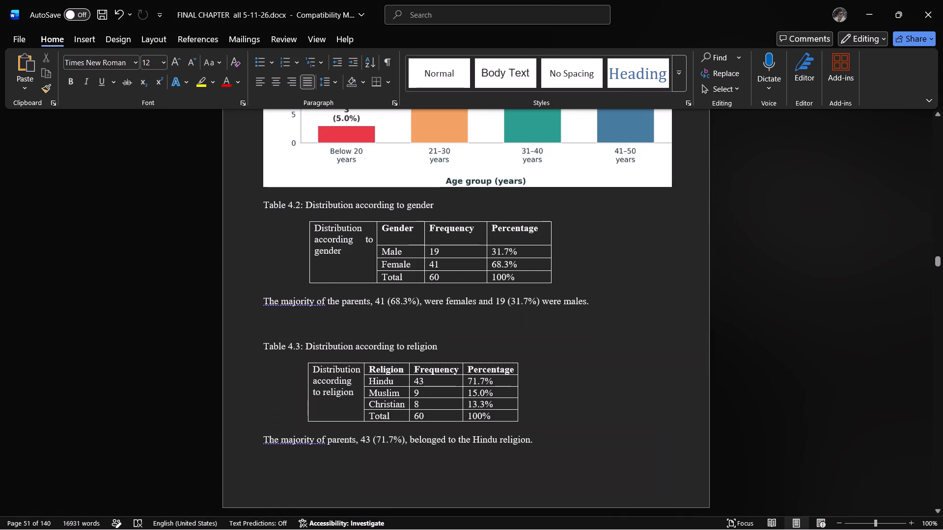
key(ctrl+v)
Add a new line below the paragraph interpreting Table 4.3's religion distribution.
scroll(442, 309, down, 10)
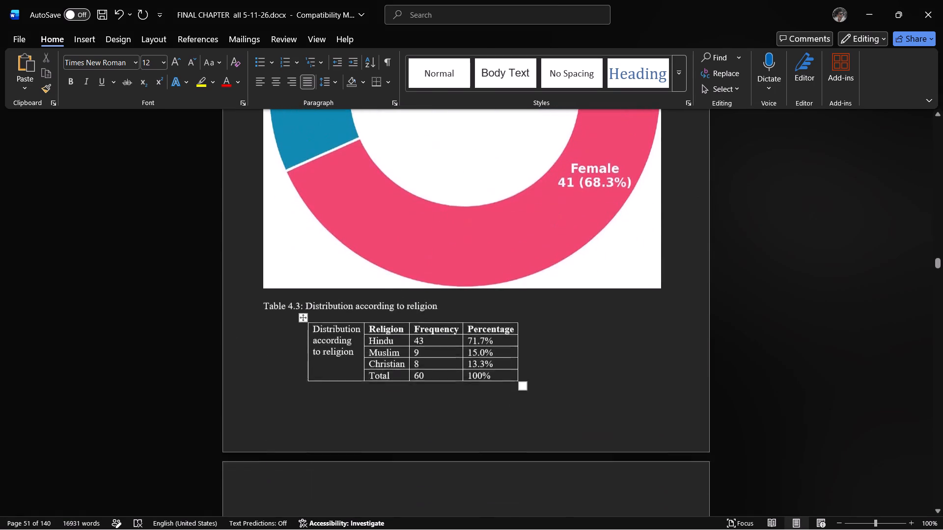
click(552, 299)
scroll(543, 428, down, 2)
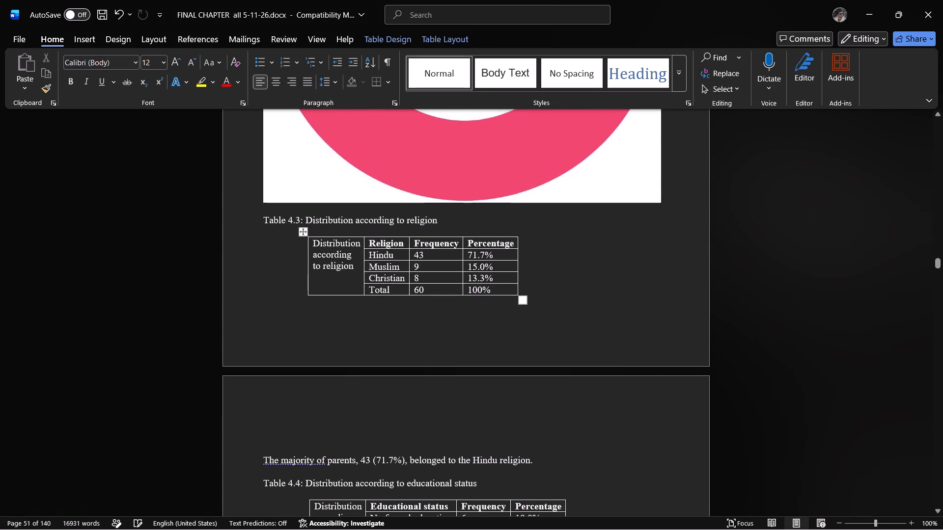
click(549, 401)
key(Return)
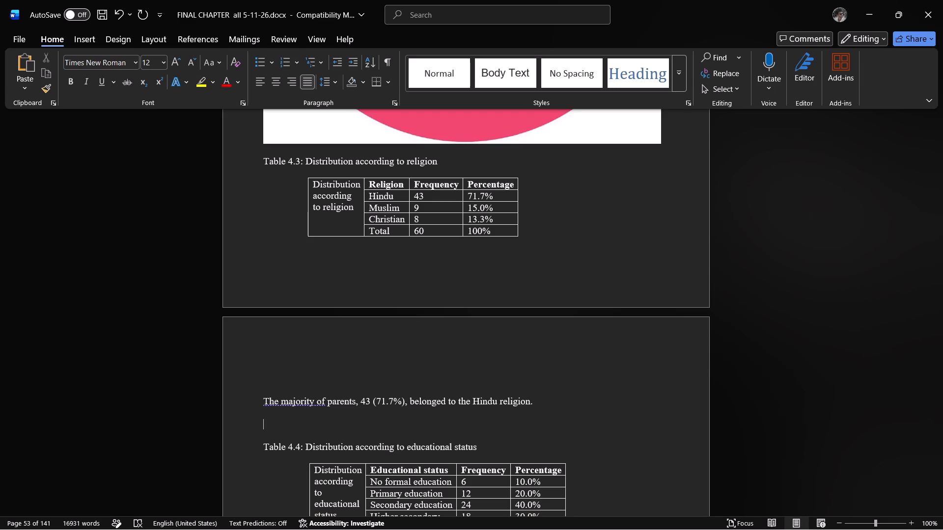
Insert eleven blank lines before the Table 4.2 caption so that the caption and its table start on a new page.
scroll(639, 361, up, 14)
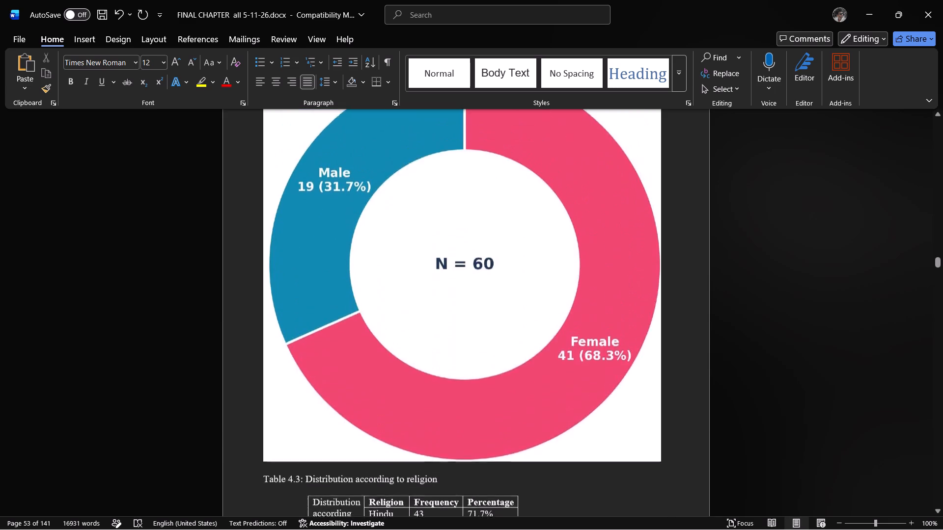
scroll(576, 354, up, 20)
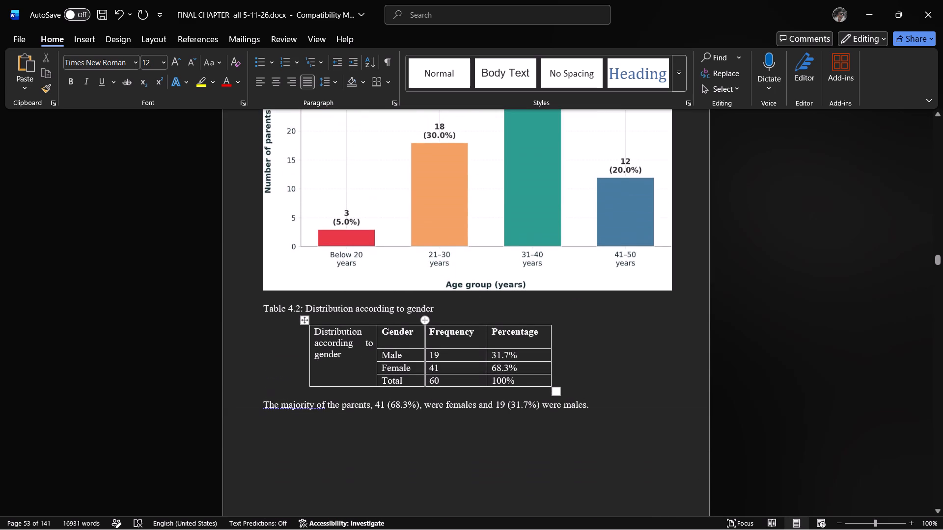
click(262, 308)
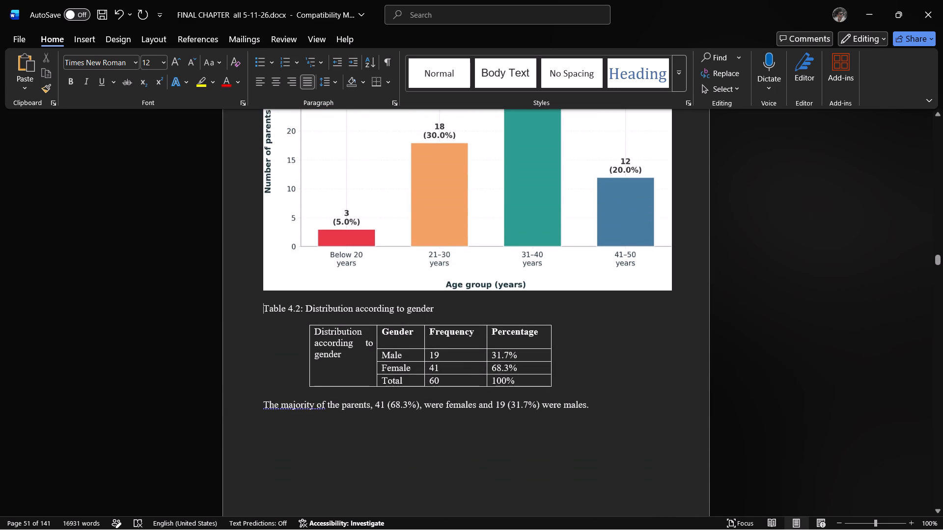
key(Return)
key(Return)
key(Return)
key(Return)
key(Return)
key(Return)
key(Return)
key(Return)
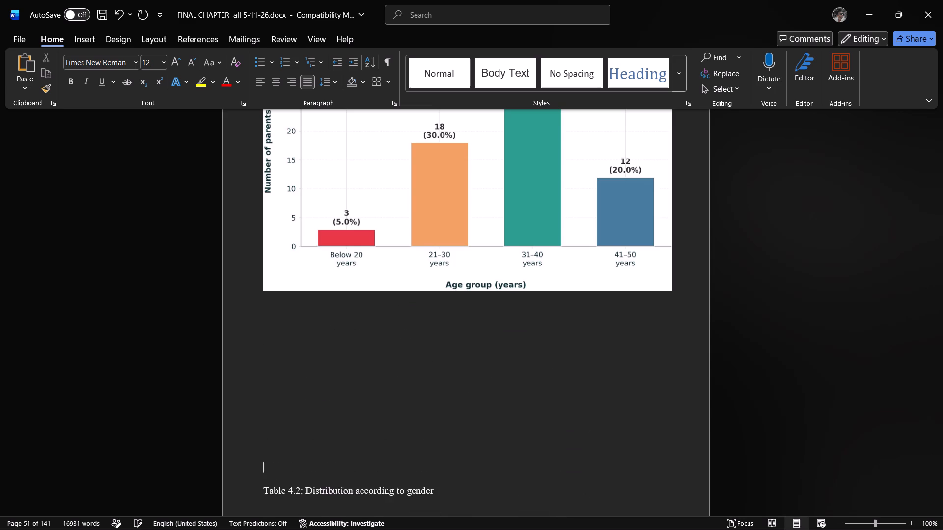
key(Return)
key(Return)
scroll(287, 337, down, 4)
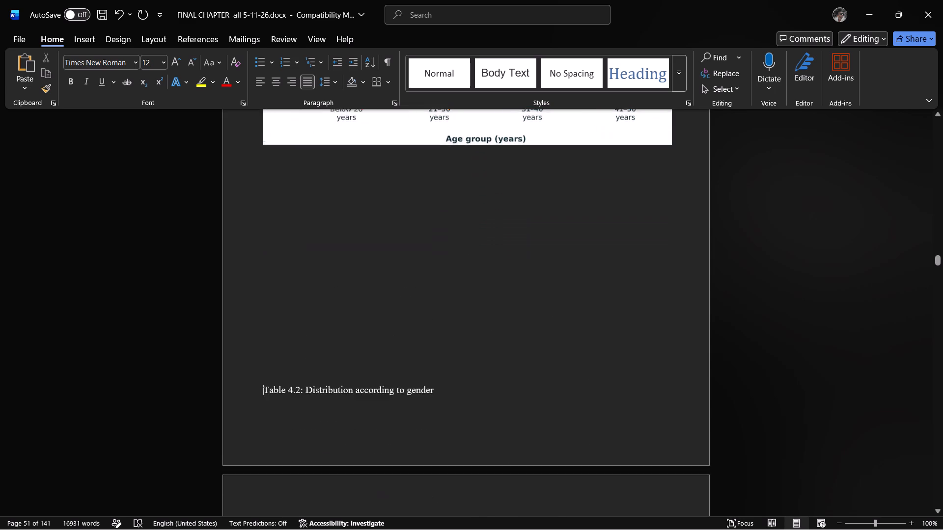
scroll(287, 337, down, 4)
key(Return)
scroll(286, 335, down, 3)
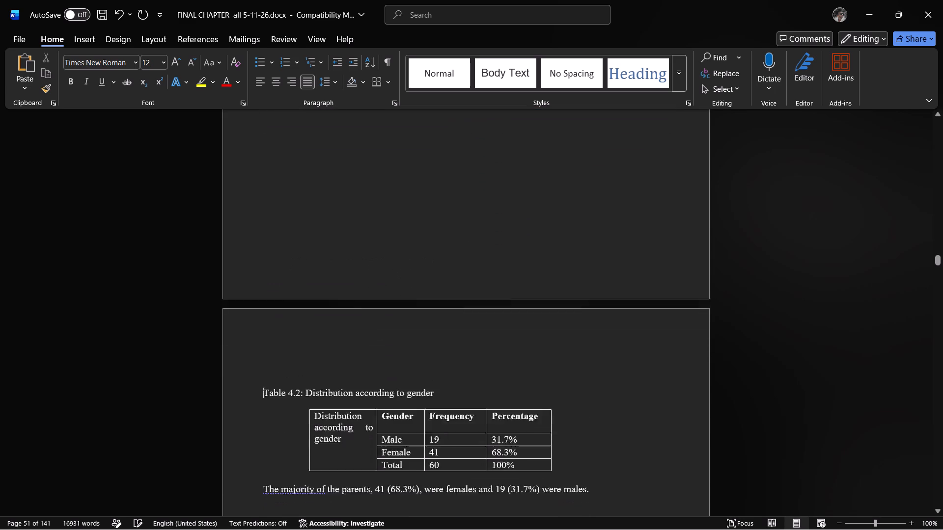
Shrink the Fig. 4.2 gender chart to fit on the same page as Table 4.2, keeping it nearly text-wide.
scroll(293, 335, down, 20)
scroll(293, 335, down, 2)
scroll(395, 337, down, 5)
click(404, 383)
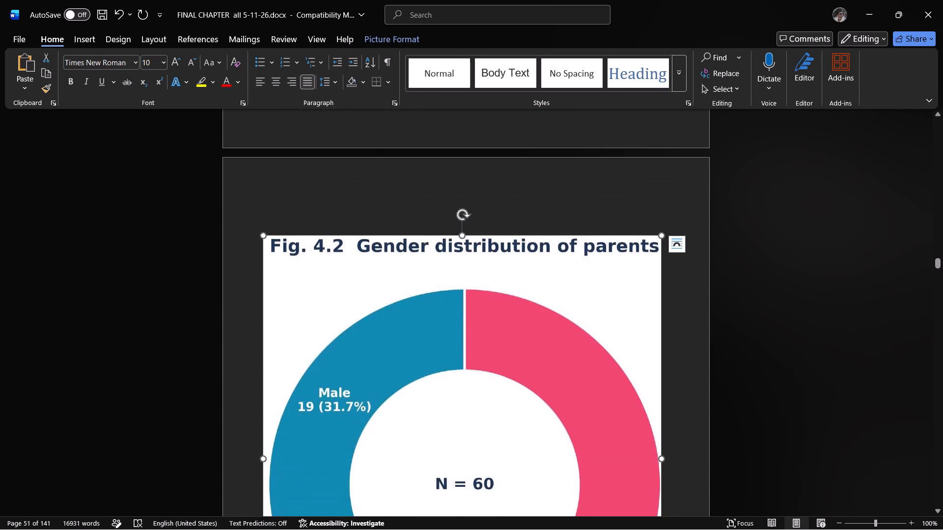
scroll(447, 364, down, 6)
scroll(581, 429, down, 4)
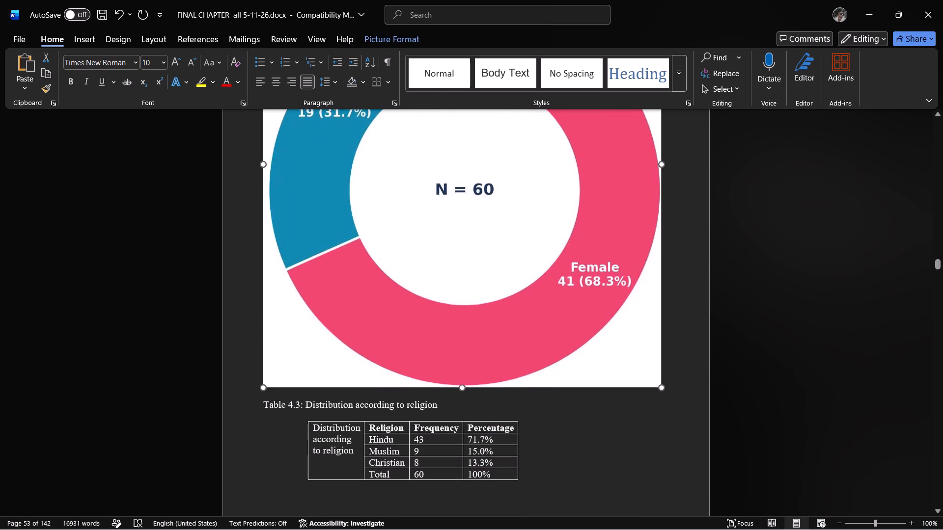
drag(663, 391, 602, 344)
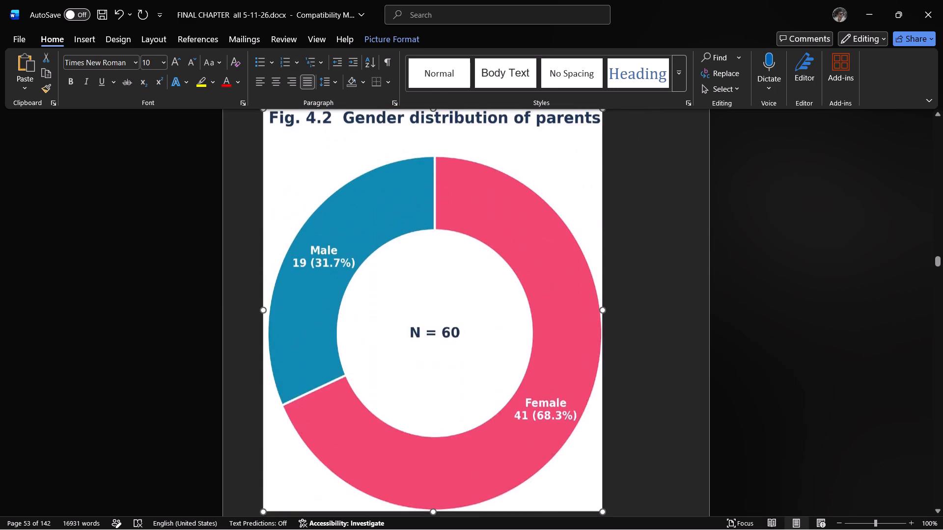
scroll(571, 365, up, 4)
drag(603, 428, 615, 426)
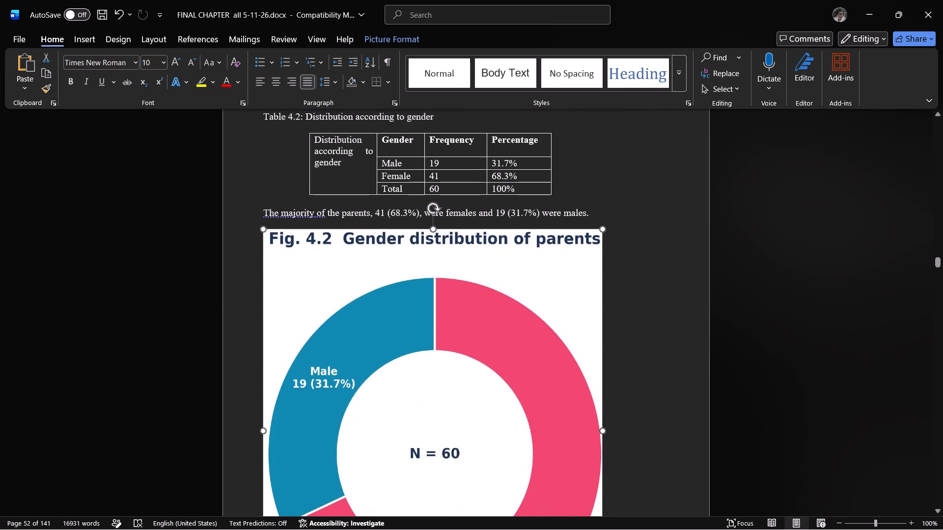
drag(615, 426, 651, 424)
Insert one blank line before the Table 4.3 caption so that it starts on the next page with its table.
scroll(481, 361, down, 10)
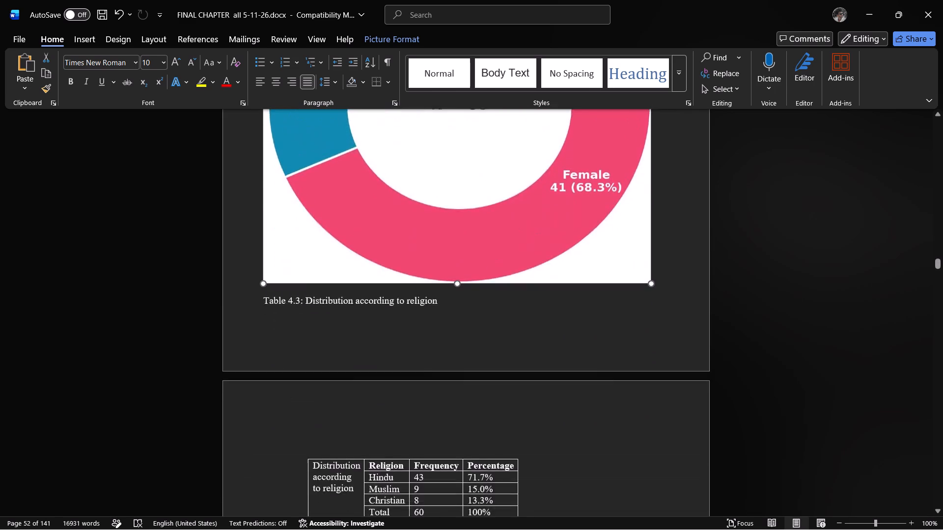
click(263, 238)
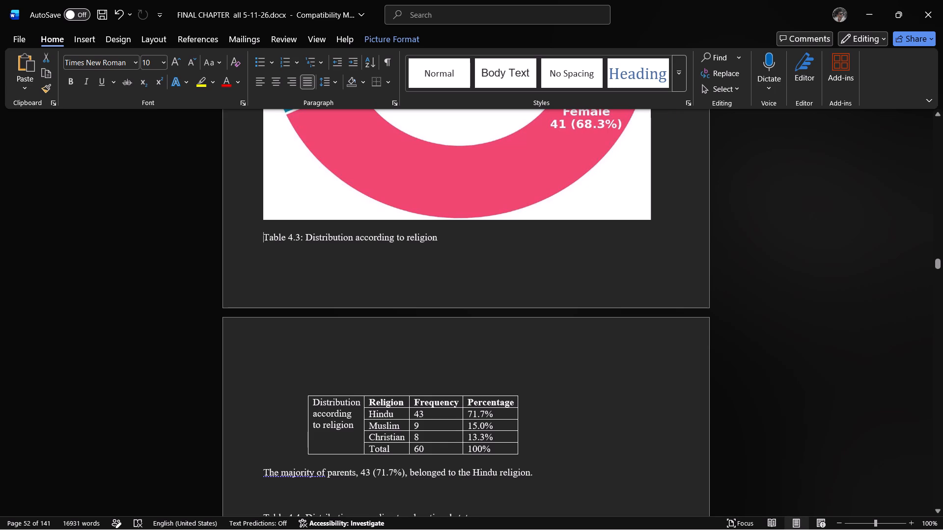
key(Return)
scroll(308, 286, down, 3)
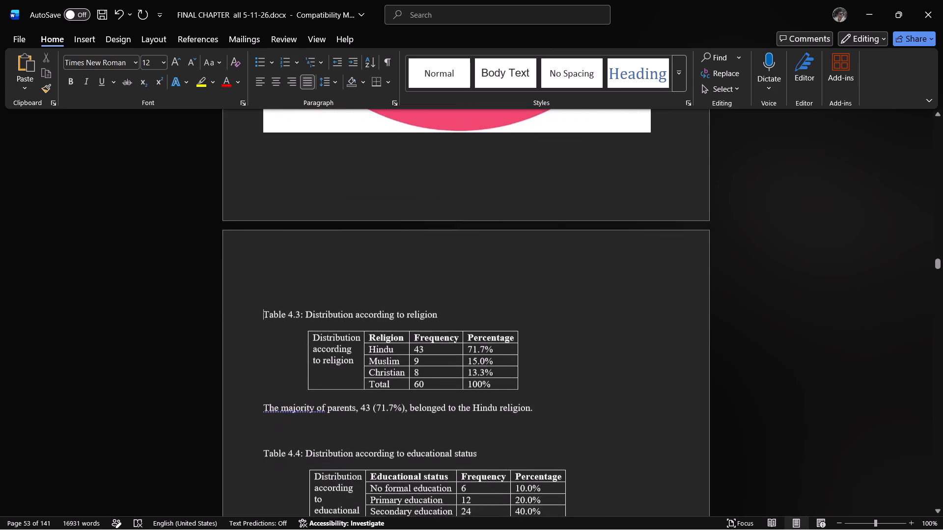
Copy the Fig. 4.3 religion chart from 01.docx into the empty line below Table 4.3's interpretation in FINAL CHAPTER.
scroll(311, 288, down, 5)
click(417, 286)
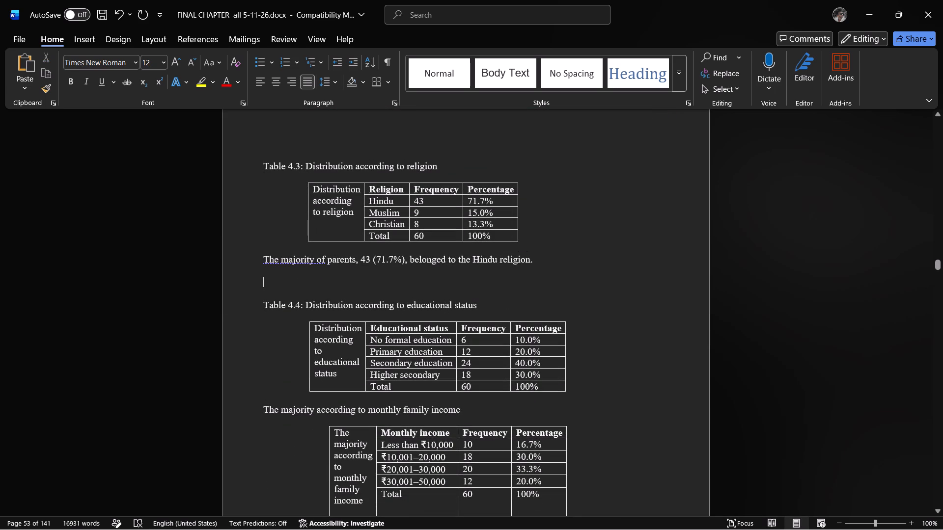
key(alt+Tab)
scroll(457, 290, down, 12)
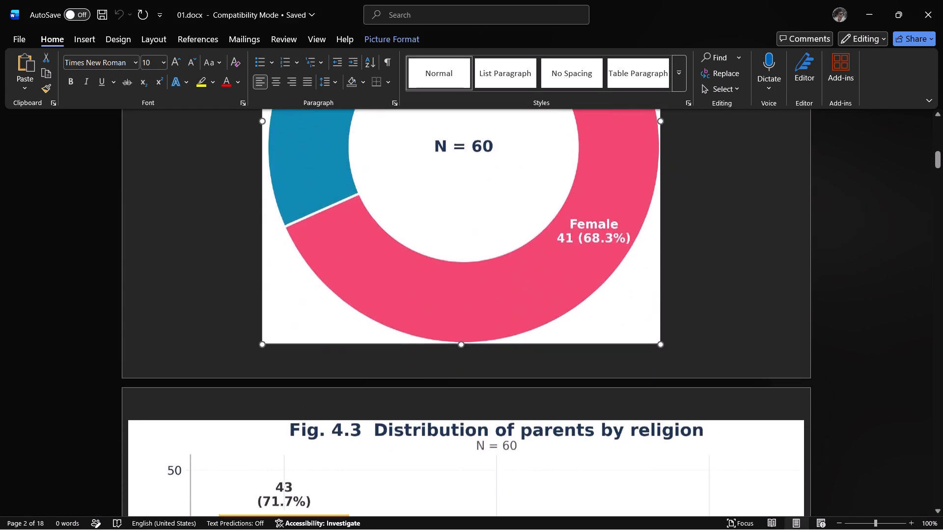
scroll(460, 291, down, 4)
click(430, 314)
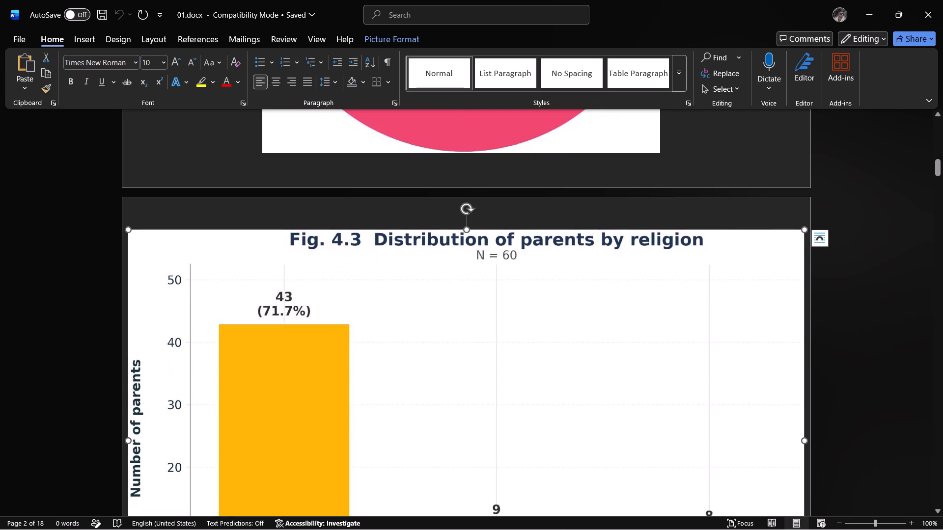
right_click(430, 314)
click(478, 221)
key(alt+Tab)
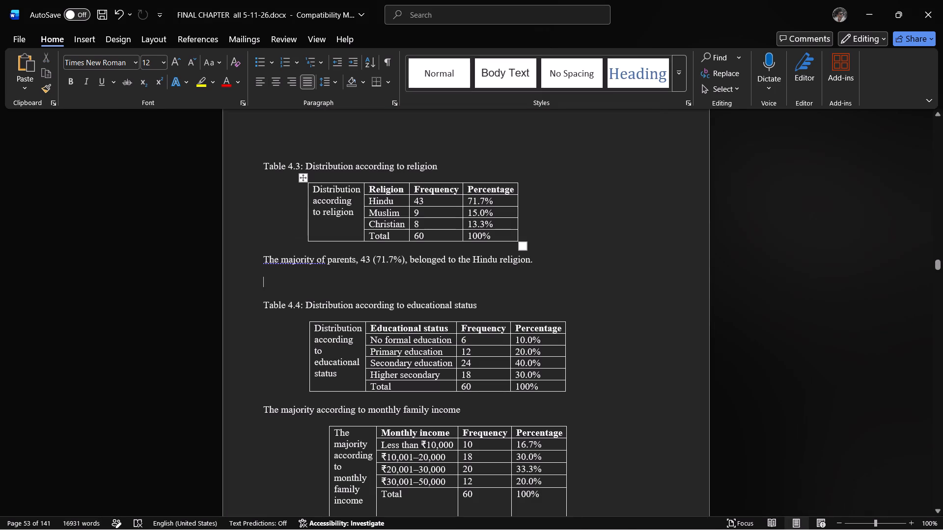
key(ctrl+v)
scroll(477, 271, down, 6)
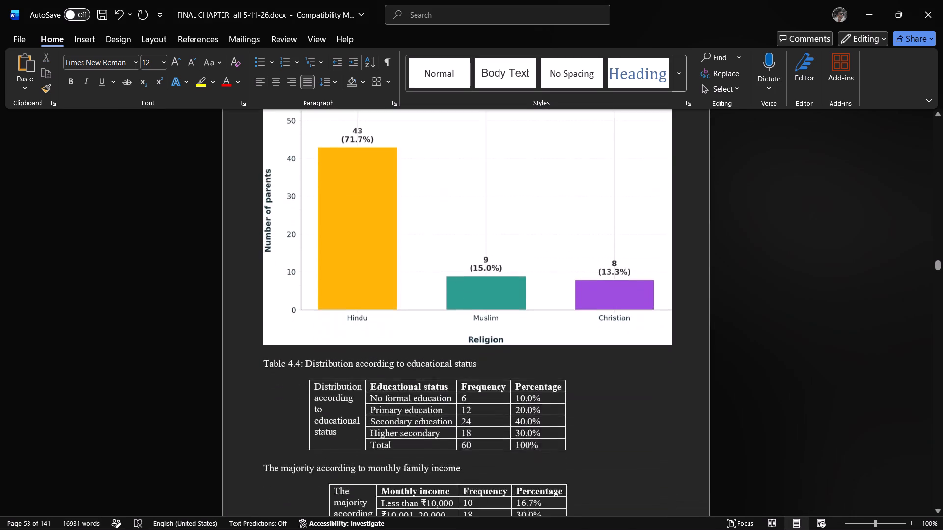
Insert seven blank lines before the Table 4.4 caption so that the caption and its table start on a new page.
scroll(477, 271, down, 2)
click(264, 277)
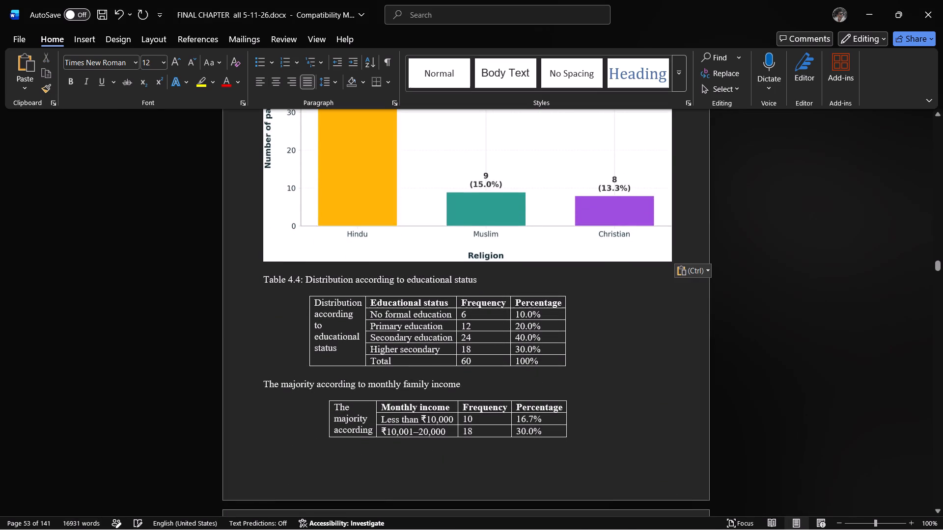
key(Return)
key(Return)
key(Return)
key(Return)
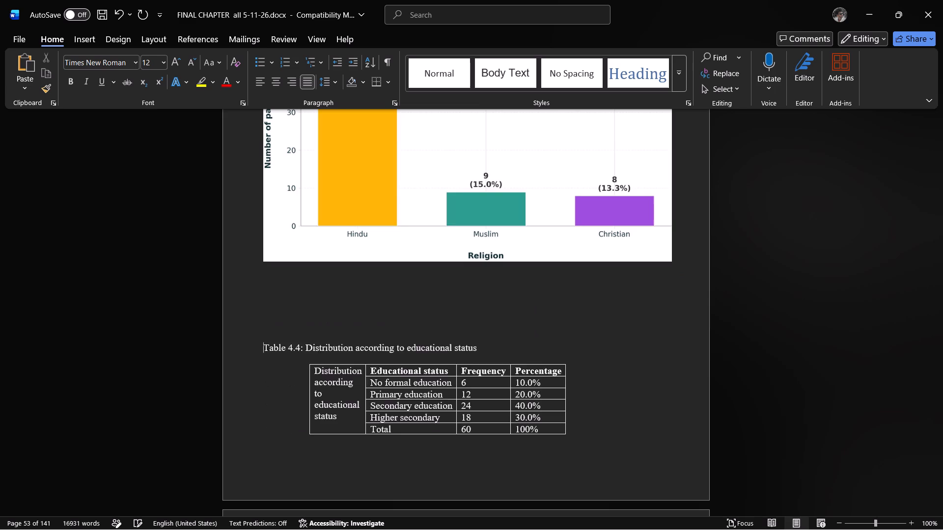
key(Return)
key(Return)
key(Return)
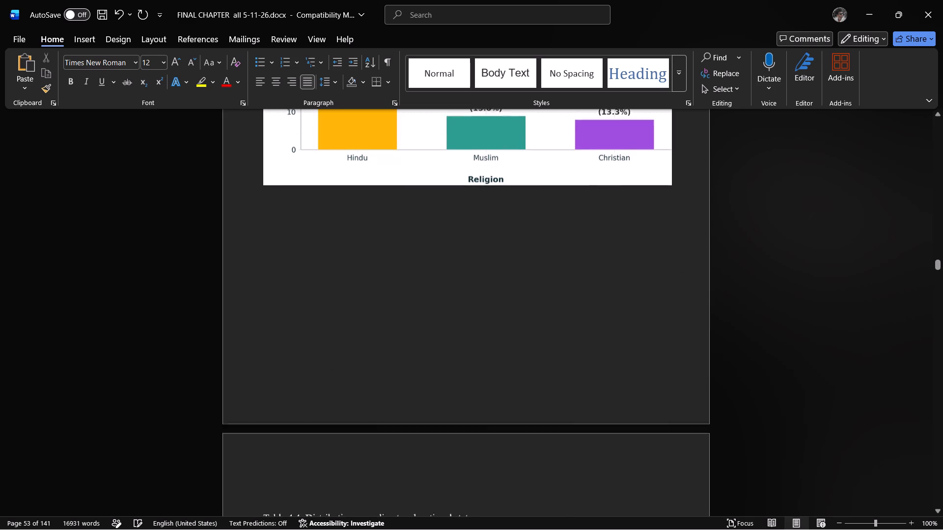
Review the tables from Table 4.4 onward in FINAL CHAPTER and the charts following Fig. 4.3 in 01.docx.
scroll(264, 303, down, 4)
scroll(543, 404, down, 3)
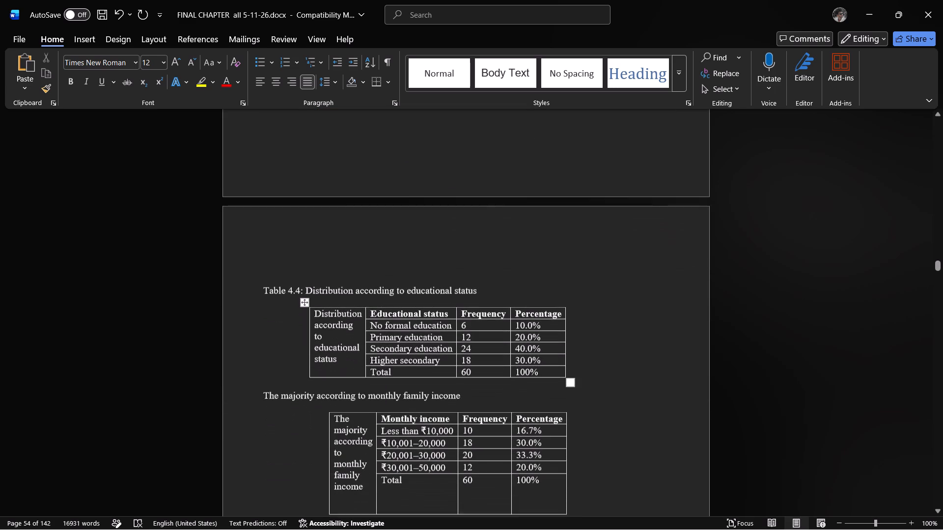
scroll(494, 398, down, 4)
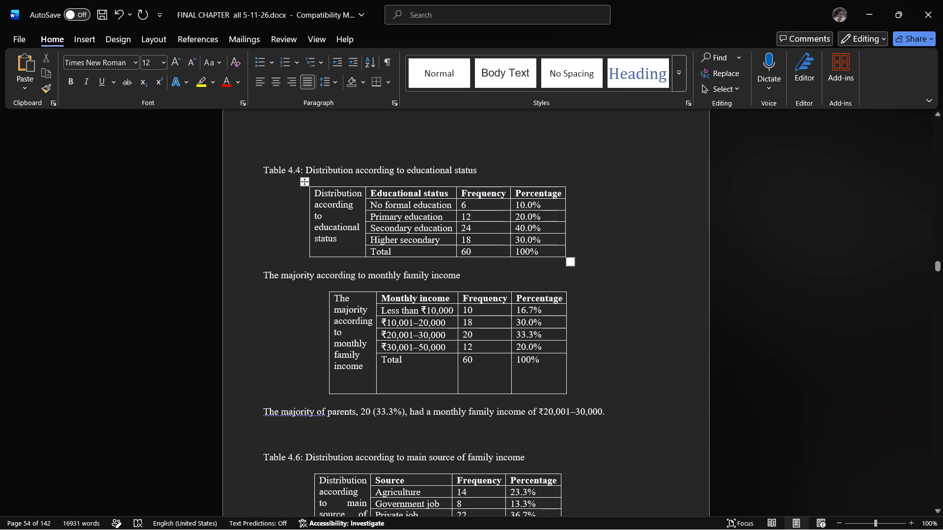
key(alt+Tab)
scroll(465, 287, down, 14)
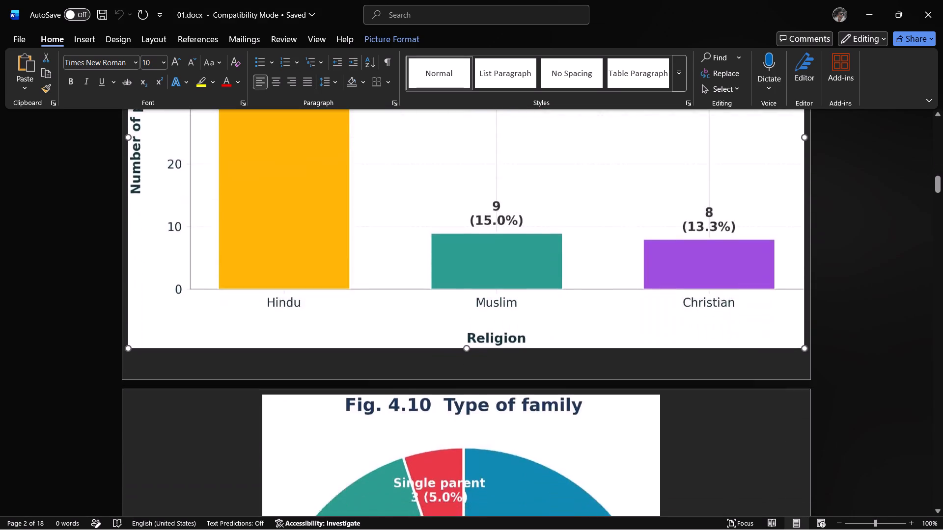
scroll(466, 287, down, 8)
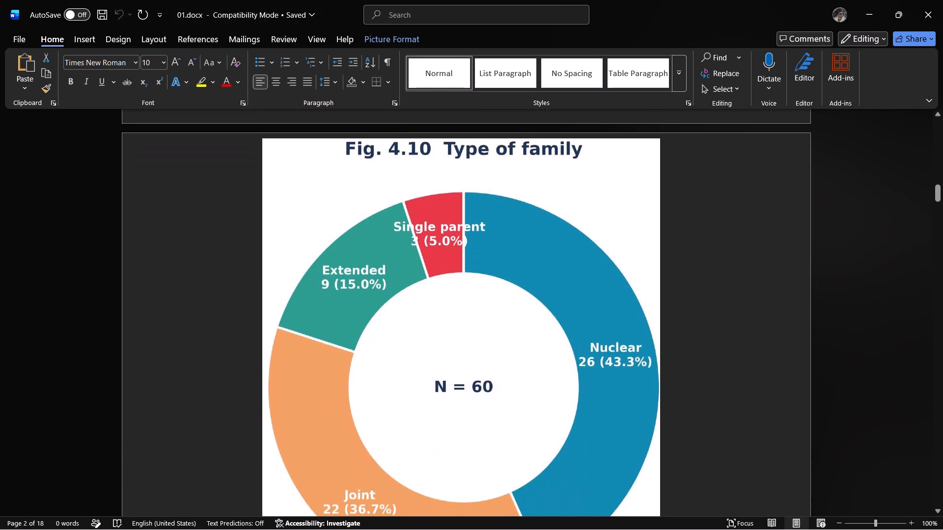
scroll(460, 302, down, 7)
scroll(459, 298, up, 4)
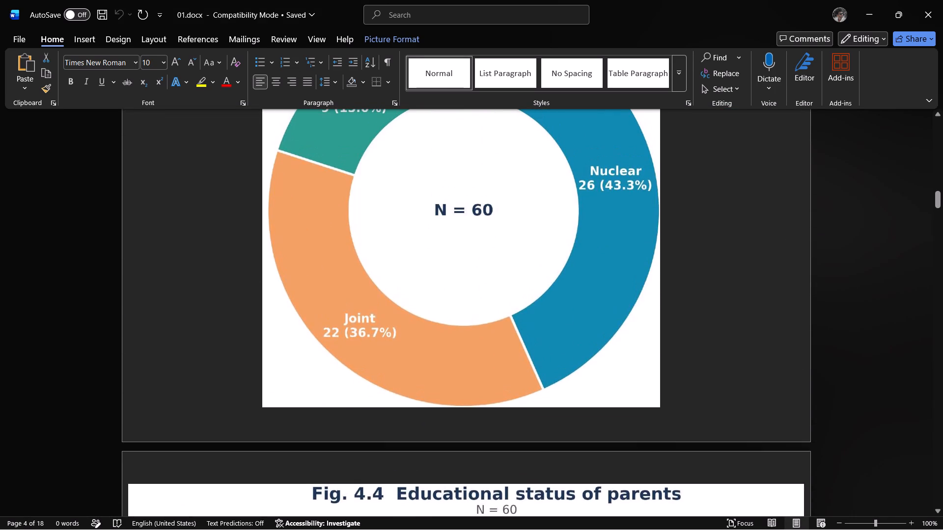
Copy the Fig. 4.10 Type of family donut chart in 01.docx.
right_click(444, 257)
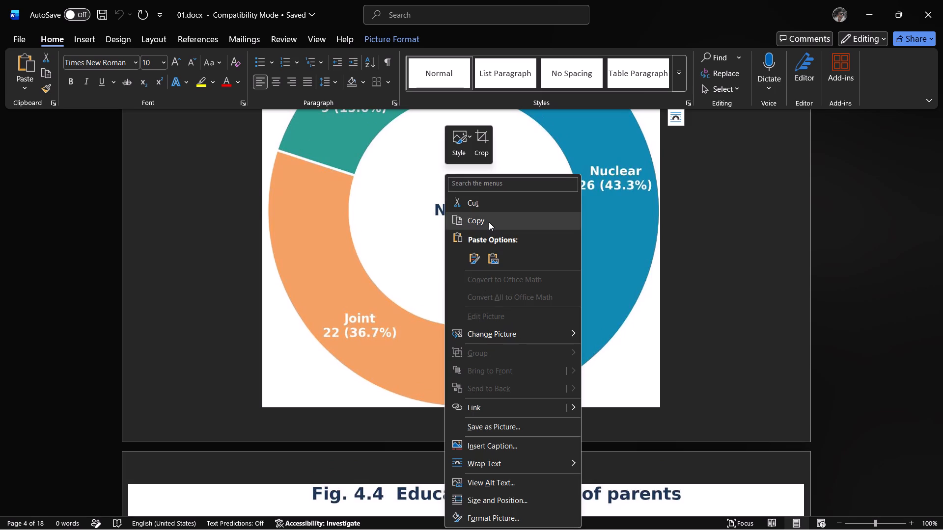
click(489, 222)
Check the Fig. 4.10 chart in 01.docx against Tables 4.4 to 4.10 in FINAL CHAPTER to locate the matching table.
key(alt+Tab)
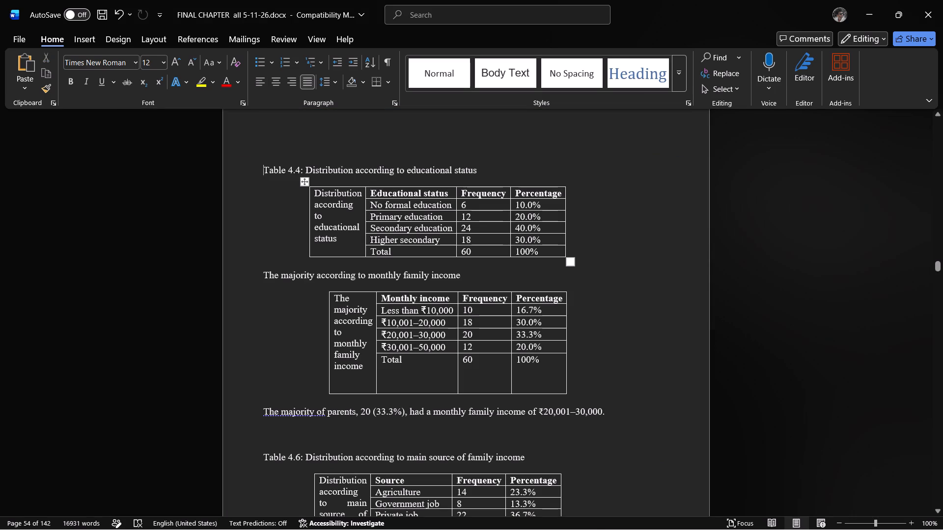
key(alt+Tab)
scroll(438, 259, up, 8)
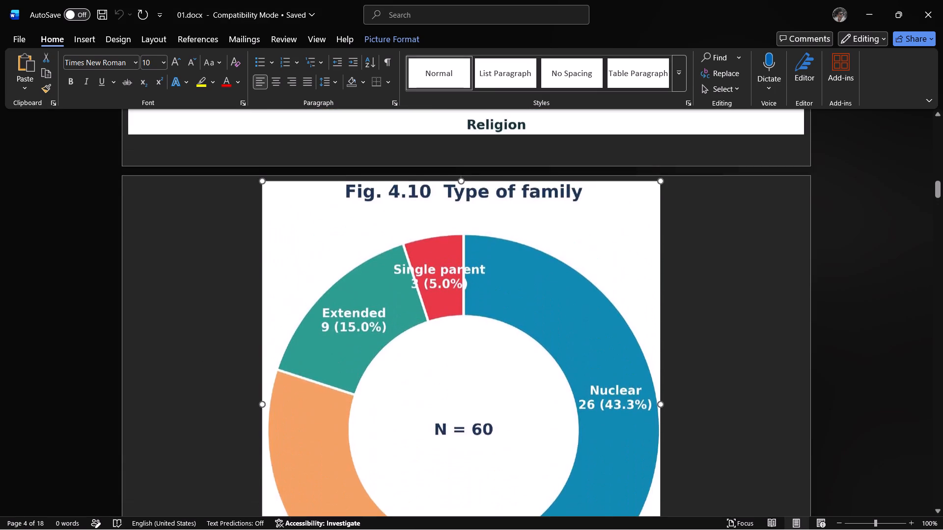
key(alt+Tab)
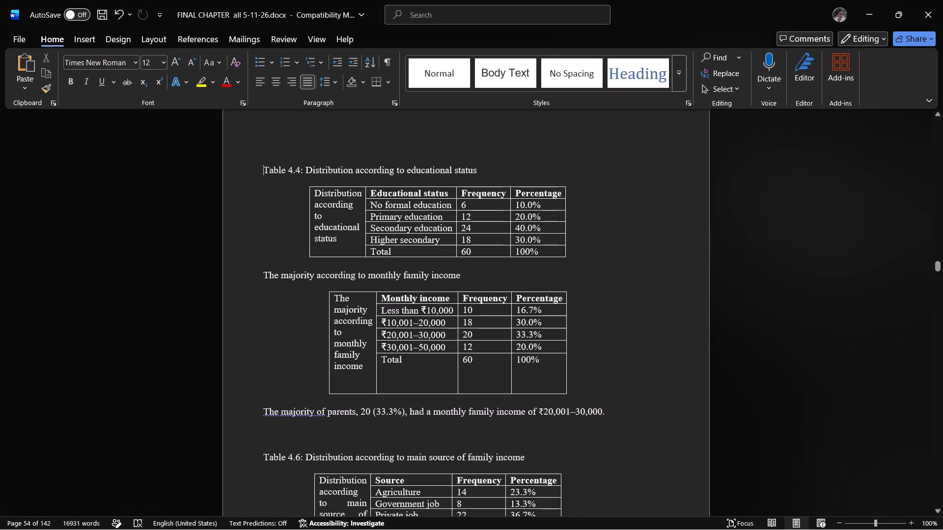
scroll(439, 259, down, 10)
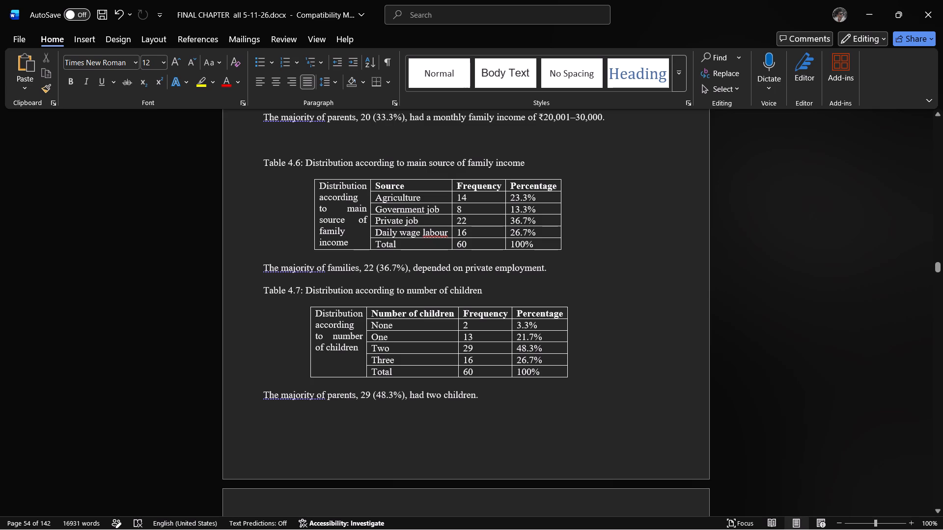
scroll(381, 310, down, 7)
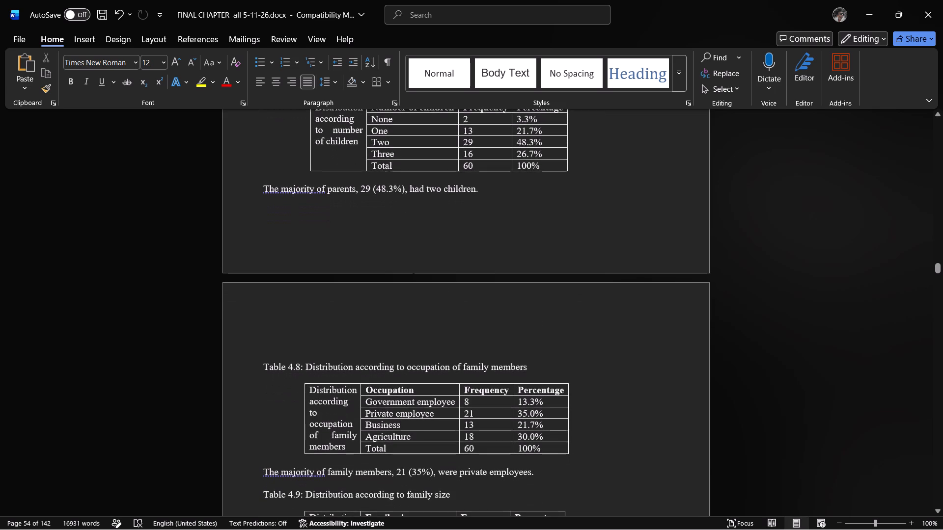
key(alt+Tab)
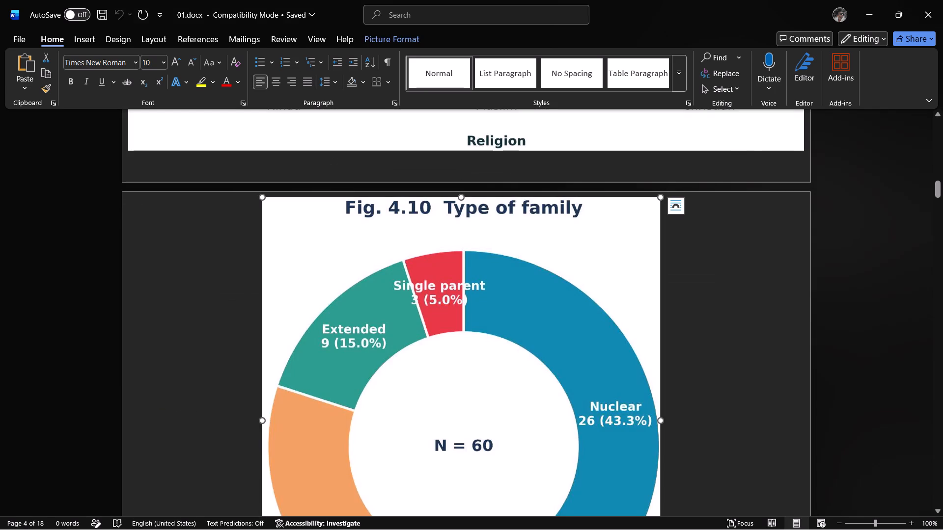
key(alt+Tab)
scroll(390, 301, down, 6)
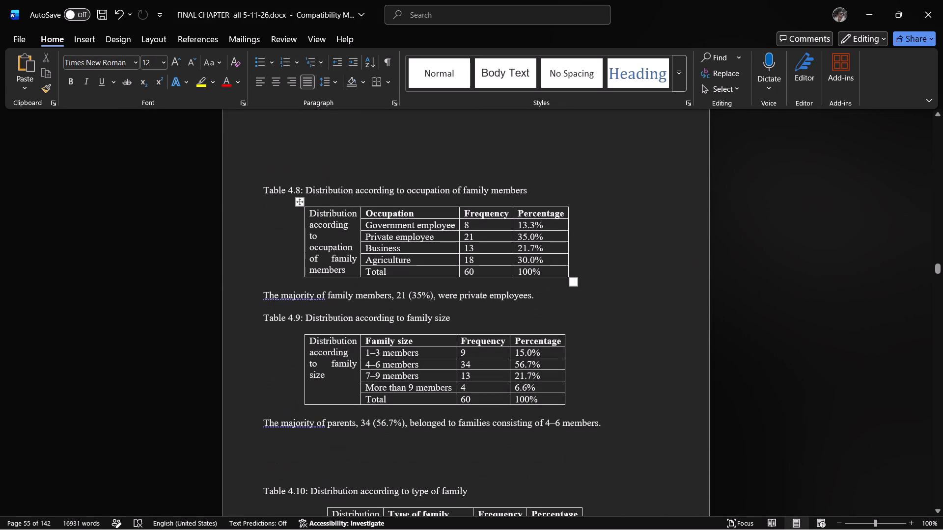
key(alt+Tab)
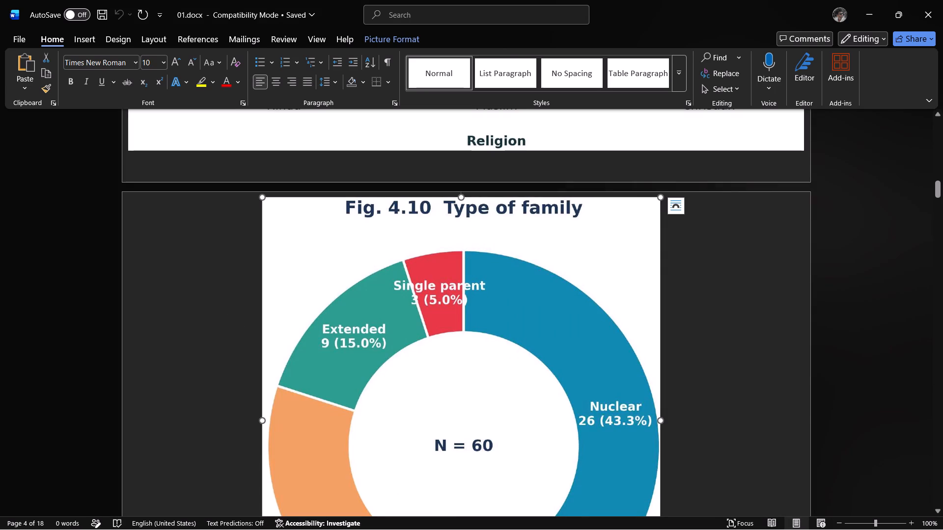
scroll(391, 301, down, 4)
key(alt+Tab)
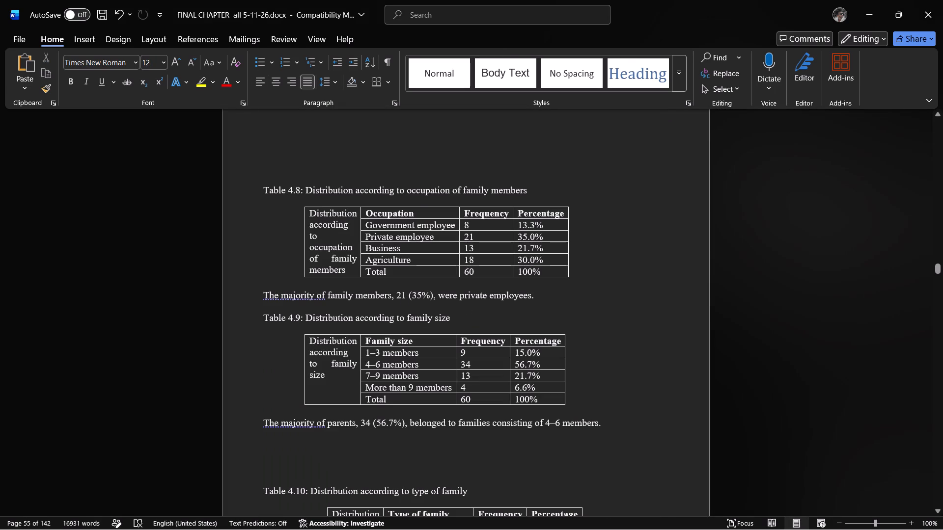
scroll(391, 300, down, 4)
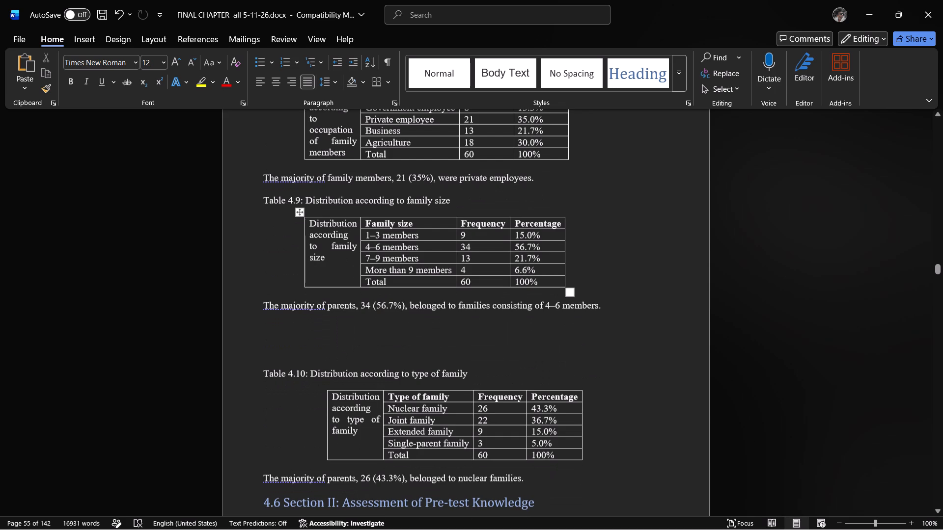
key(alt+Tab)
scroll(391, 300, down, 3)
scroll(391, 300, up, 2)
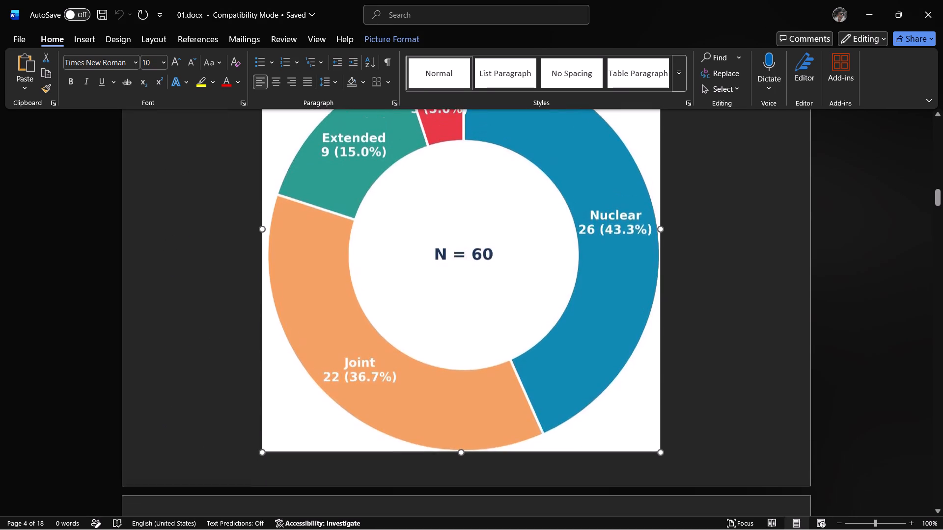
scroll(391, 300, up, 3)
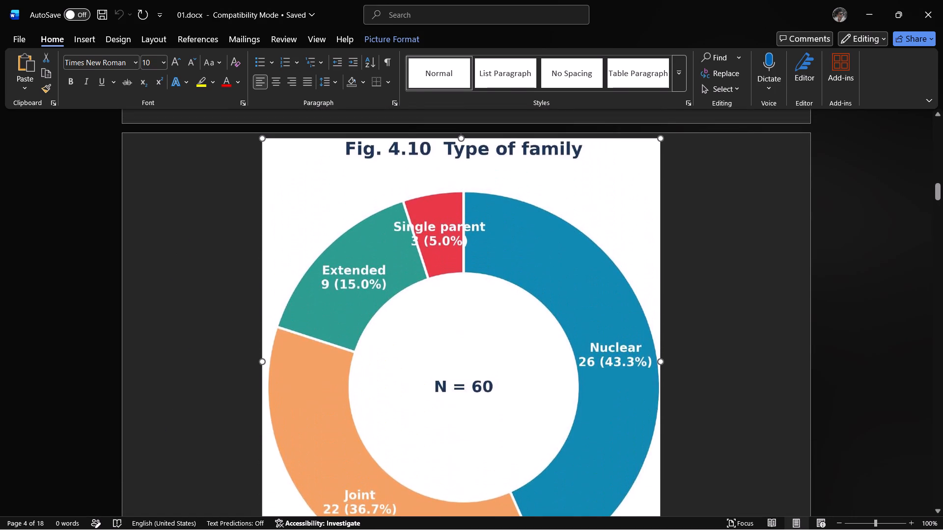
key(alt+Tab)
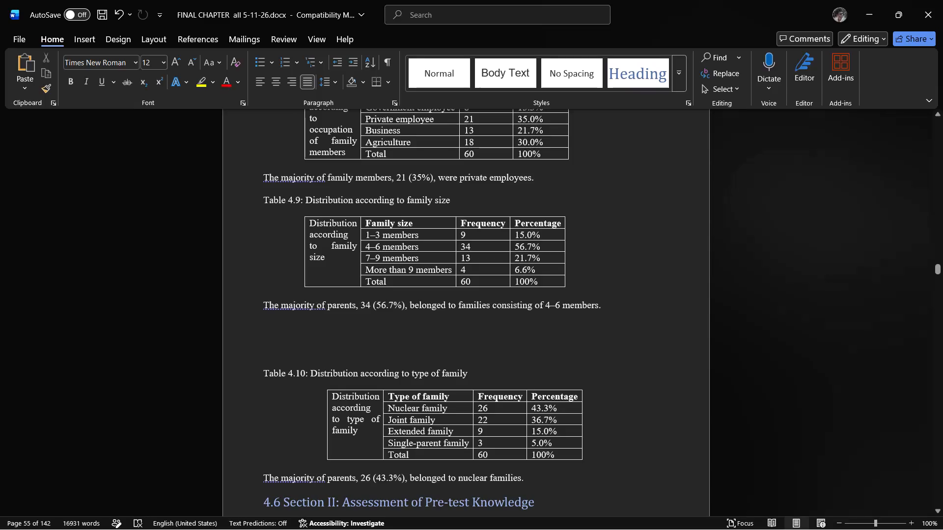
Copy the Fig. 4.10 family type chart from 01.docx onto a new line below Table 4.10's interpretation in FINAL CHAPTER.
key(alt+Tab)
right_click(416, 271)
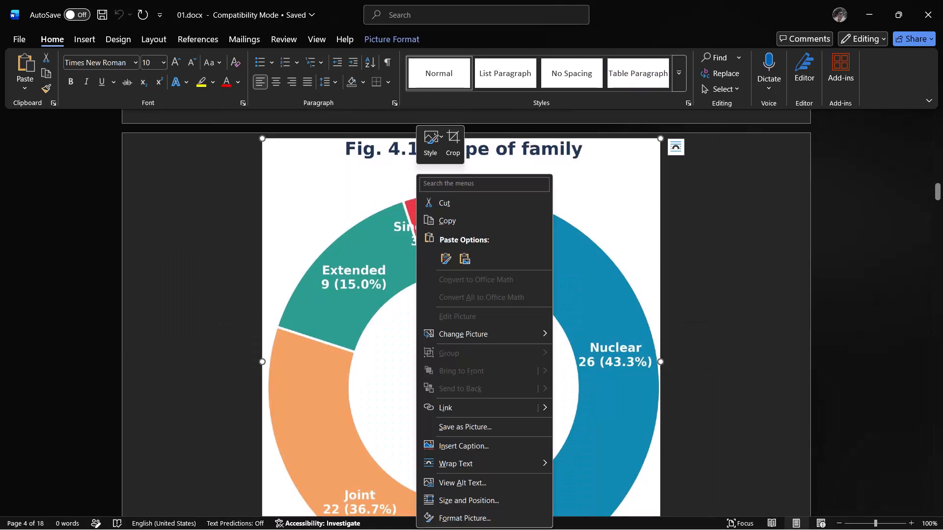
click(463, 224)
key(alt+Tab)
scroll(488, 351, down, 3)
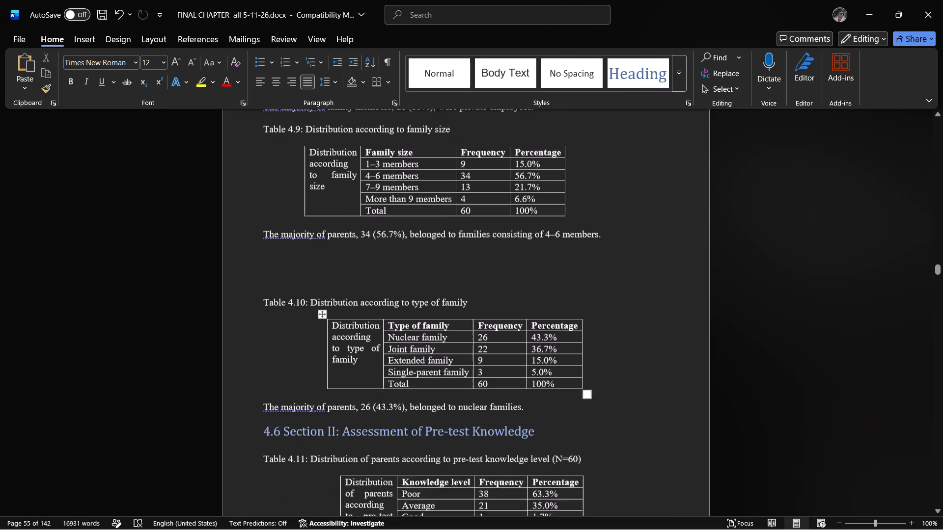
click(264, 281)
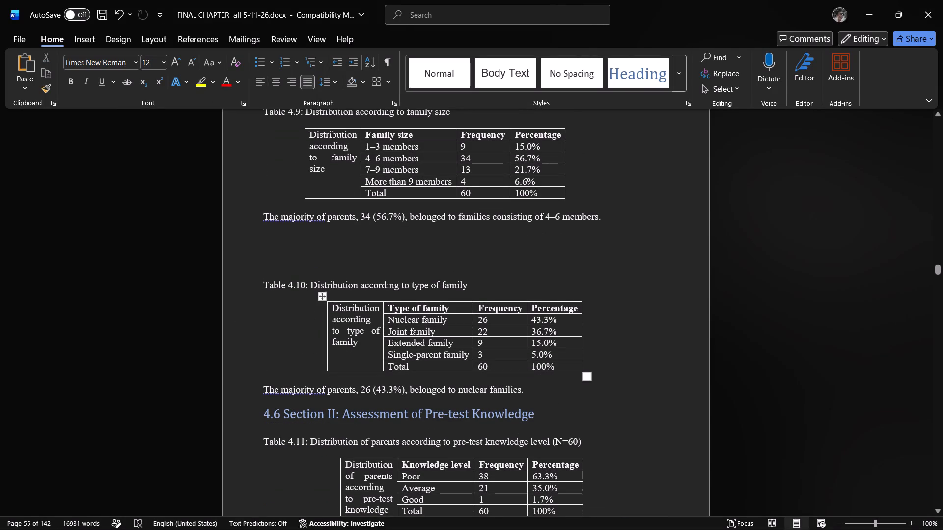
click(539, 392)
key(Return)
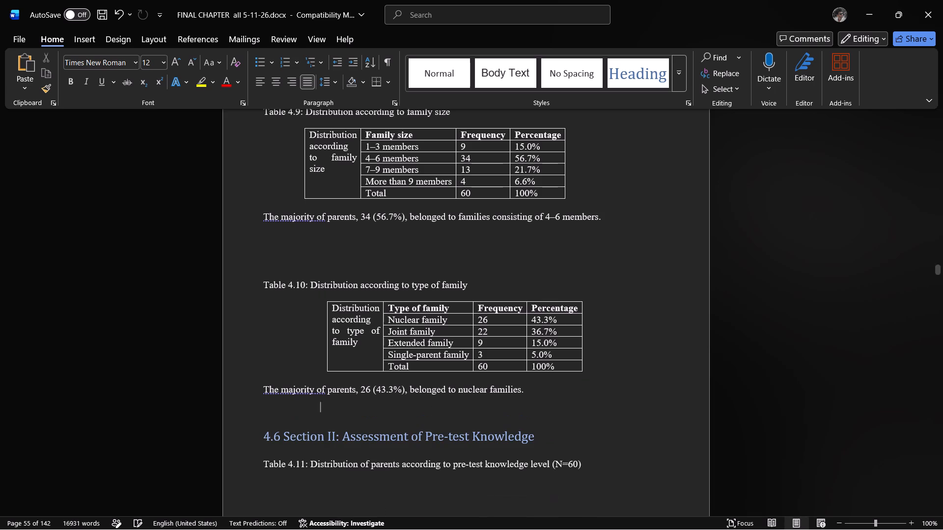
key(ctrl+v)
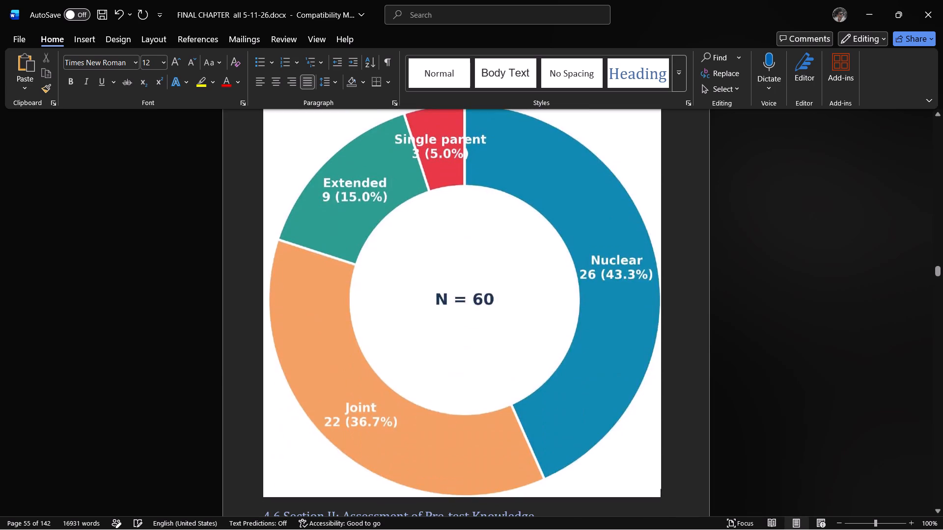
scroll(486, 358, up, 20)
scroll(486, 358, up, 3)
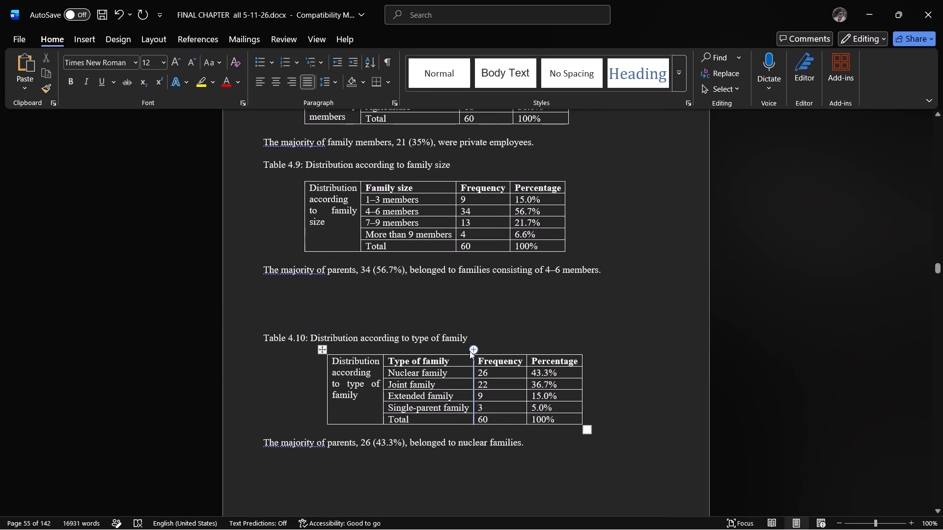
Insert eleven blank lines before the Table 4.10 caption to push the caption and its table toward a new page.
scroll(470, 351, down, 2)
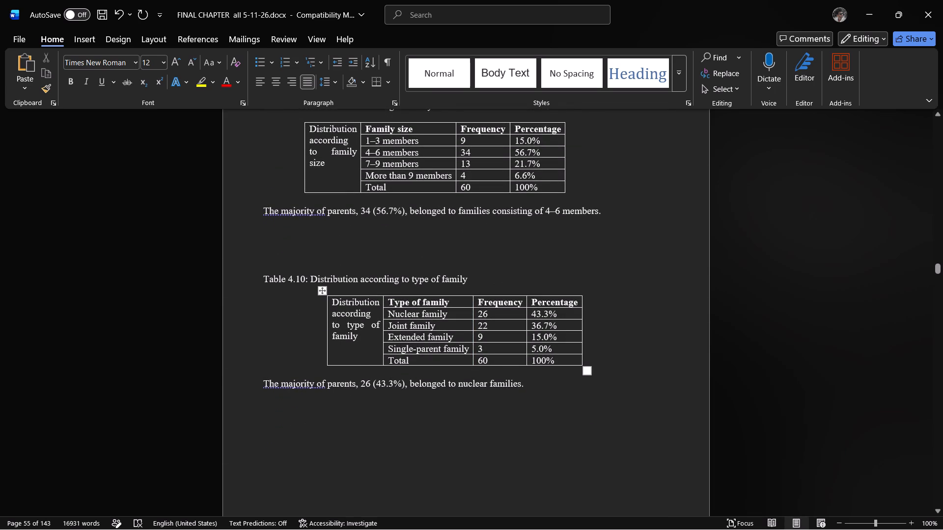
click(260, 277)
key(Return)
key(Return)
key(Return)
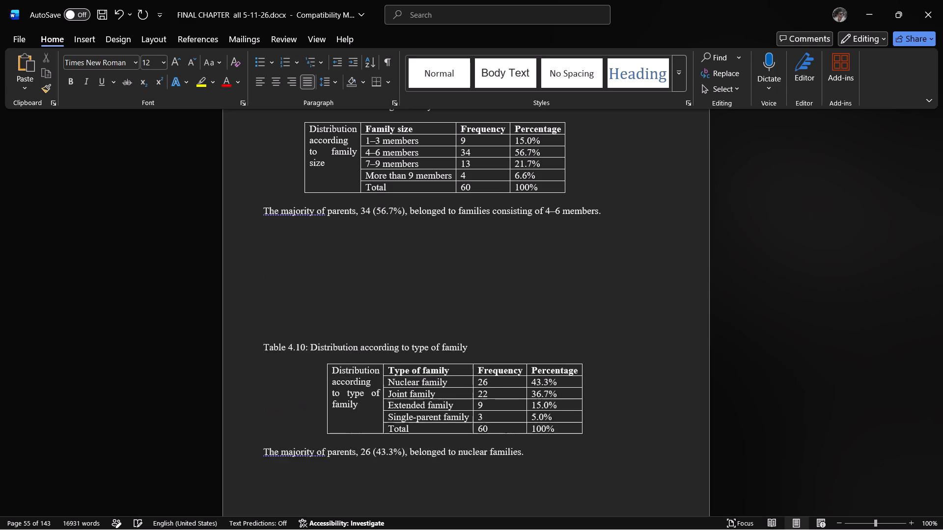
key(Return)
key(Return)
key(Return)
key(Return)
key(Return)
key(Return)
key(Return)
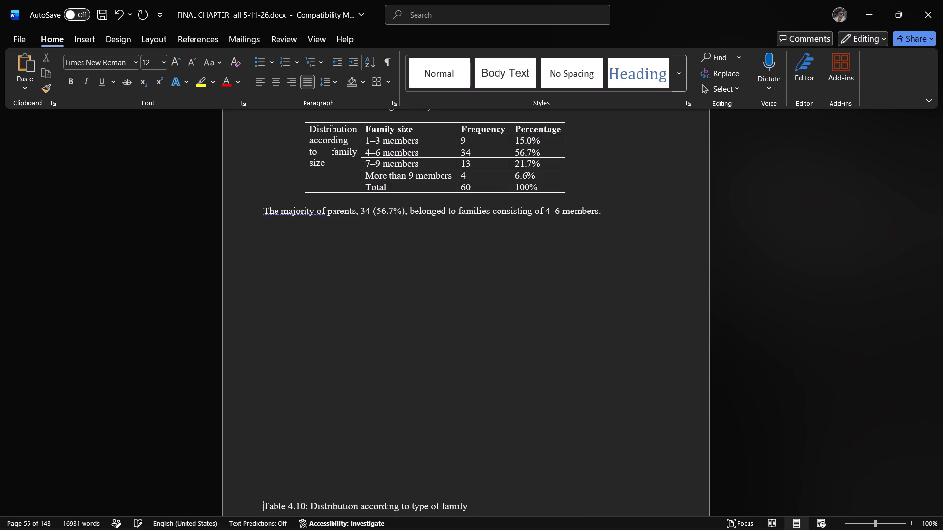
key(Return)
Reduce the height of the Fig. 4.10 family type chart by about one-sixth, keeping its width.
scroll(315, 353, down, 20)
scroll(315, 353, down, 3)
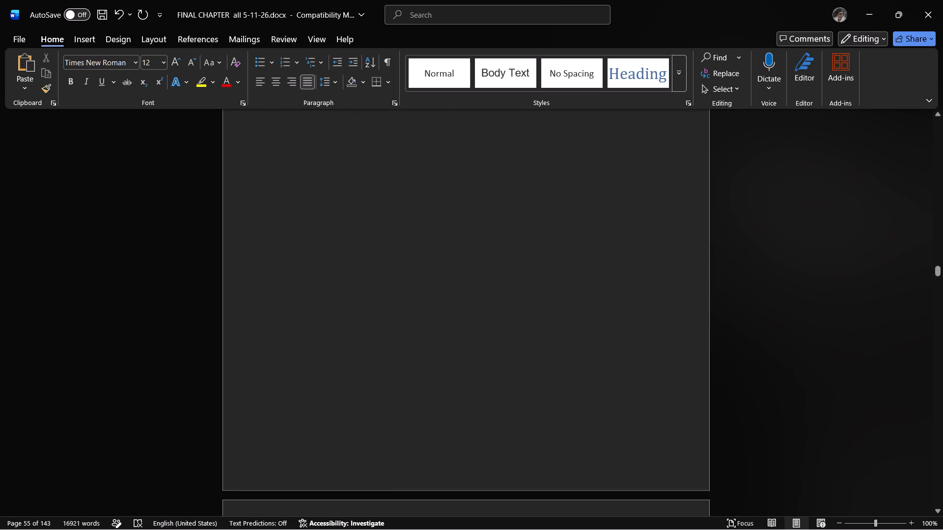
scroll(389, 350, down, 12)
click(433, 359)
scroll(442, 360, down, 8)
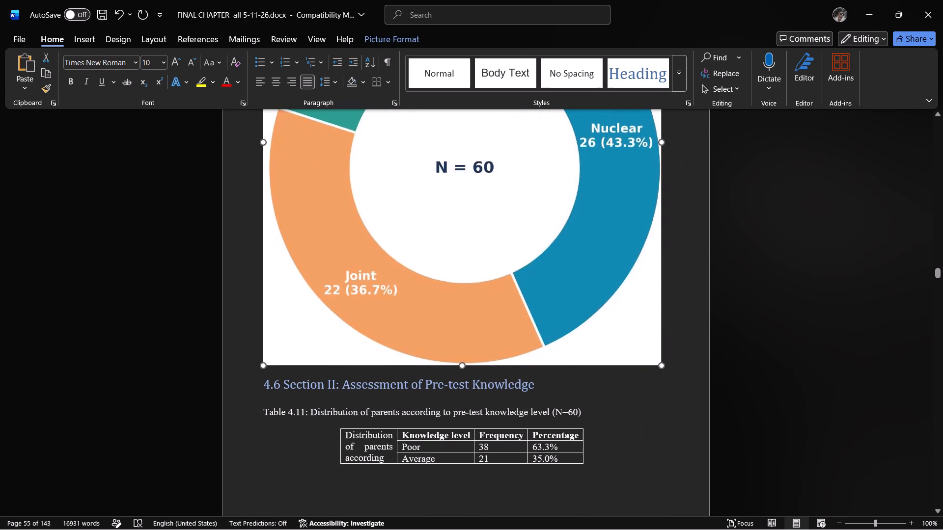
drag(461, 366, 459, 291)
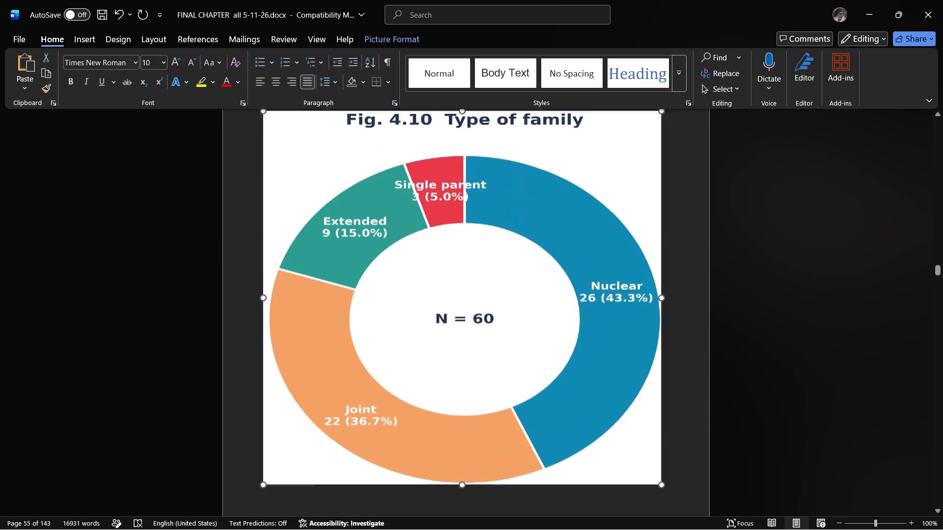
scroll(462, 311, up, 3)
scroll(462, 311, down, 16)
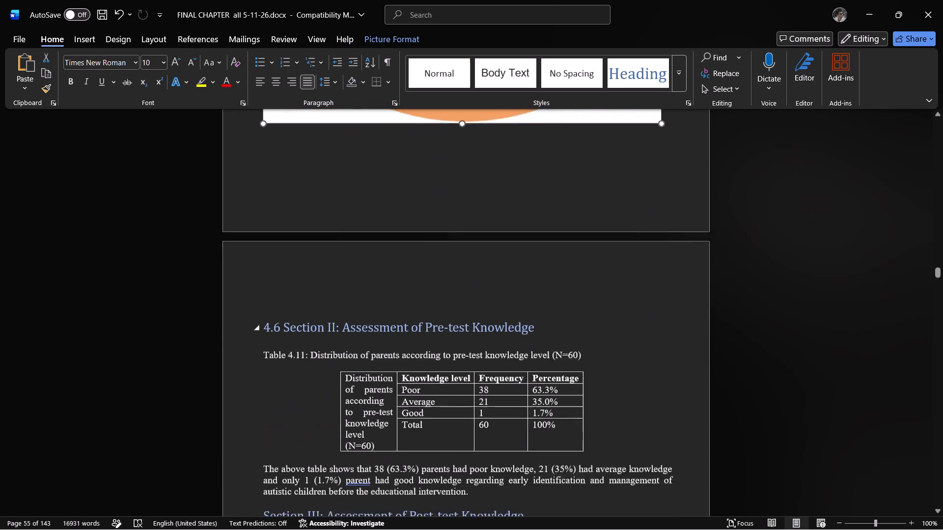
scroll(453, 350, down, 3)
Copy the Fig. 4.4 educational status chart from 01.docx onto a new line directly below Table 4.4 in FINAL CHAPTER.
key(alt+Tab)
scroll(531, 315, down, 2)
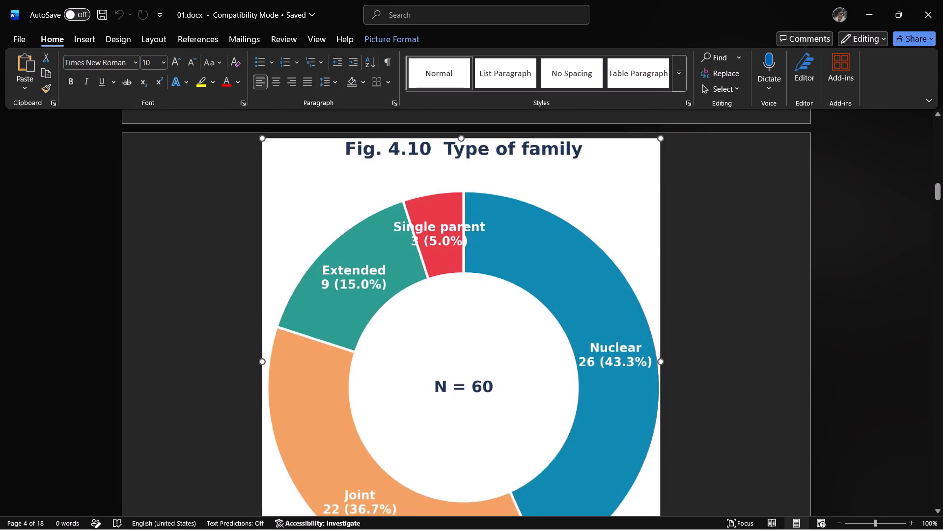
scroll(531, 315, down, 15)
right_click(472, 278)
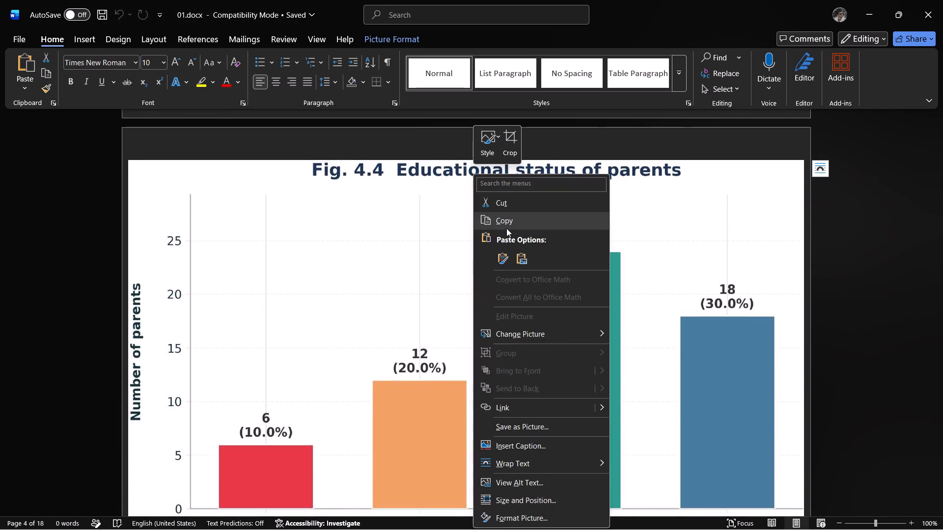
click(506, 228)
key(alt+Tab)
scroll(449, 281, up, 15)
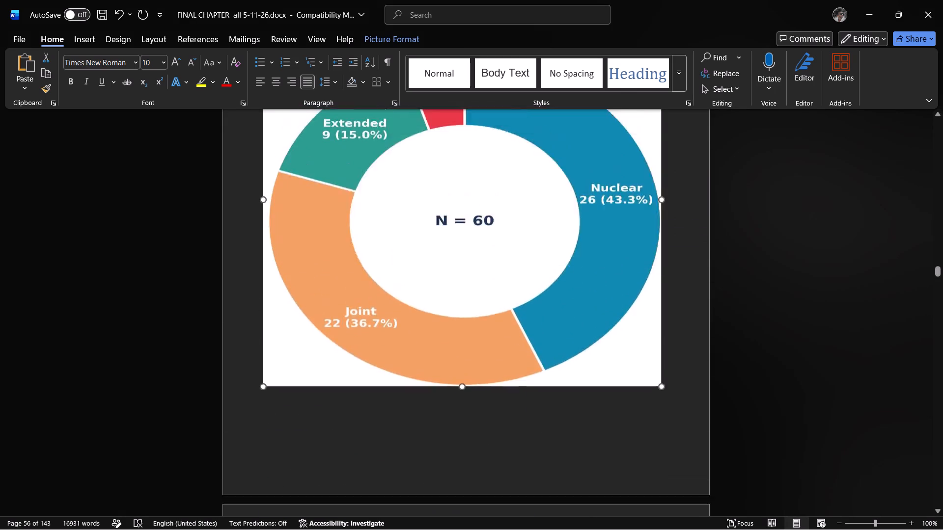
scroll(449, 281, up, 20)
scroll(449, 281, up, 15)
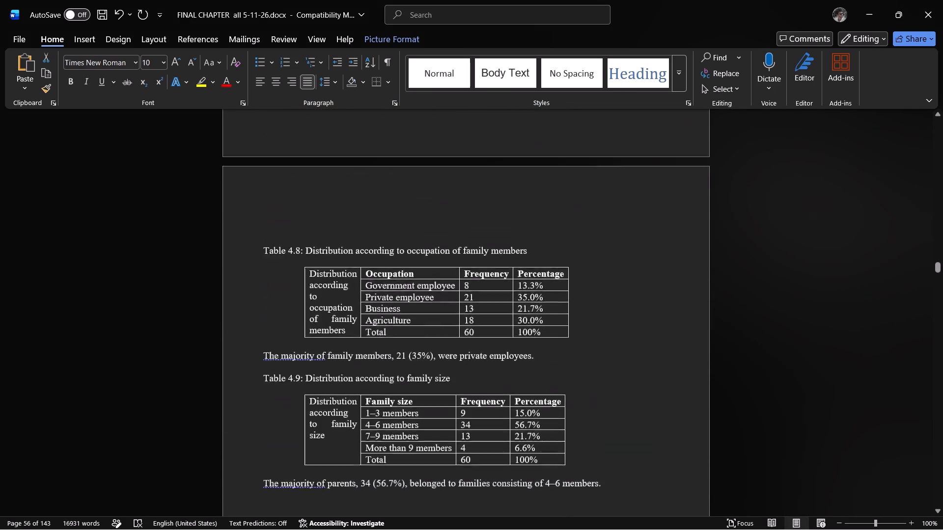
scroll(449, 281, up, 13)
scroll(449, 281, up, 14)
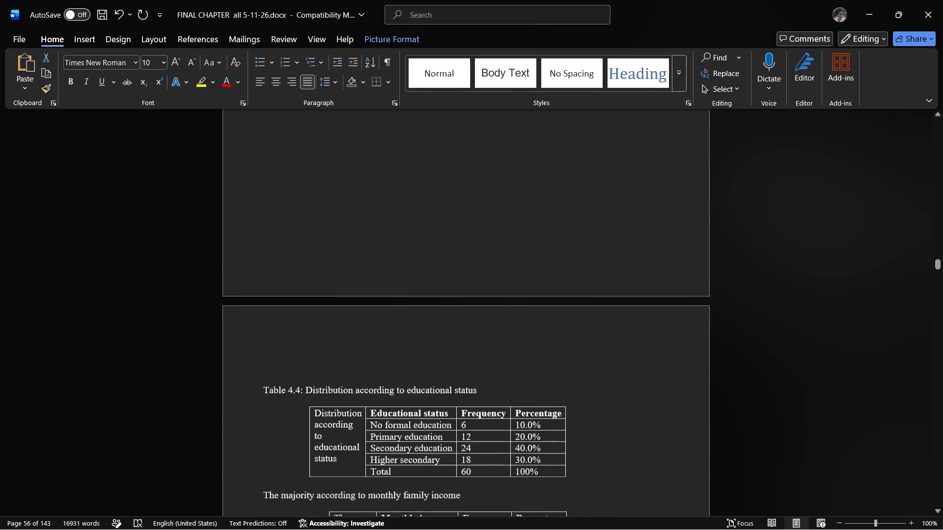
scroll(449, 281, down, 4)
key(alt+Tab)
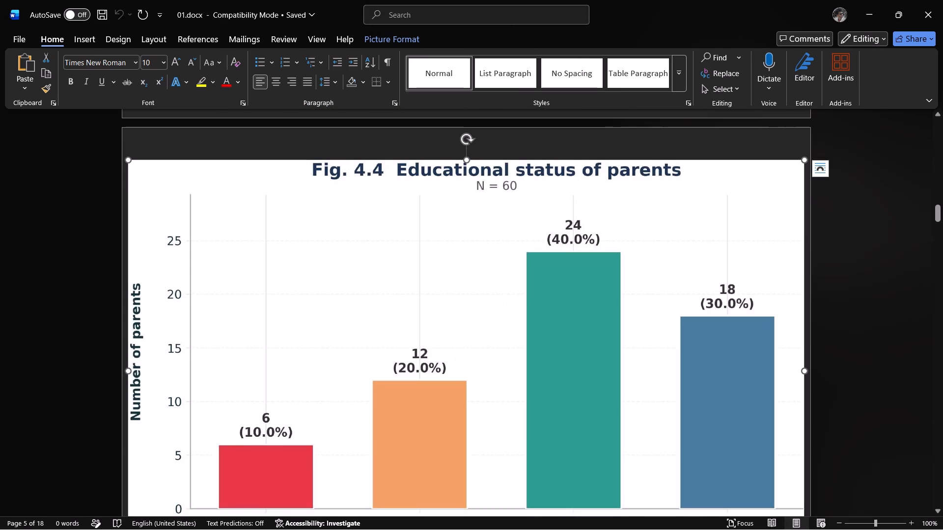
key(alt+Tab)
click(609, 364)
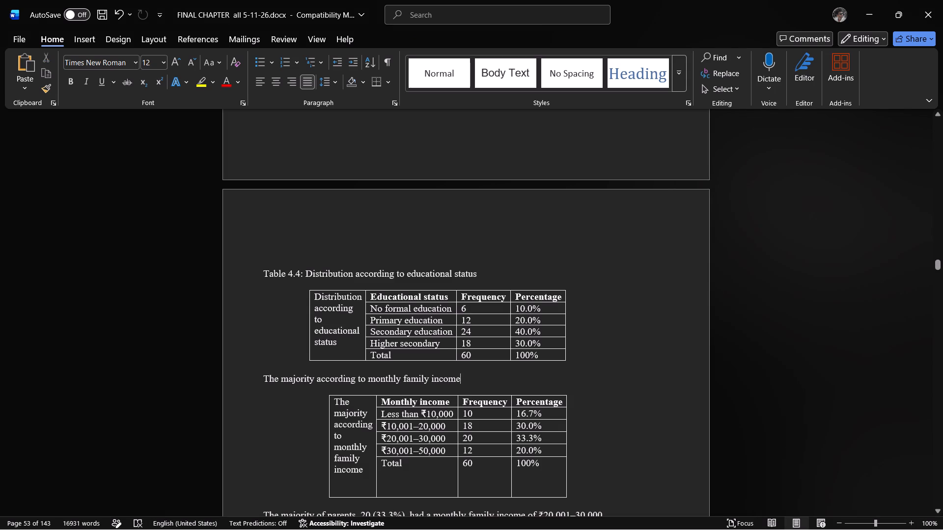
click(259, 377)
key(Return)
key(Up)
key(ctrl+v)
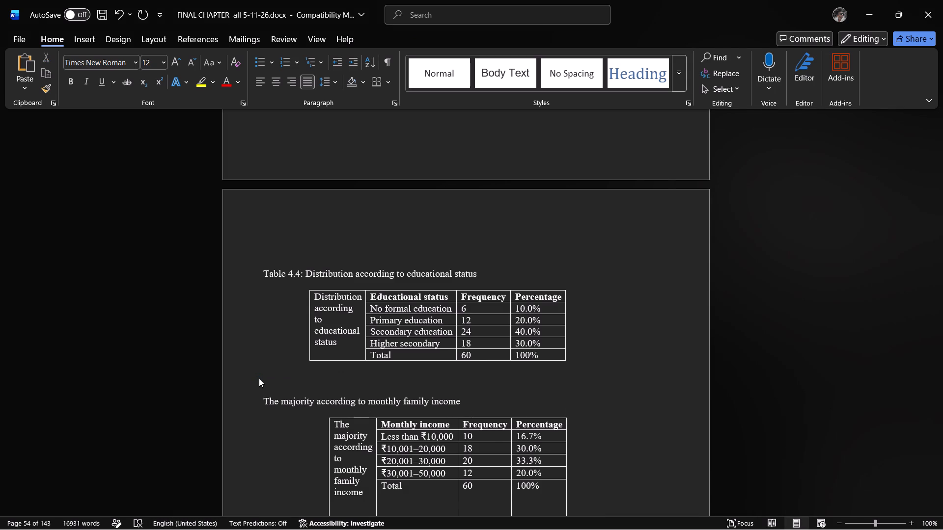
scroll(349, 362, down, 11)
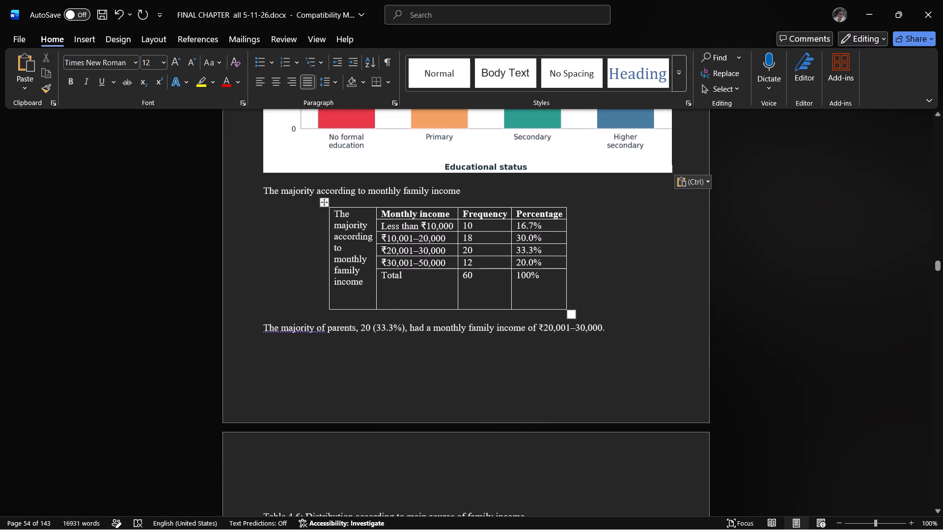
Copy the Fig. 4.5 monthly family income chart in 01.docx and return to the monthly income table in FINAL CHAPTER.
key(alt+Tab)
scroll(428, 326, down, 14)
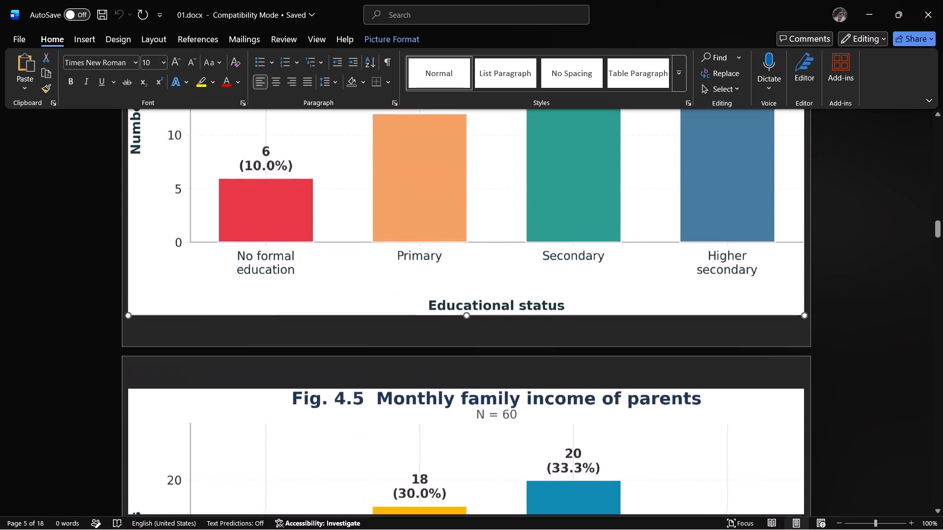
right_click(417, 321)
click(466, 215)
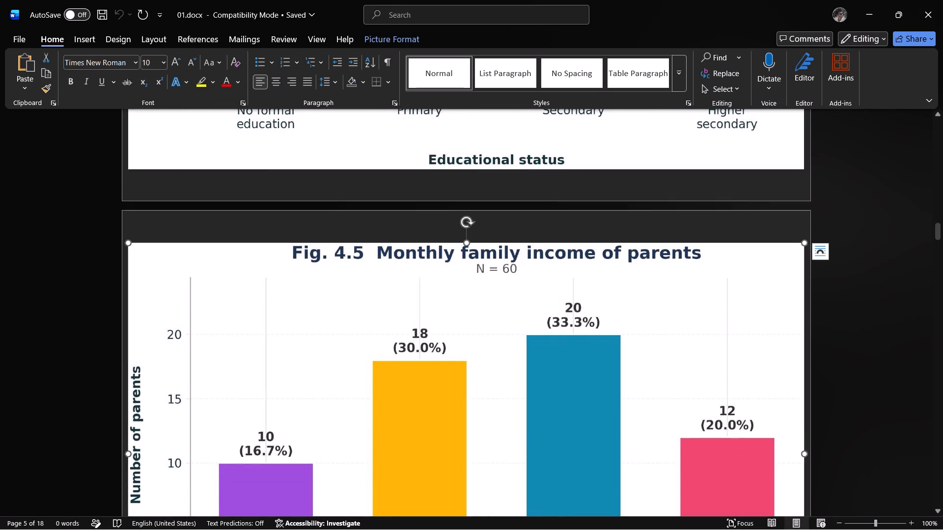
key(alt+Tab)
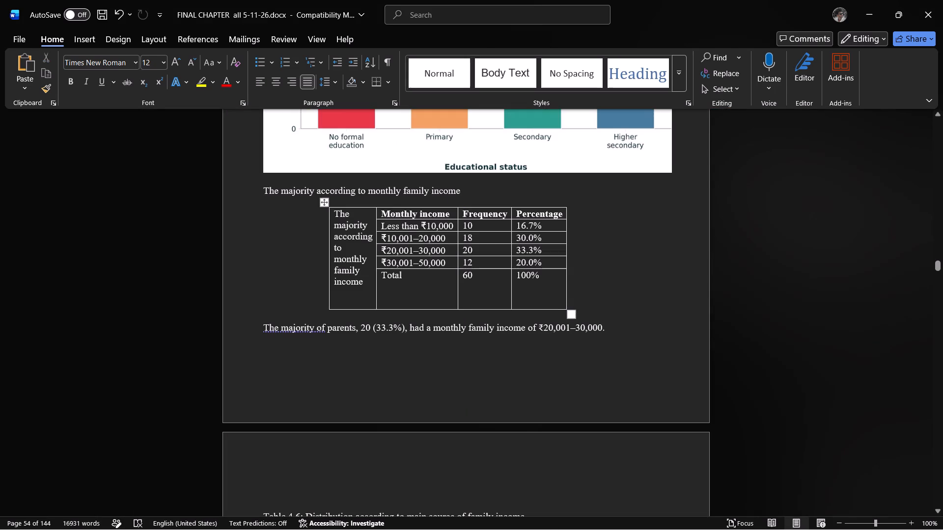
scroll(352, 296, up, 4)
key(alt+Tab)
key(alt+Tab)
scroll(352, 297, up, 2)
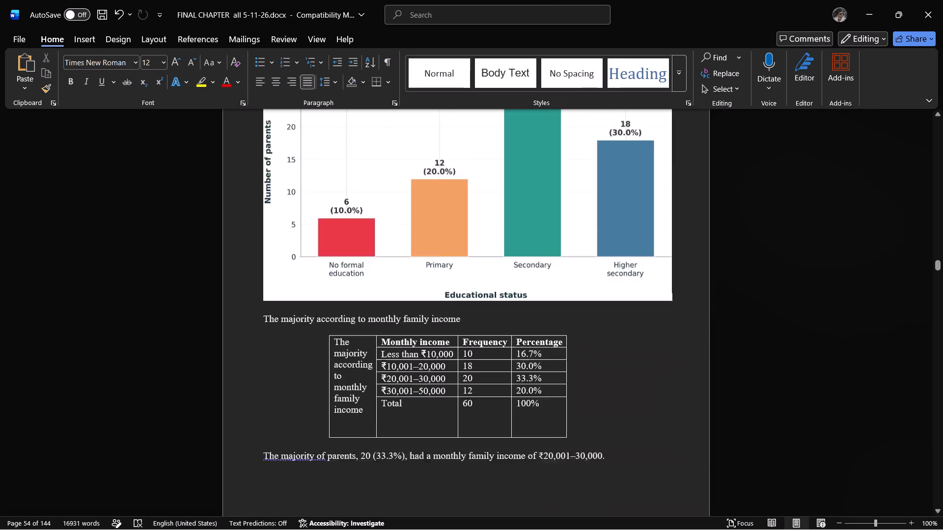
scroll(359, 292, down, 12)
scroll(368, 281, up, 8)
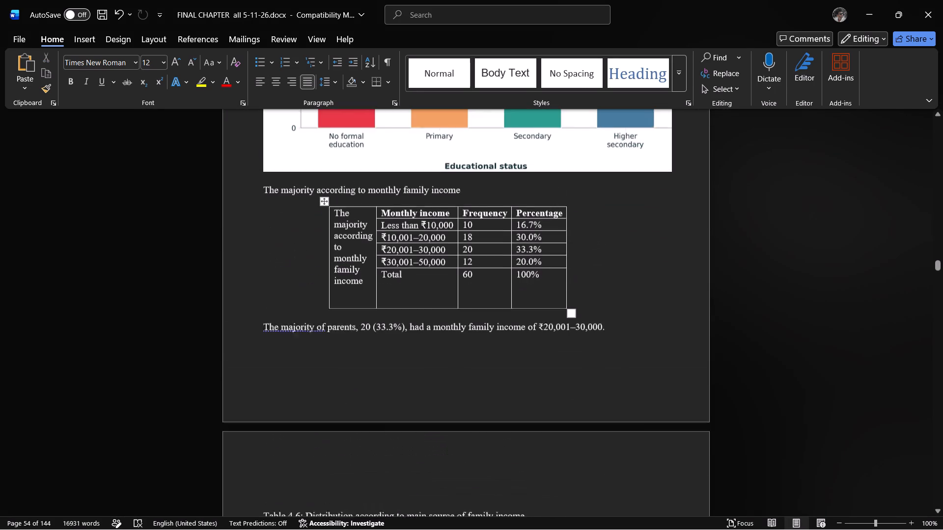
Remove the paragraph break before the monthly family income caption and prefix the caption with 4.5.
click(267, 222)
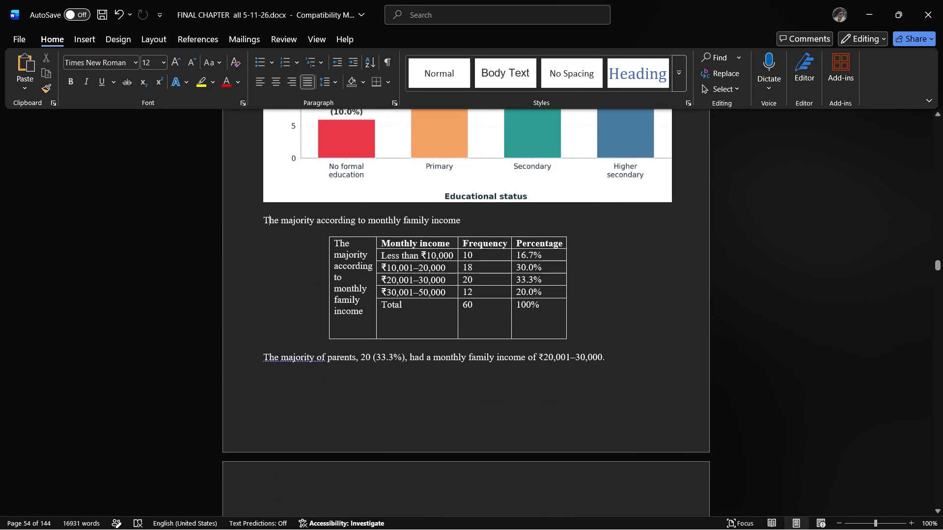
key(Left)
key(Left)
key(Delete)
key(Clear)
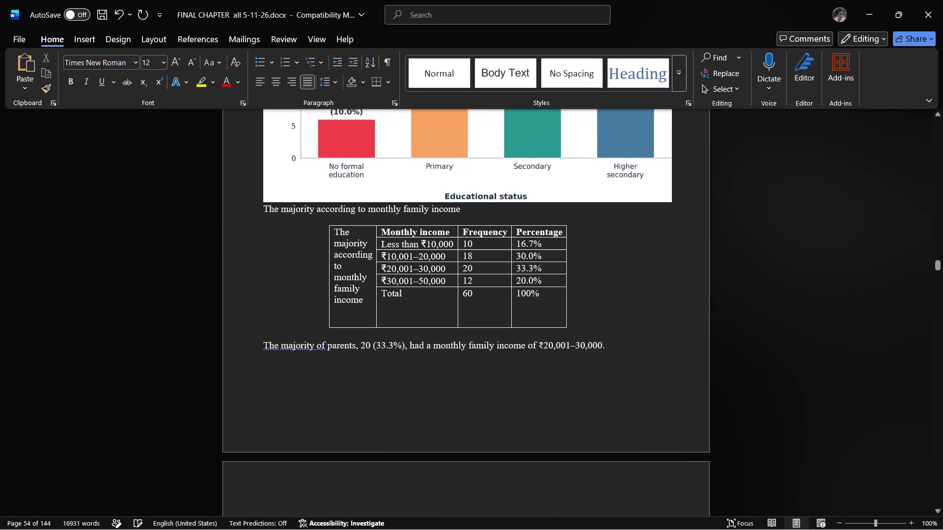
text(4.5)
key(space)
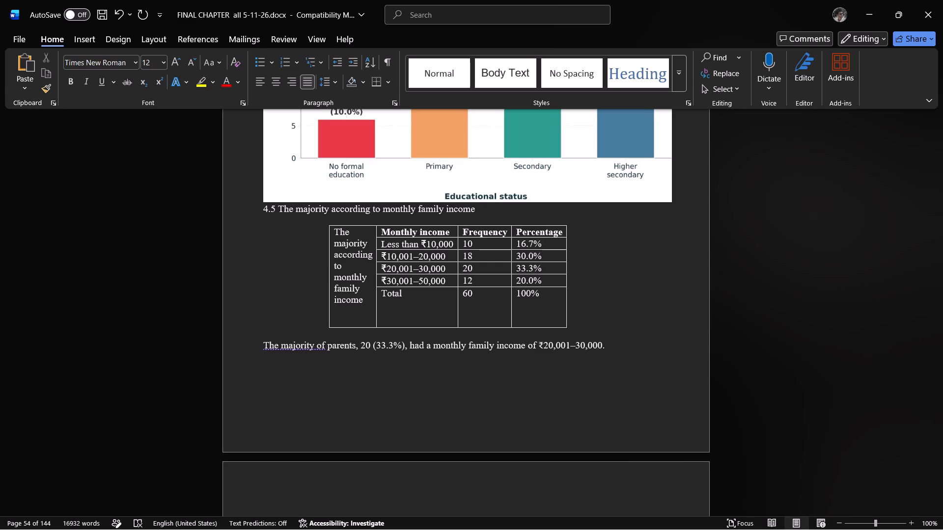
Insert nine line breaks before the 4.5 monthly family income caption so that it and its table start on a new page.
key(Left)
key(Left)
key(Left)
key(Left)
key(Return)
key(Return)
key(Return)
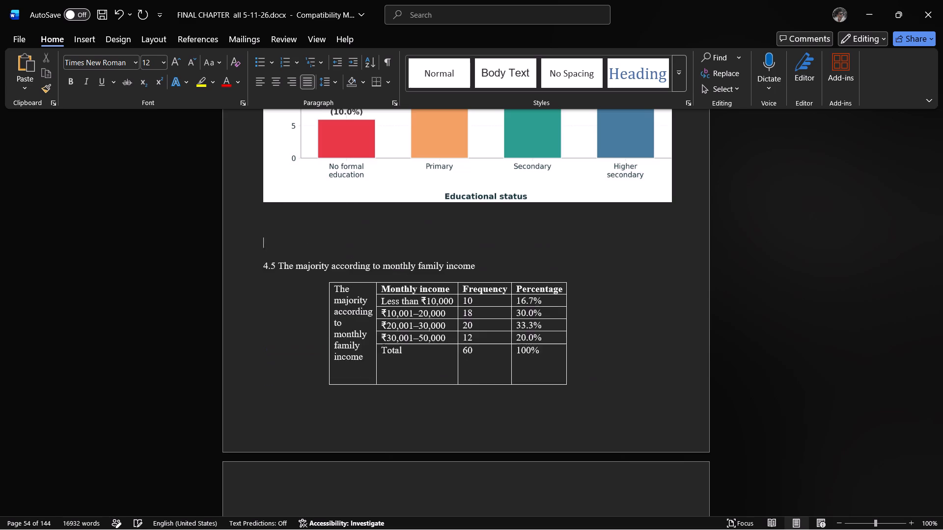
key(Return)
key(Return)
key(Return)
key(Return)
key(Return)
key(Return)
Paste the Fig. 4.5 monthly family income chart on the empty line below the 4.5 table's interpretation.
scroll(267, 244, down, 2)
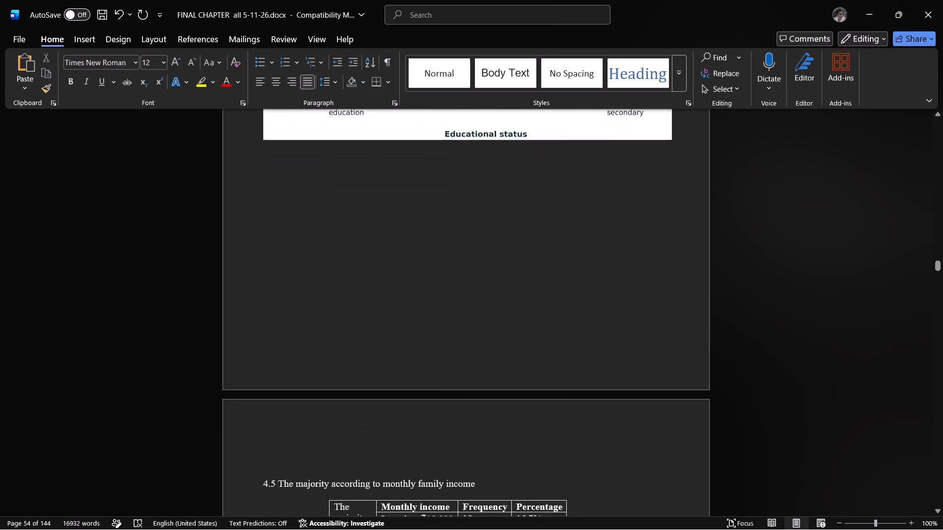
scroll(278, 267, down, 9)
click(630, 317)
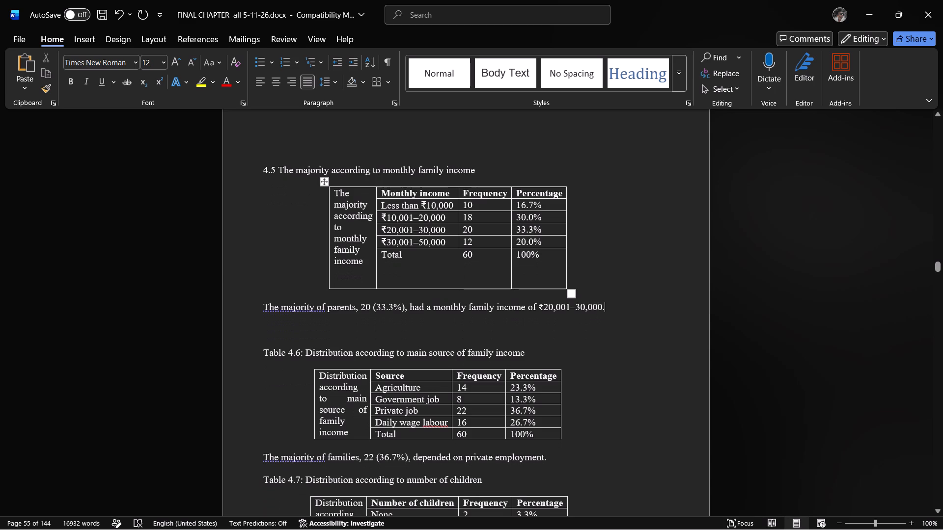
key(Down)
key(ctrl+v)
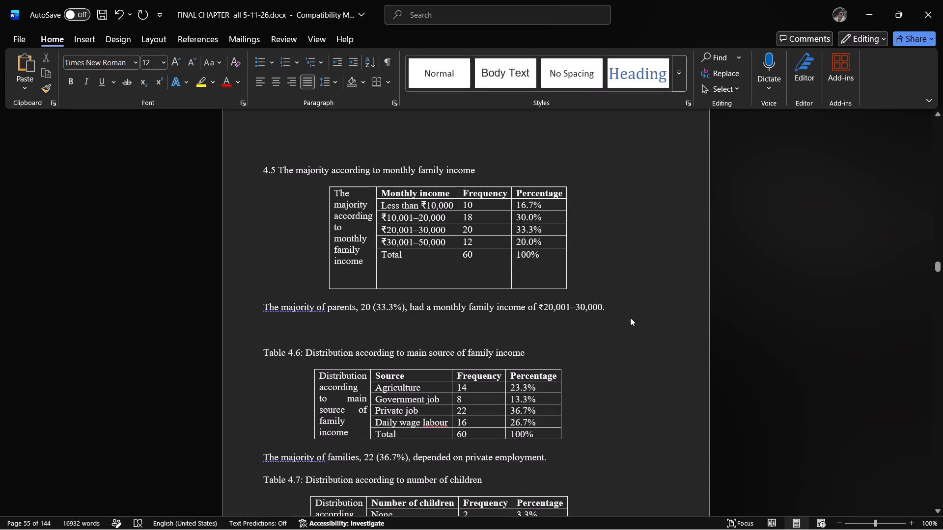
scroll(531, 324, down, 6)
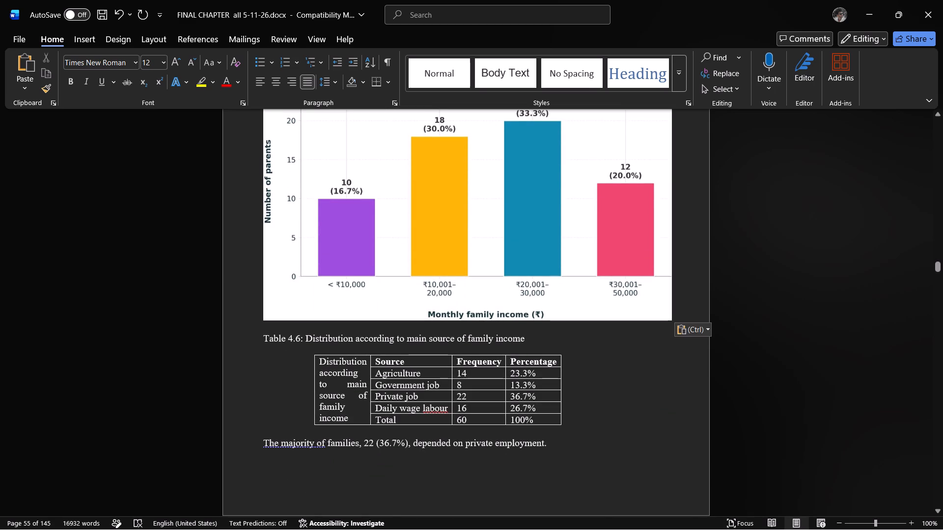
Insert six blank lines before the Table 4.6 caption so that the caption and its table start on a new page.
click(261, 336)
key(Return)
key(Return)
key(Return)
key(Return)
key(Return)
key(Return)
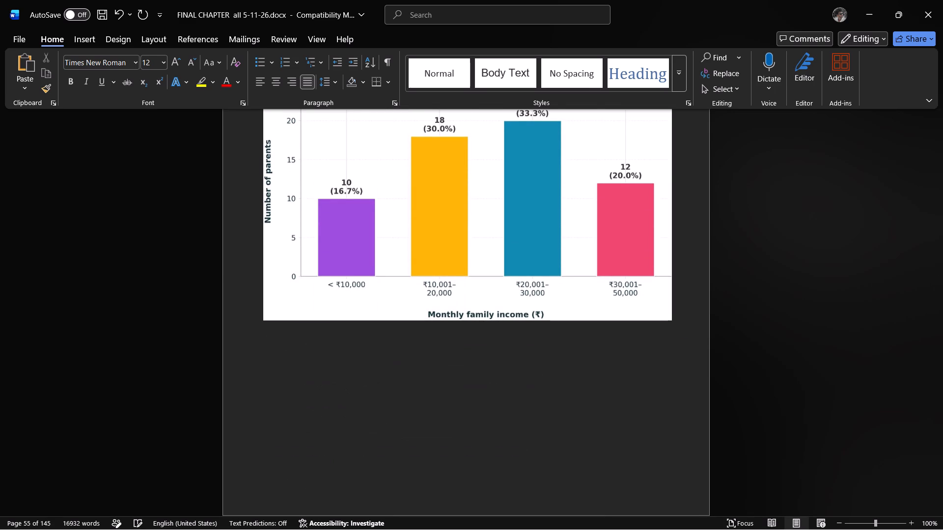
Copy the Fig. 4.6 main source of family income chart from 01.docx and paste it on a new line below Table 4.6's interpretation.
key(alt+Tab)
scroll(392, 351, down, 17)
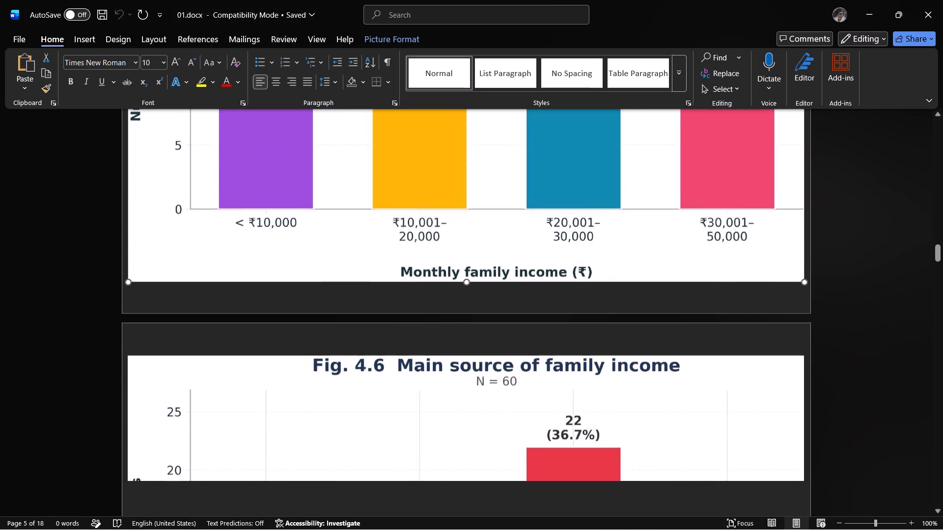
right_click(376, 373)
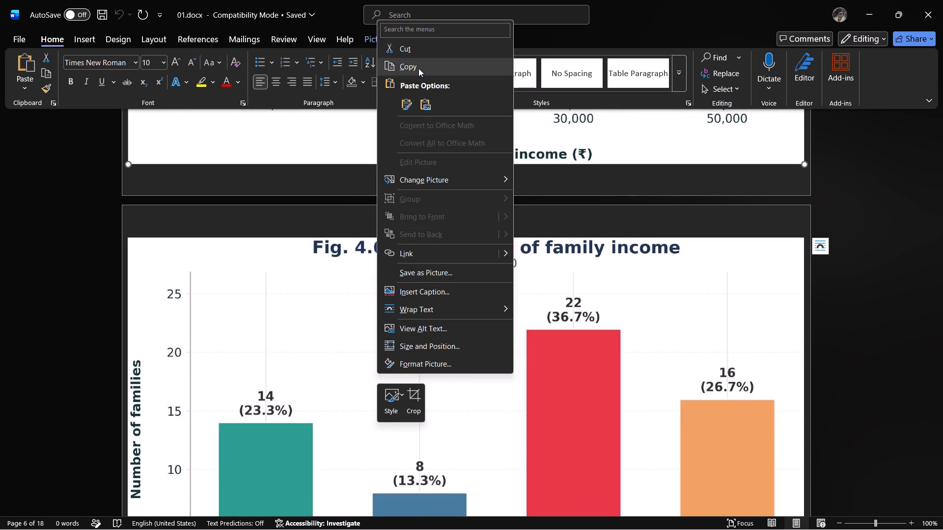
click(418, 68)
key(alt+Tab)
scroll(530, 254, down, 10)
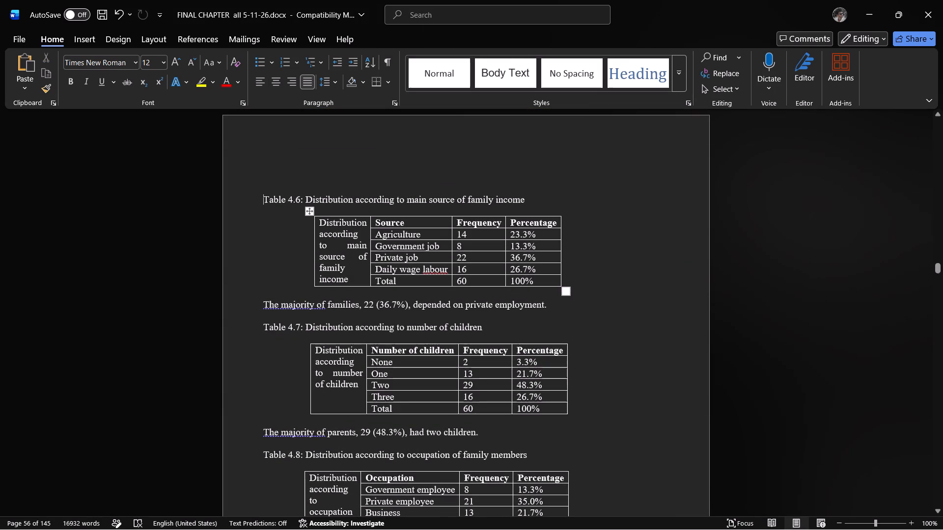
click(566, 312)
key(Return)
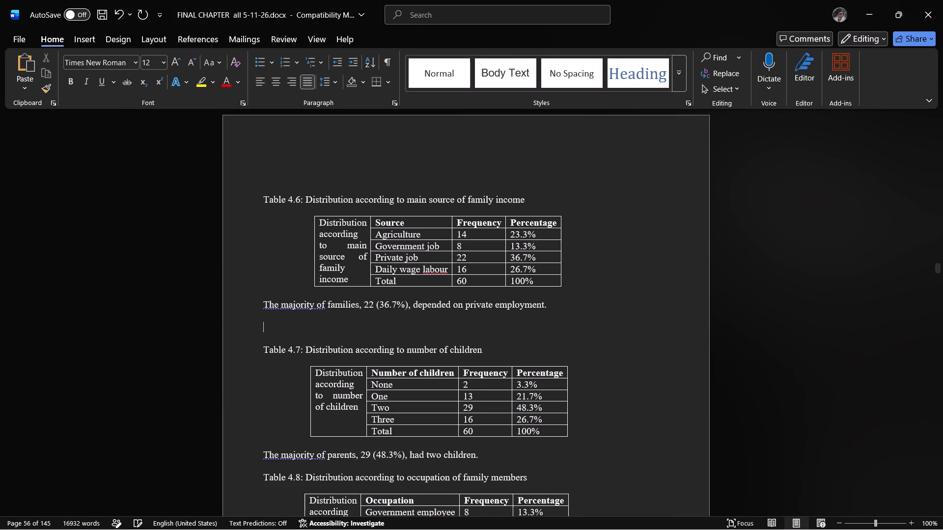
key(ctrl+v)
Insert seven blank lines before the Table 4.7 caption so that the caption and its table start on a new page.
scroll(566, 312, down, 5)
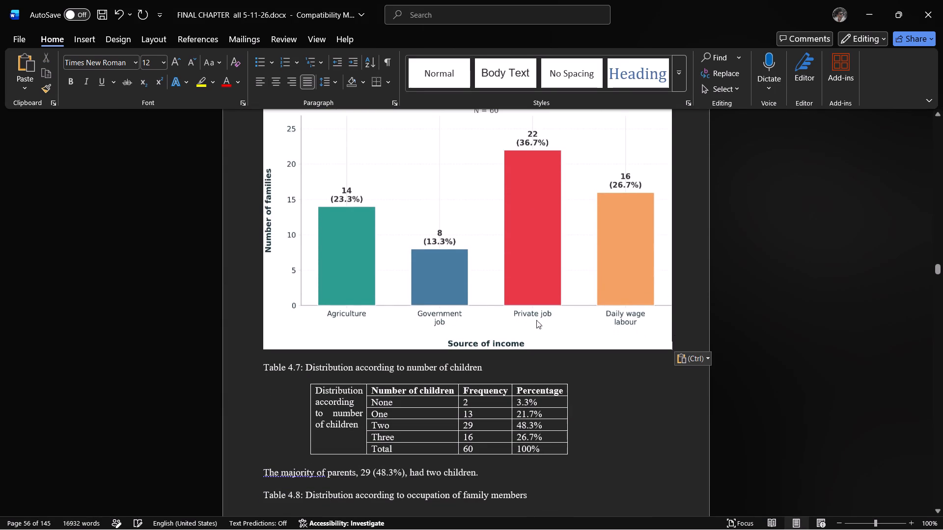
click(262, 374)
key(Return)
key(Return)
key(Return)
key(Return)
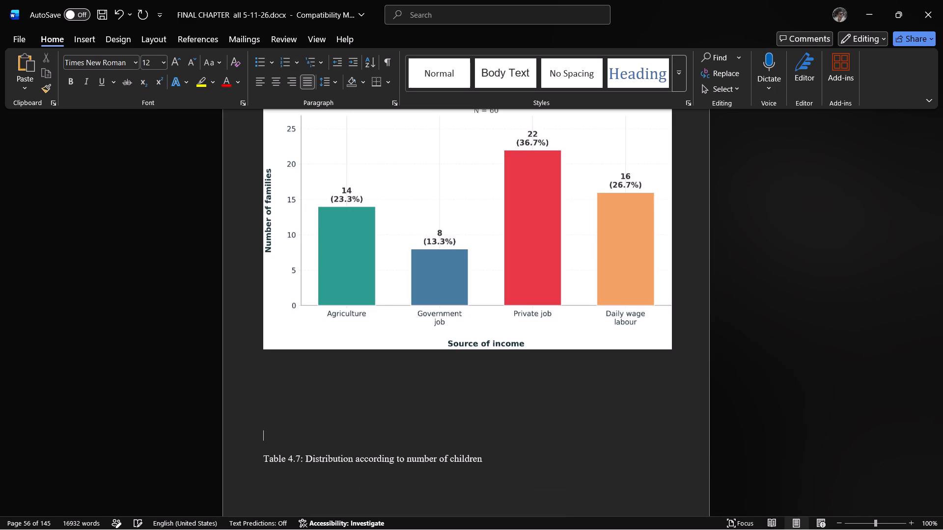
key(Return)
key(Return)
key(Return)
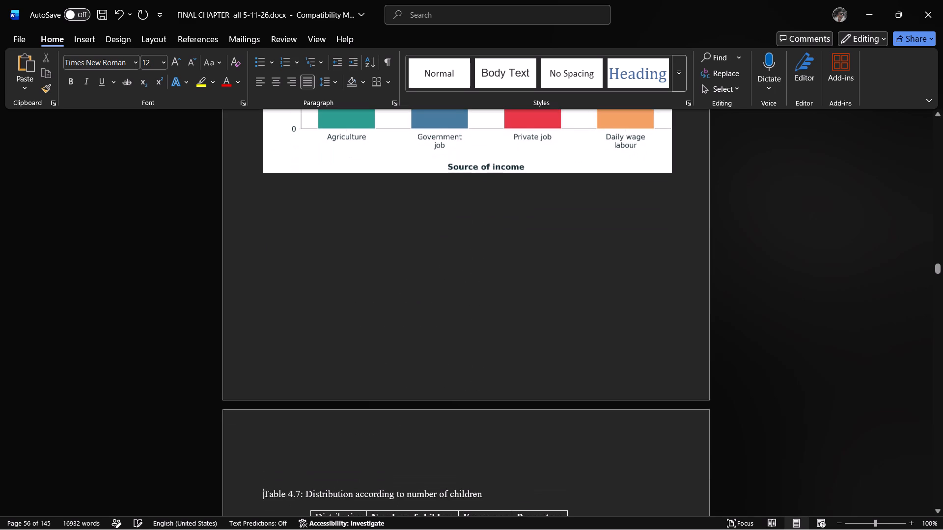
Add a line below Table 4.7's interpretation and paste the Fig. 4.7 number of children chart from 01.docx there.
scroll(284, 382, down, 5)
scroll(388, 359, down, 1)
click(514, 428)
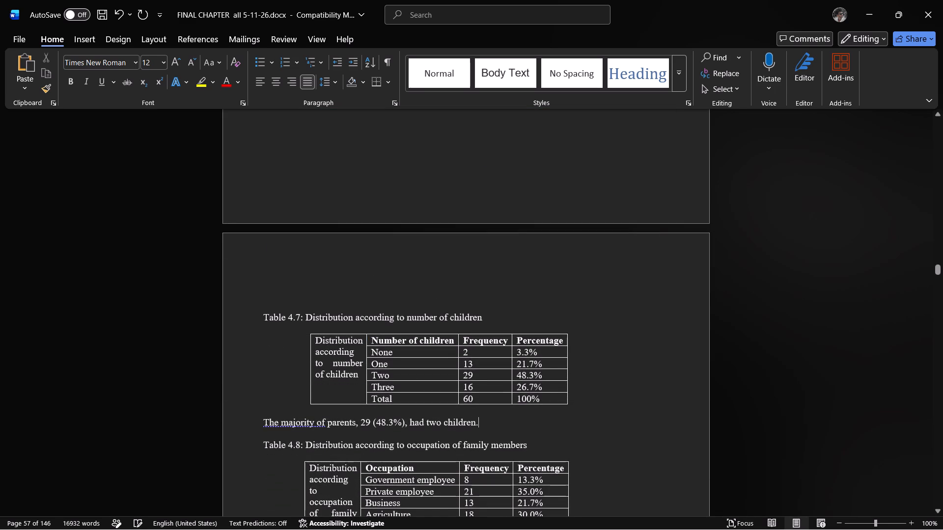
key(Return)
key(alt+Tab)
scroll(525, 389, down, 7)
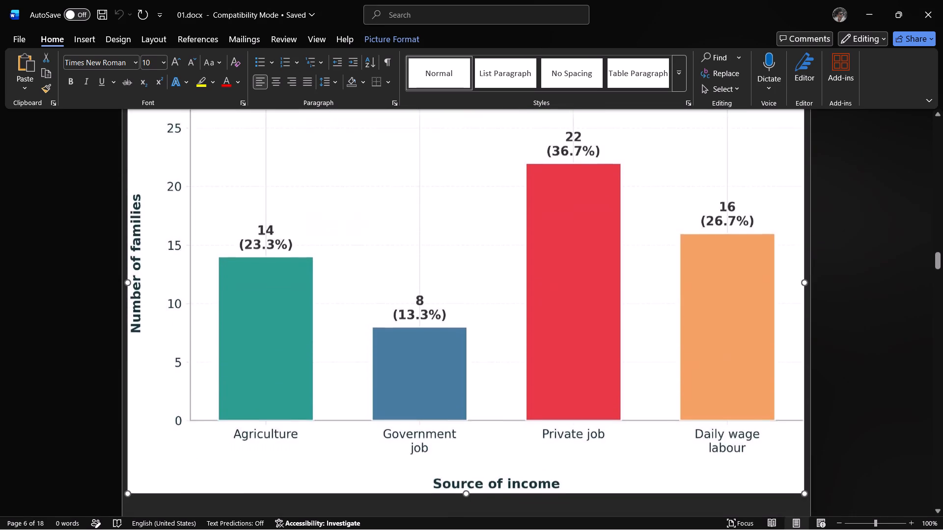
scroll(525, 389, down, 6)
right_click(463, 440)
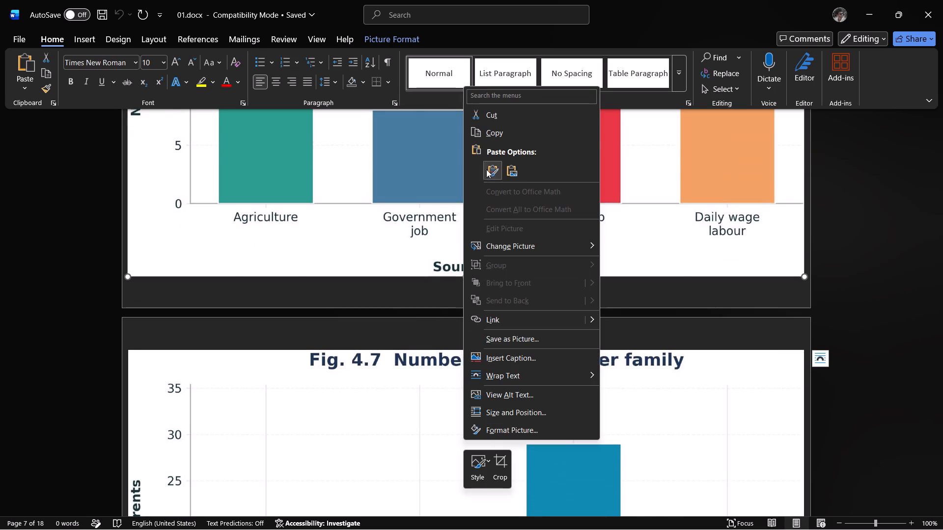
click(492, 132)
key(alt+Tab)
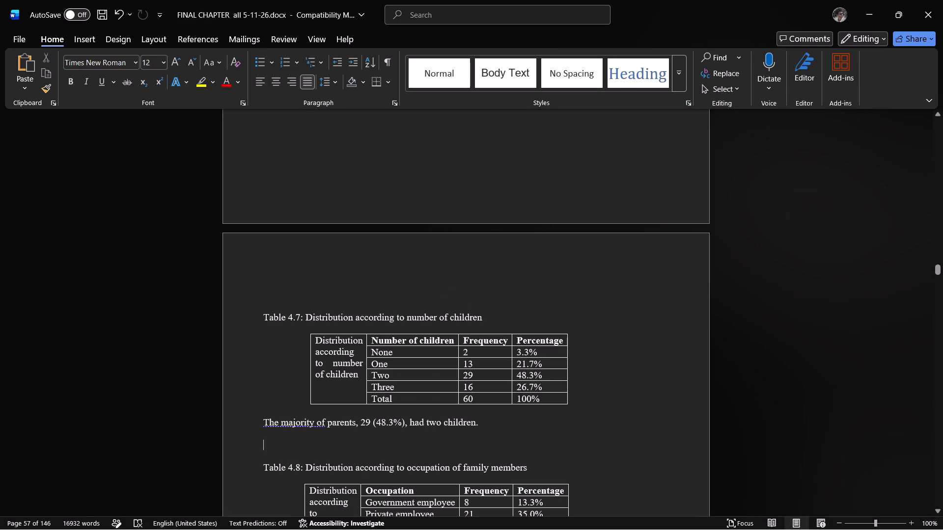
key(ctrl+v)
Insert seven blank lines before the Table 4.8 caption so that the caption and its table start on a new page.
scroll(479, 329, down, 9)
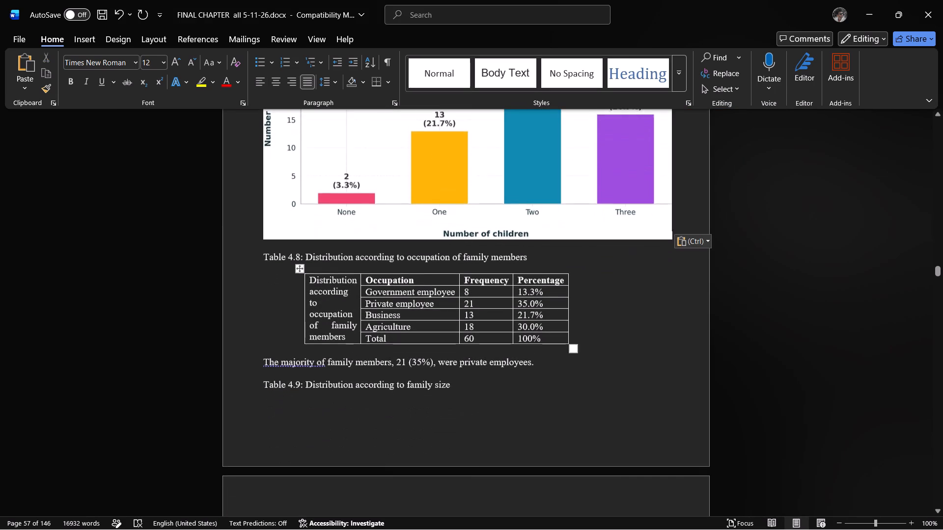
click(262, 245)
key(Return)
key(Return)
key(Return)
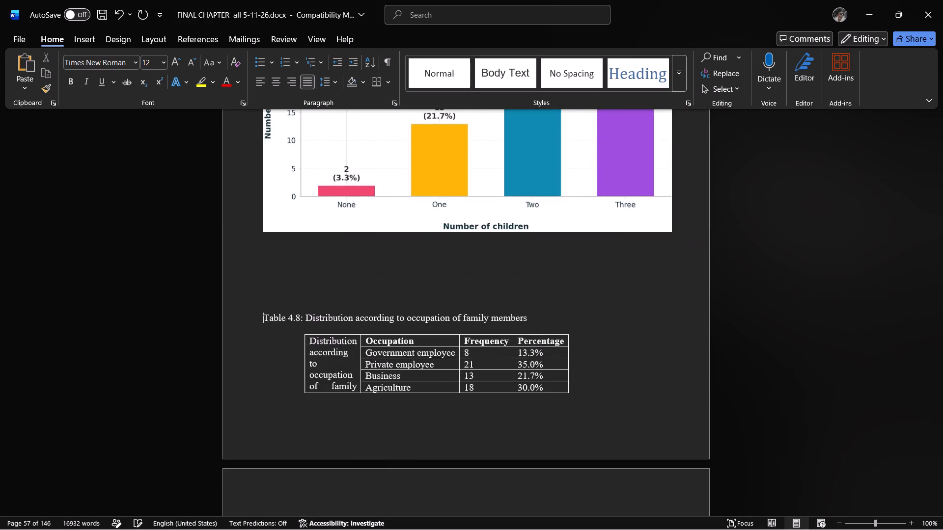
key(Return)
key(Return)
key(Return)
key(Return)
Copy the Fig. 4.8 occupation of family members chart from 01.docx and paste it on a new line below Table 4.8's interpretation.
key(alt+Tab)
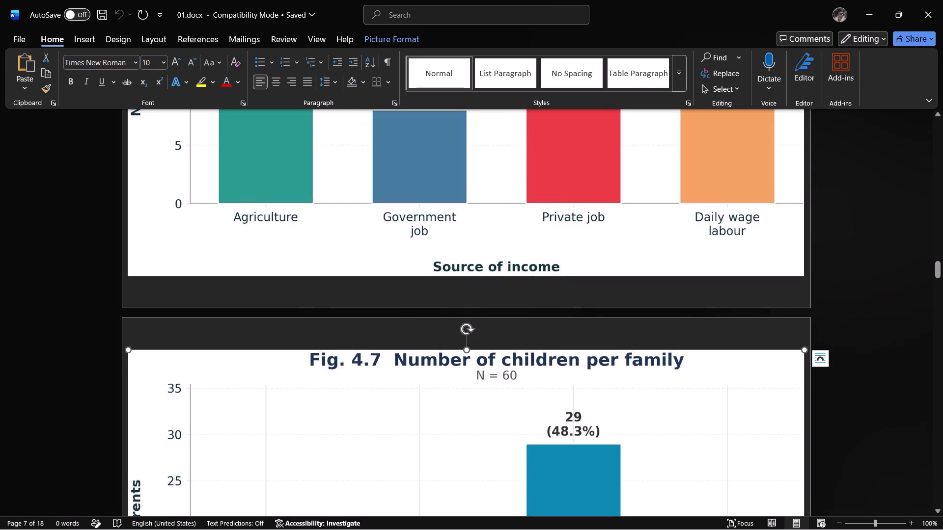
scroll(296, 314, down, 19)
right_click(396, 364)
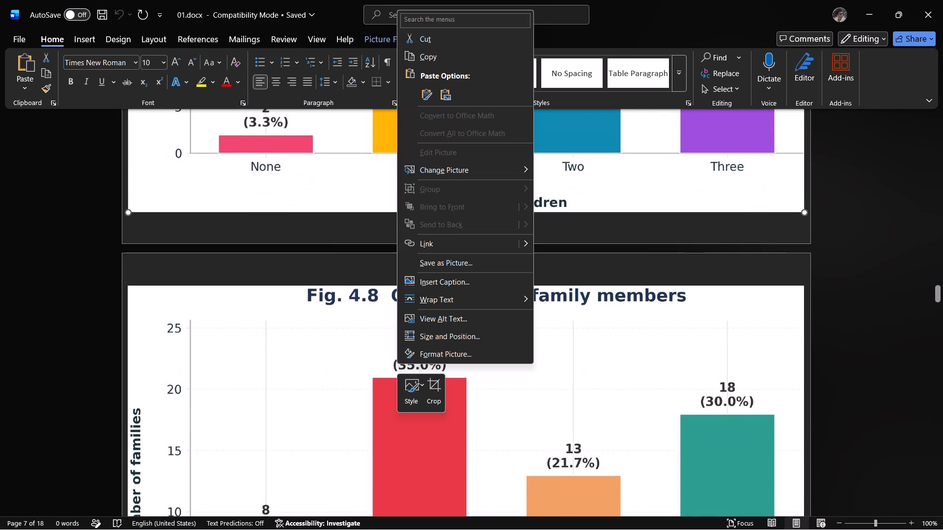
click(438, 49)
key(alt+Tab)
scroll(466, 273, down, 6)
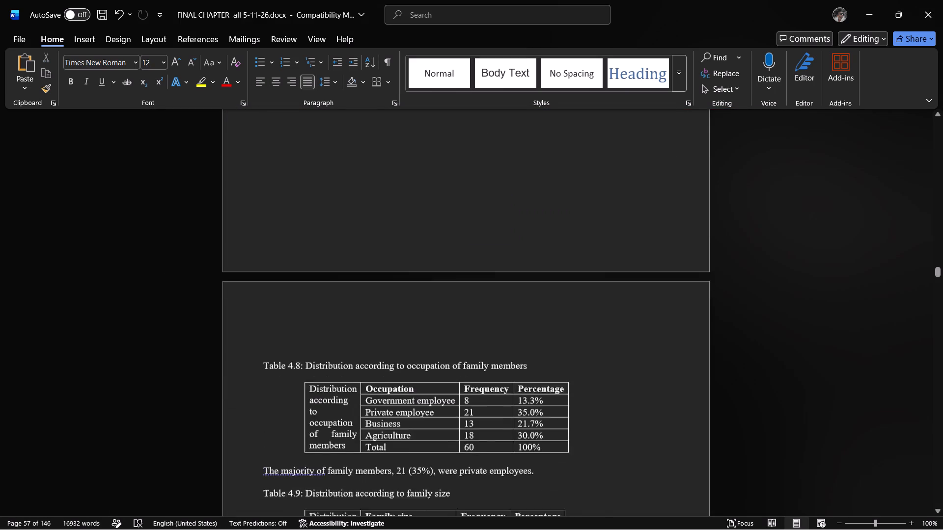
scroll(466, 273, down, 5)
click(541, 283)
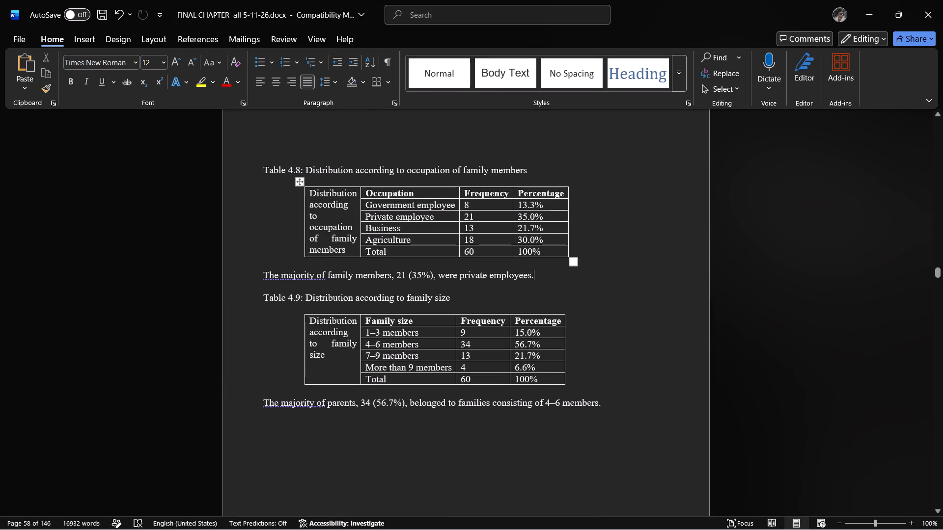
key(Down)
key(Up)
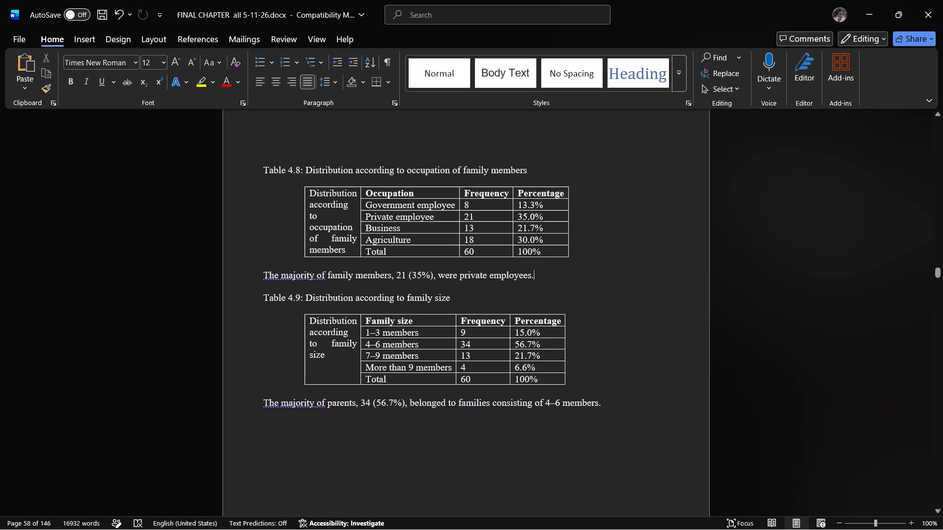
key(Return)
key(ctrl+v)
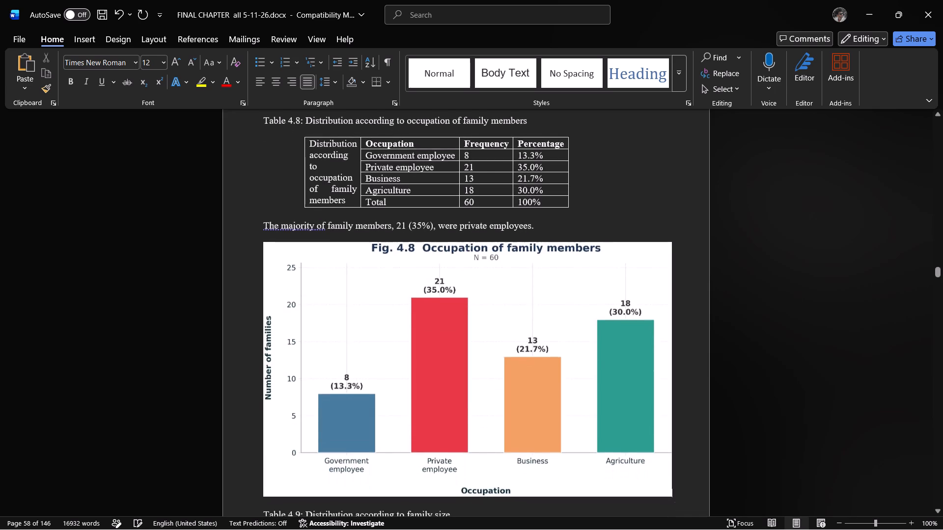
Insert seven blank lines before the Table 4.9 caption so that the caption and its table start on a new page.
scroll(541, 283, down, 7)
click(264, 308)
key(Return)
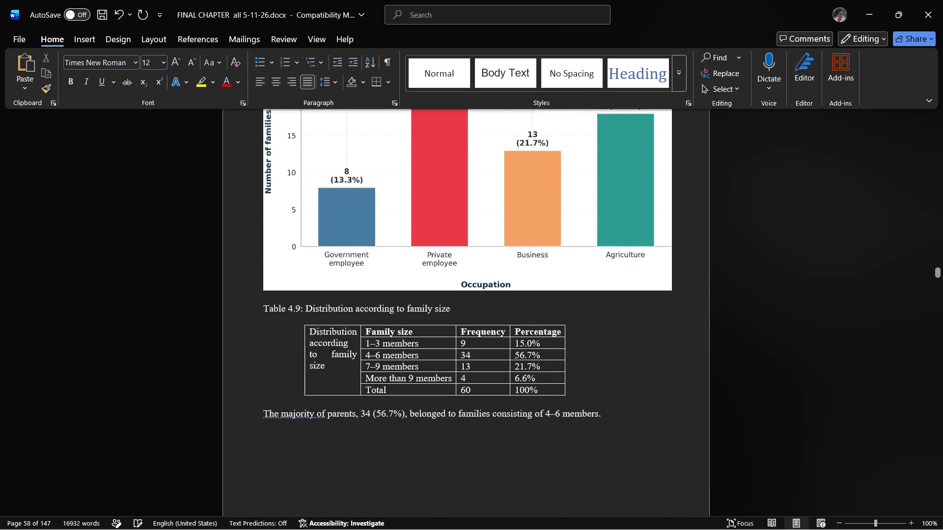
key(Return)
key(Return)
key(Return)
key(Return)
key(Return)
key(Return)
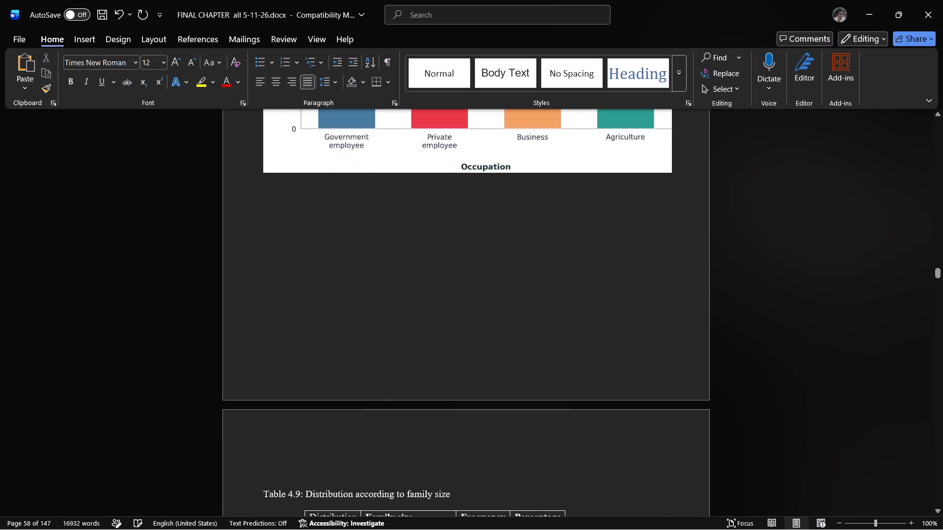
Copy the Fig. 4.9 family size chart from 01.docx and paste it on the empty line below Table 4.9's interpretation.
scroll(284, 338, down, 12)
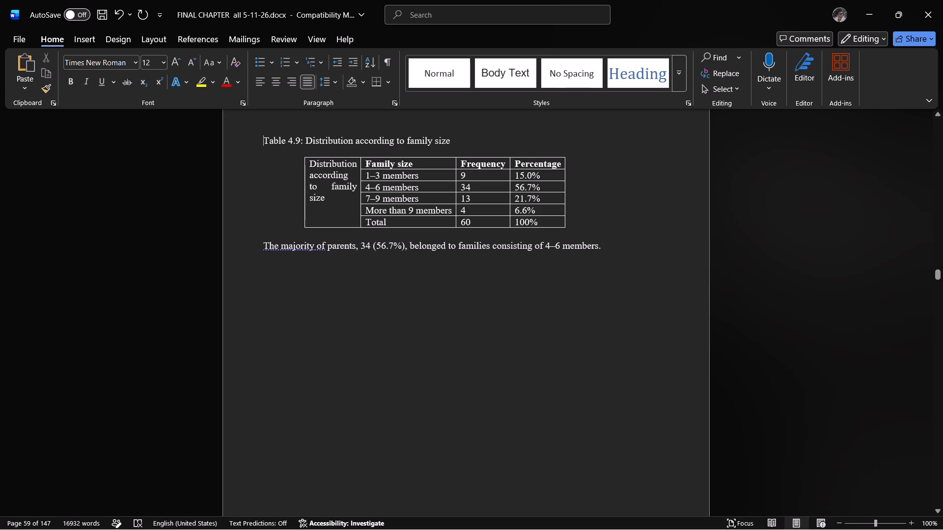
click(630, 250)
key(Down)
scroll(565, 189, down, 6)
key(alt+Tab)
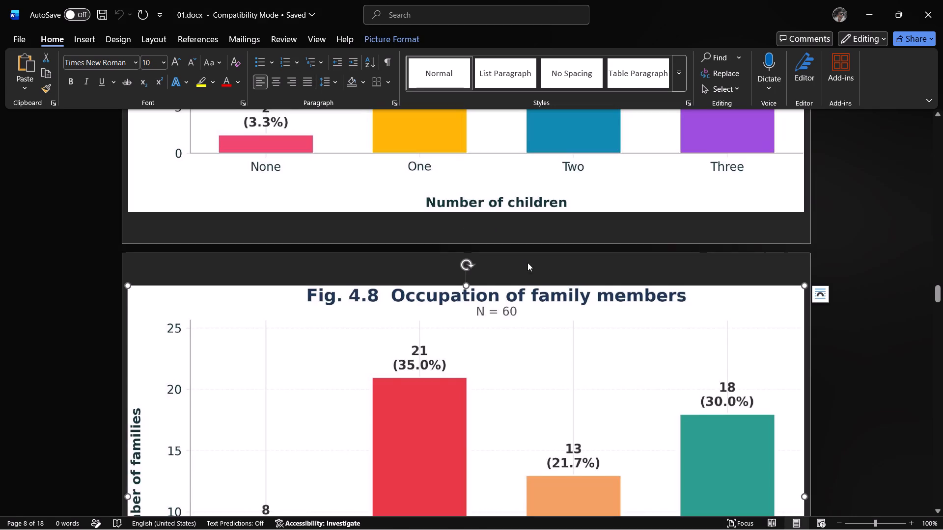
scroll(527, 263, down, 6)
scroll(528, 259, up, 1)
key(alt+Tab)
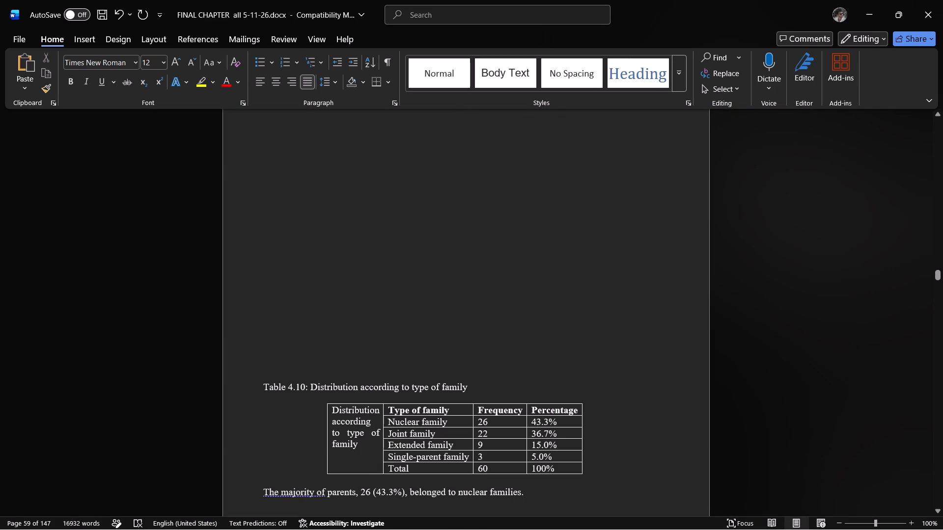
key(alt+Tab)
scroll(528, 259, down, 16)
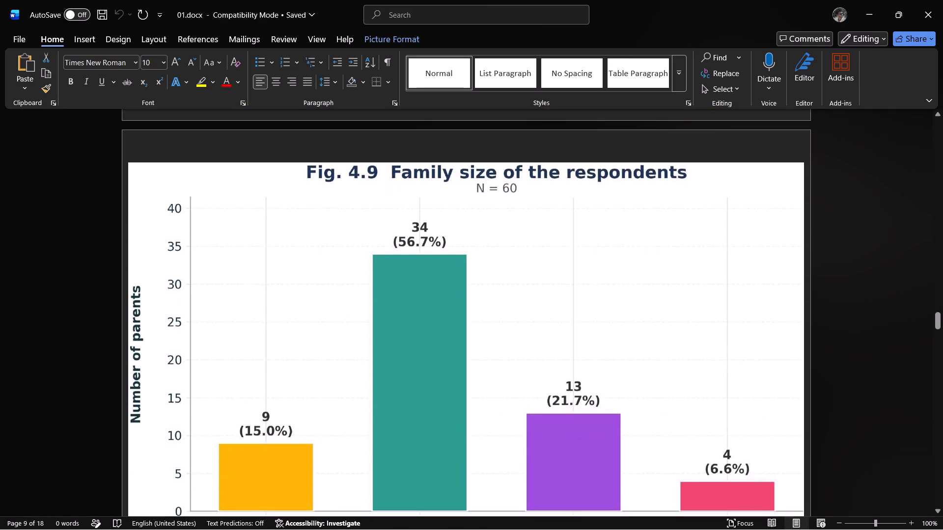
click(479, 291)
right_click(478, 290)
click(531, 227)
key(alt+Tab)
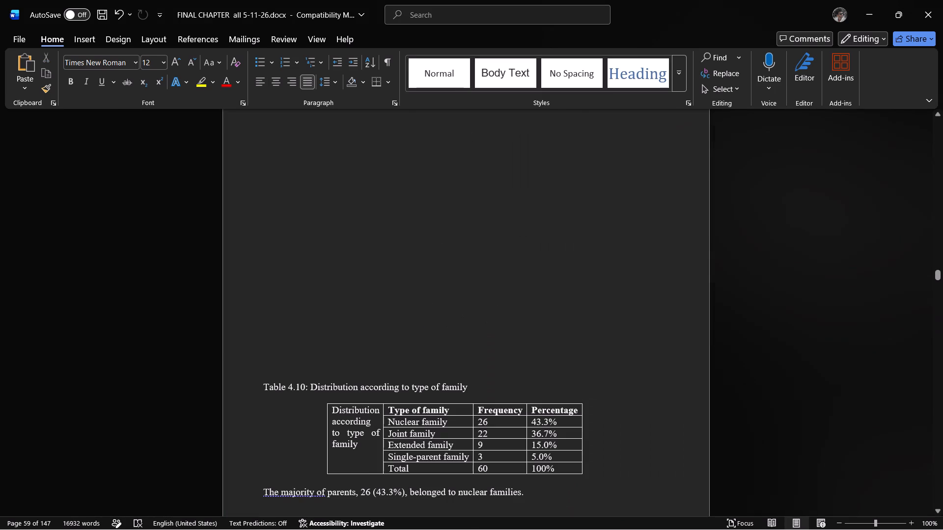
key(ctrl+v)
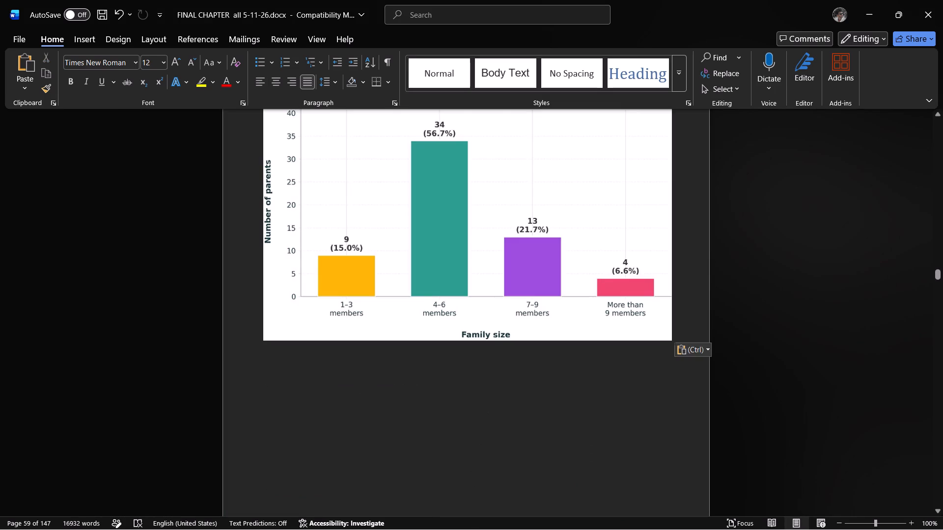
Delete five blank lines above the Table 4.10 caption so that the caption sits at the top of its page.
scroll(503, 273, down, 13)
click(289, 372)
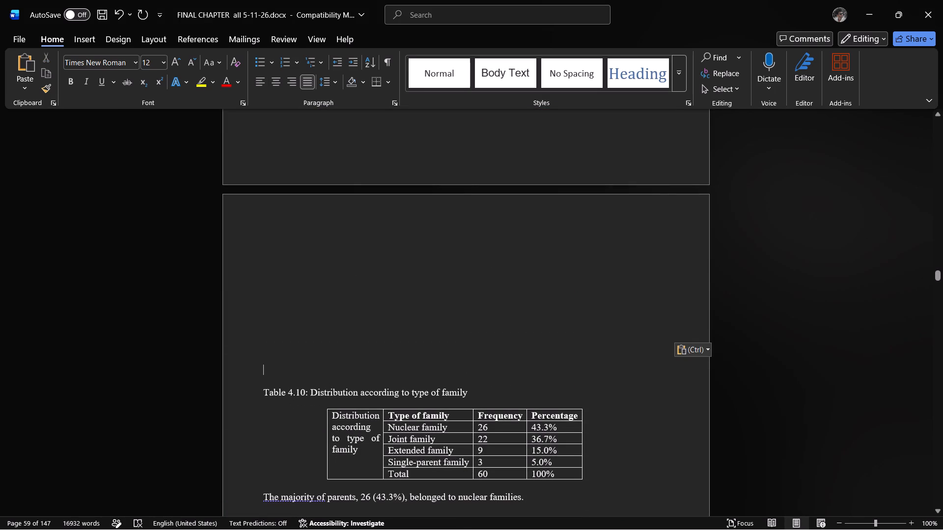
key(BackSpace)
key(BackSpace)
key(BackSpace)
key(BackSpace)
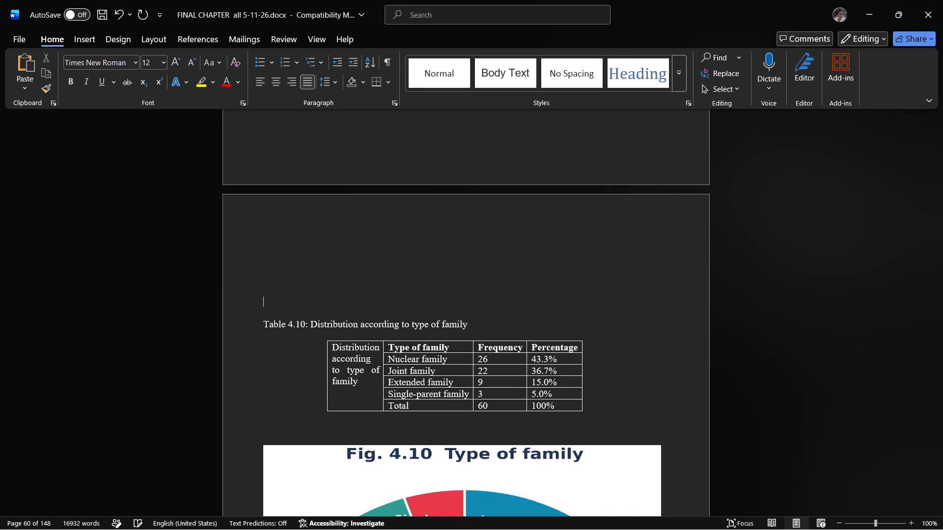
key(BackSpace)
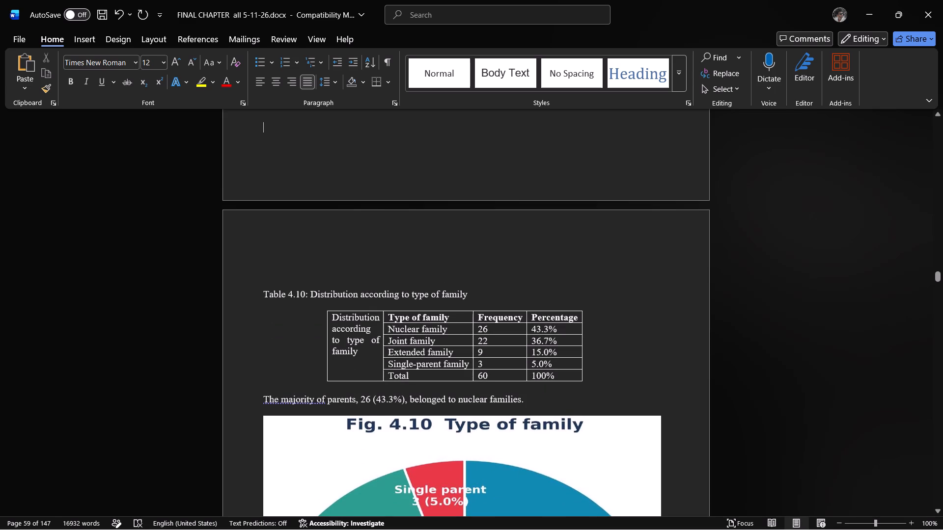
Copy the Fig. 4.11 pre-test knowledge level chart from 01.docx and paste it on a new line below Table 4.11's interpretation.
scroll(311, 382, up, 5)
scroll(366, 405, up, 5)
scroll(367, 405, down, 14)
scroll(377, 387, down, 7)
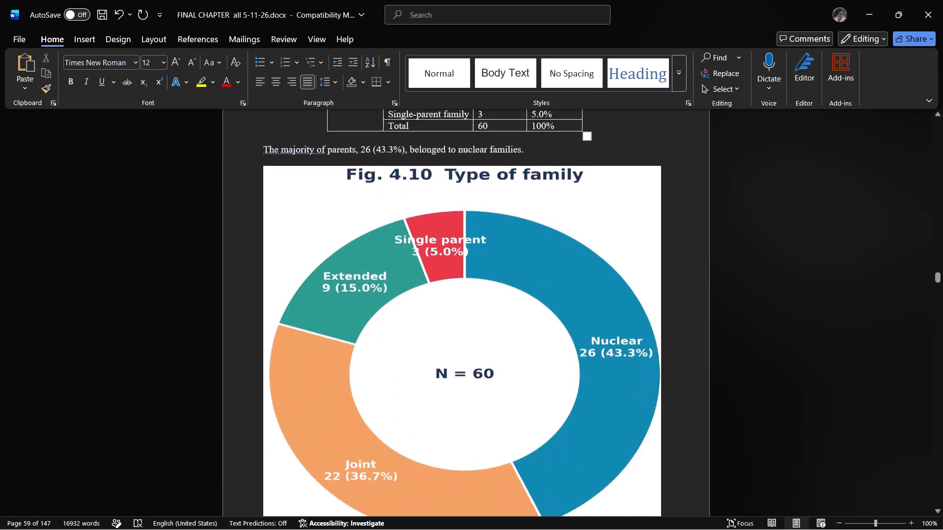
scroll(377, 387, down, 5)
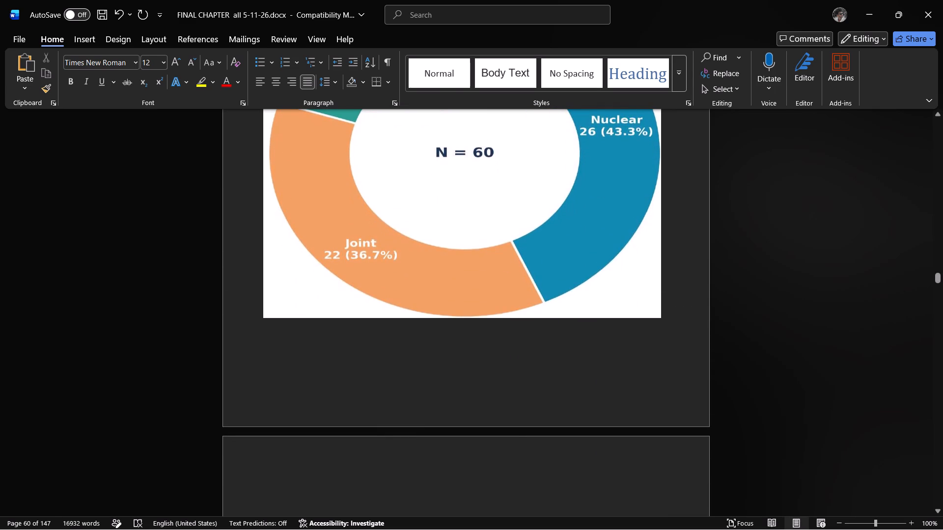
scroll(377, 386, down, 11)
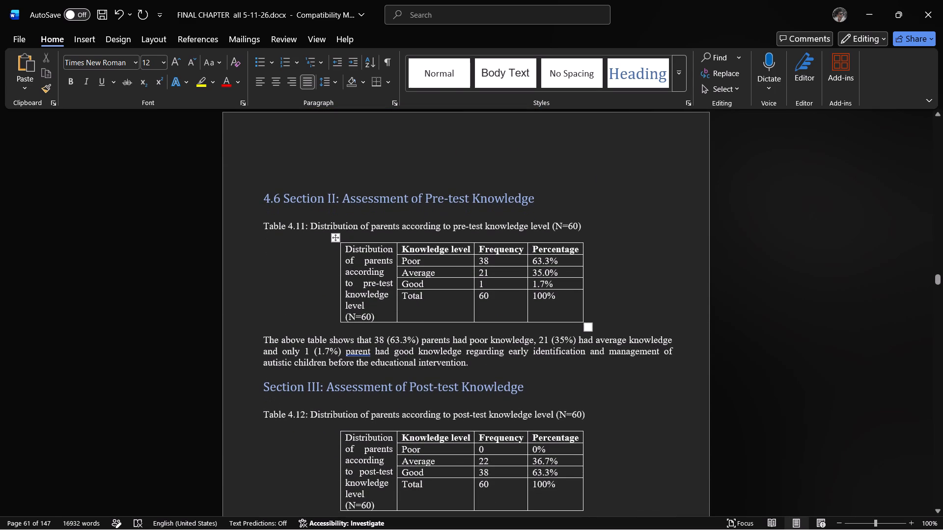
click(551, 368)
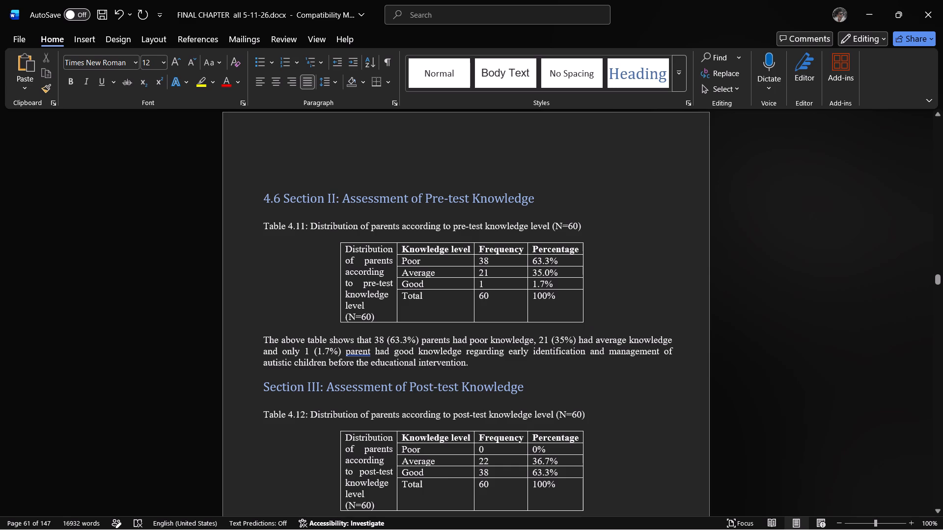
key(Return)
key(alt+Tab)
scroll(558, 372, down, 11)
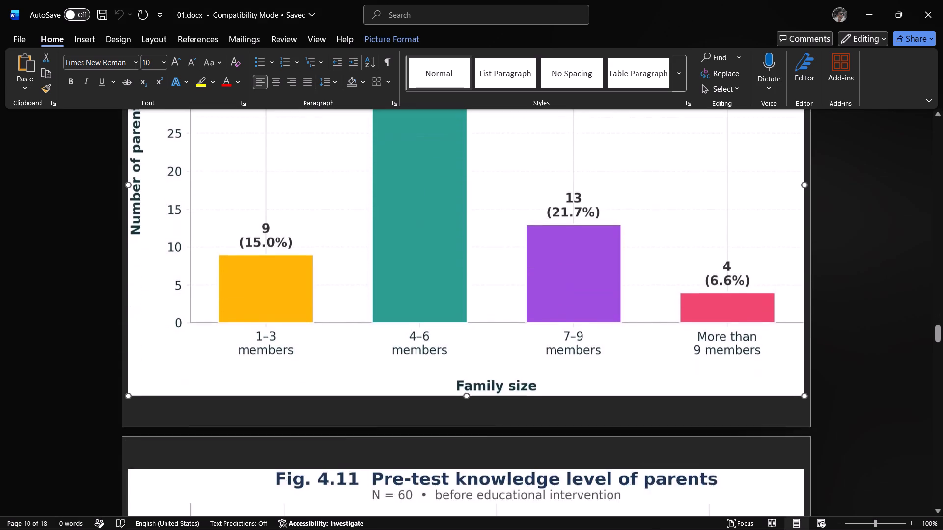
scroll(558, 360, down, 6)
right_click(427, 336)
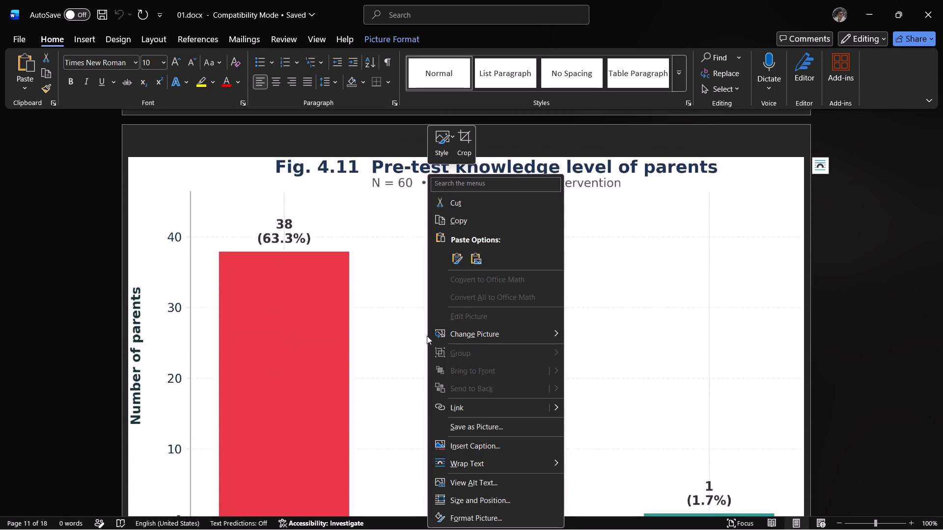
click(472, 223)
key(alt+Tab)
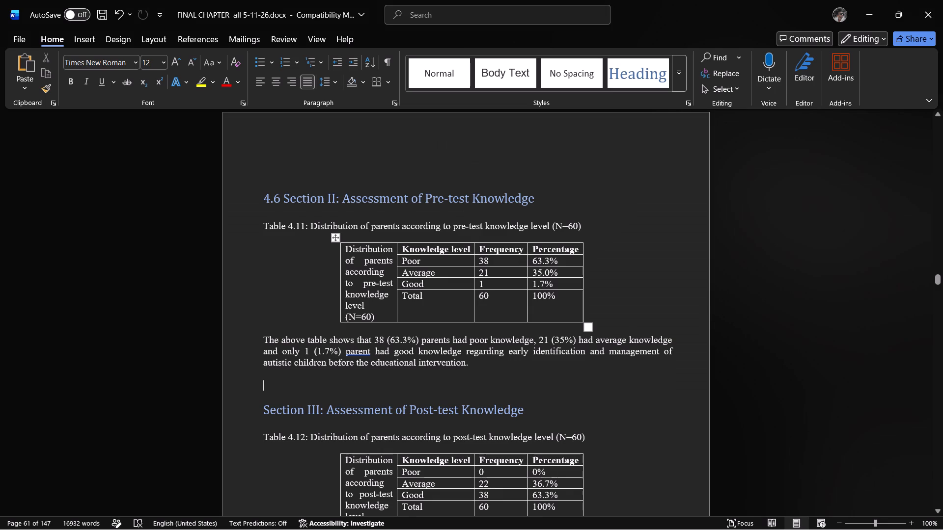
key(ctrl+v)
Insert three blank lines before the Section III: Assessment of Post-test Knowledge heading so that it starts on a new page.
scroll(470, 253, down, 5)
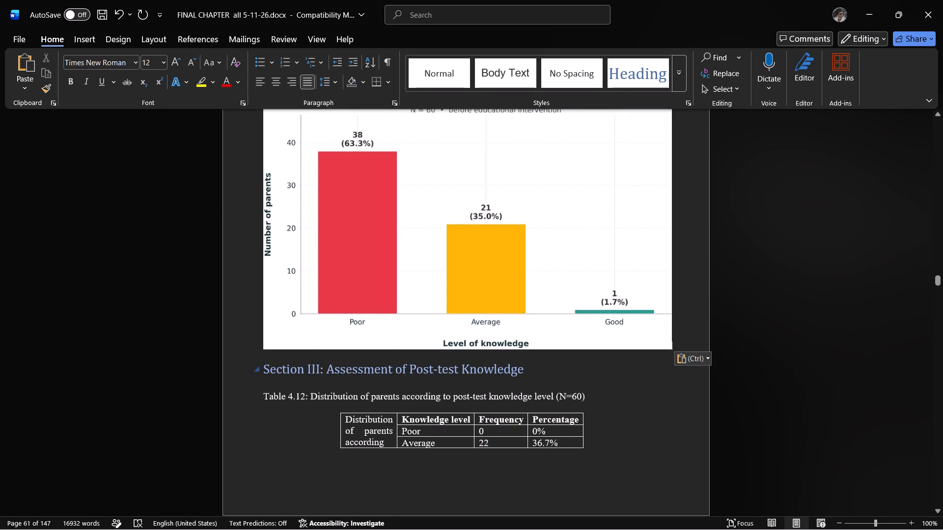
click(260, 367)
key(ctrl+z)
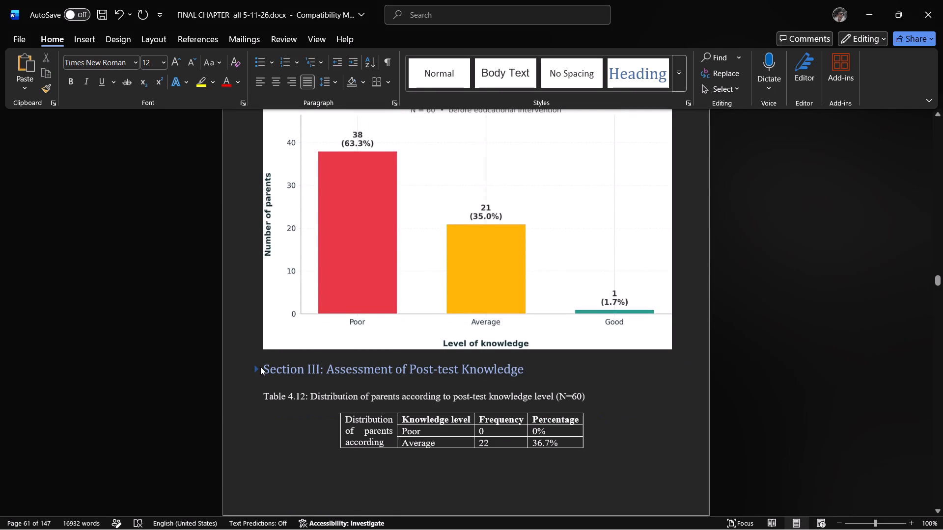
click(242, 368)
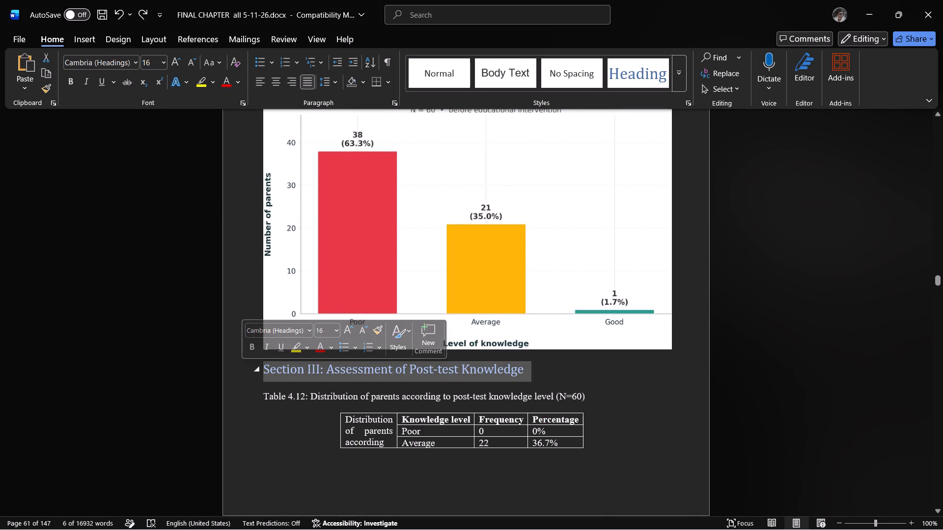
click(274, 383)
click(264, 368)
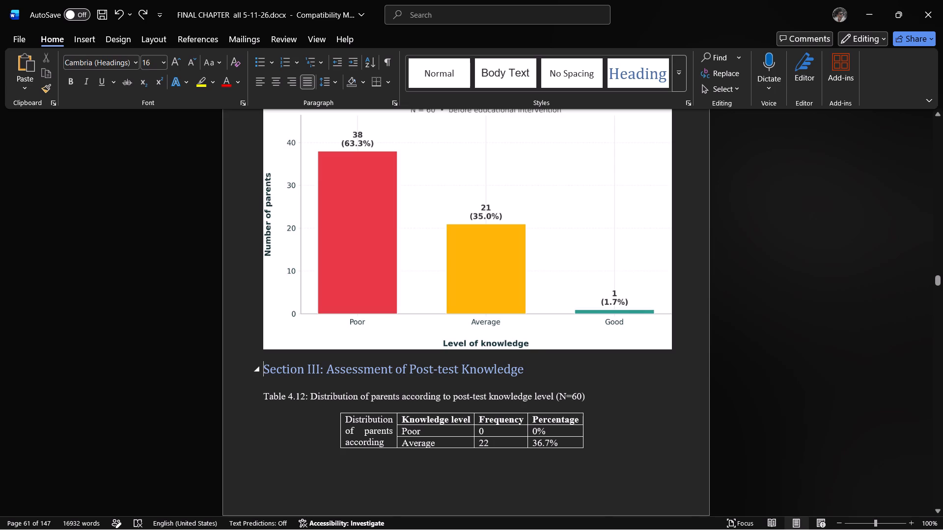
key(Return)
key(Return)
key(Return)
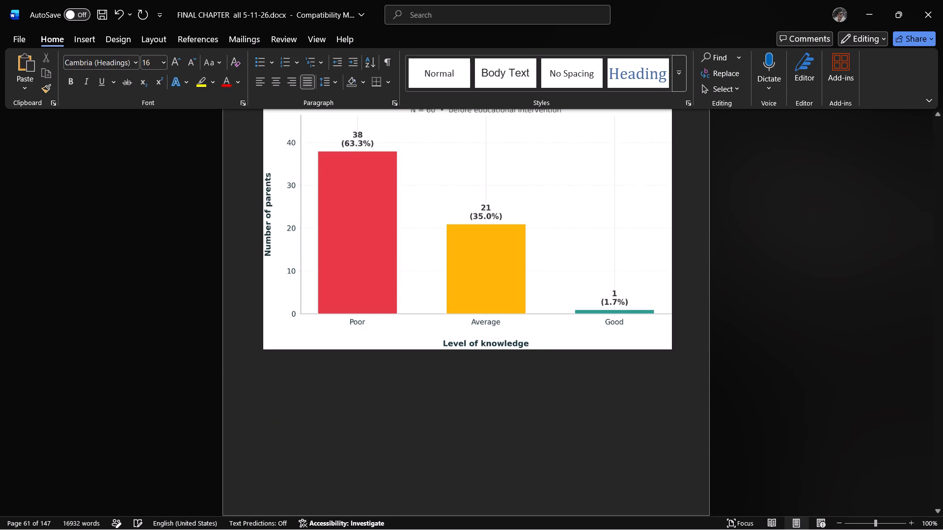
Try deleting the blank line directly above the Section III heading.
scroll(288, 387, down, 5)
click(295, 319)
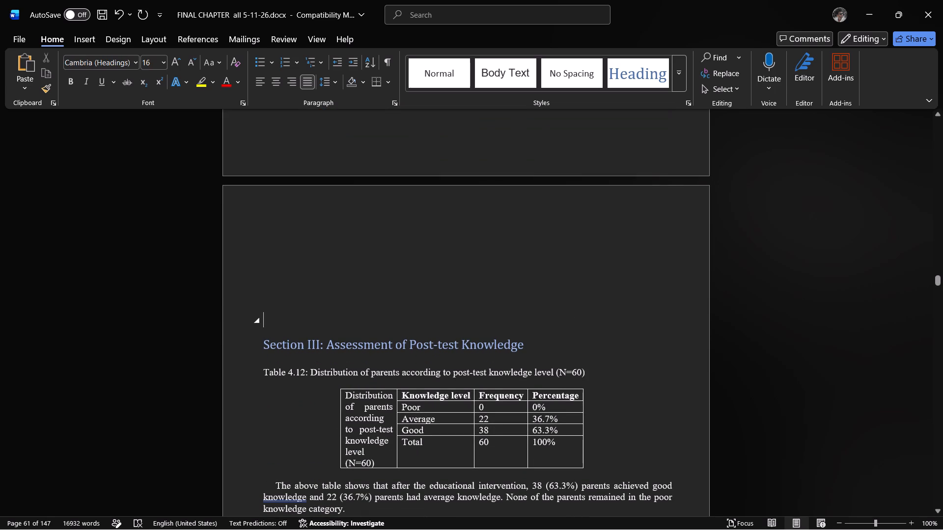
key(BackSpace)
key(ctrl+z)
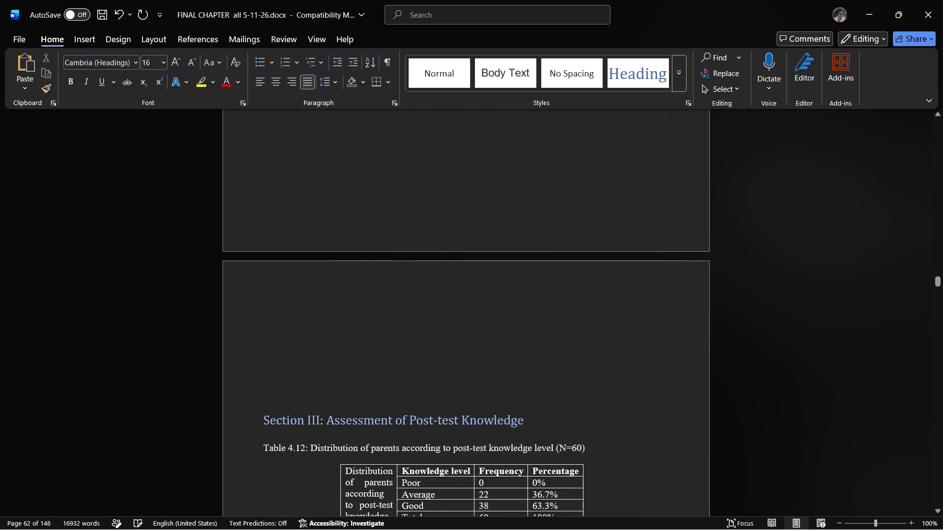
Remove two of the blank heading lines between the Fig. 4.11 chart and the Section III heading.
scroll(357, 390, up, 3)
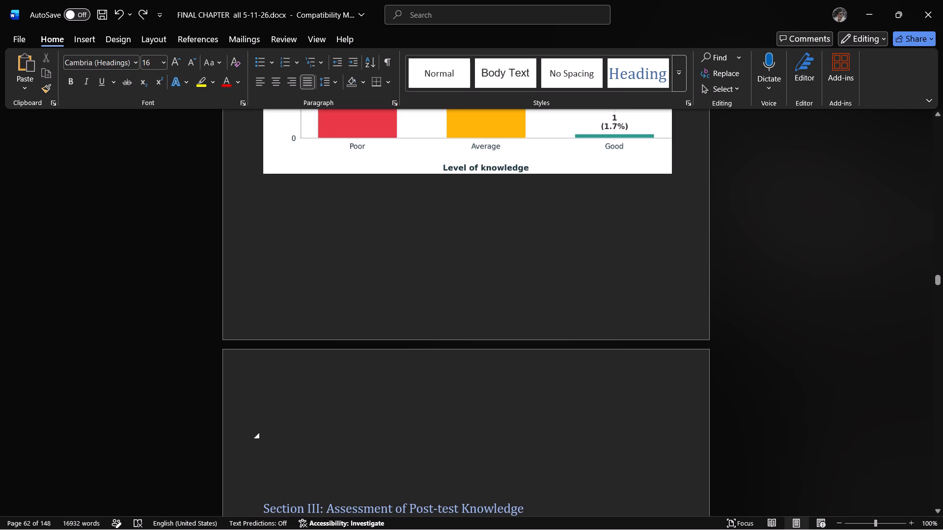
drag(258, 438, 259, 457)
click(255, 437)
right_click(257, 435)
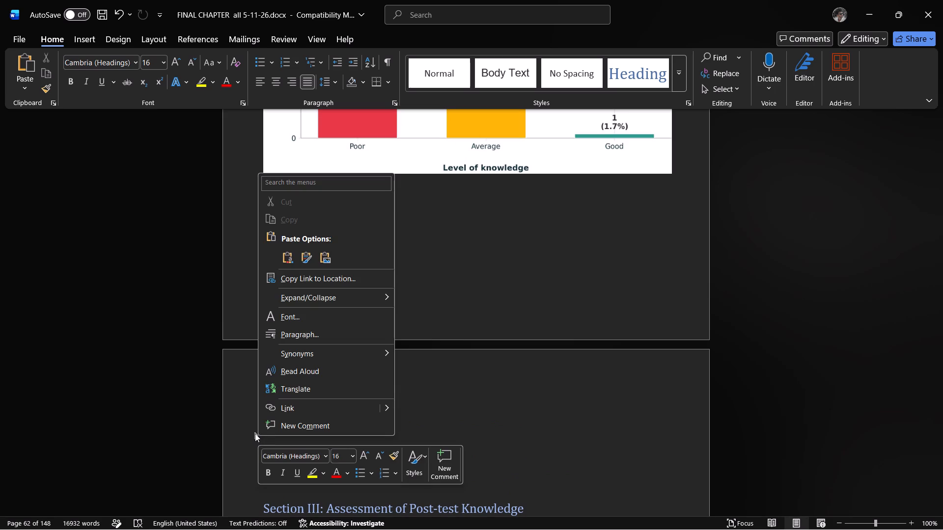
click(252, 432)
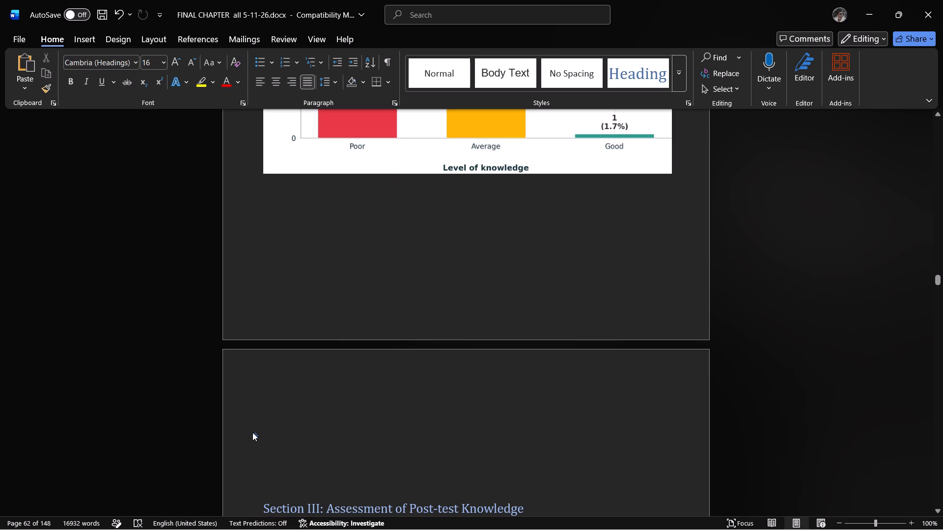
key(Delete)
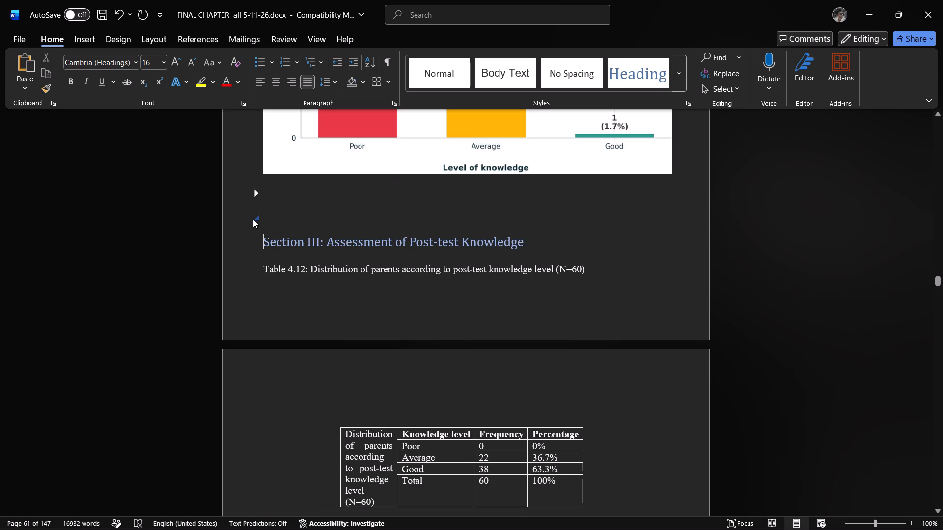
click(259, 221)
click(258, 220)
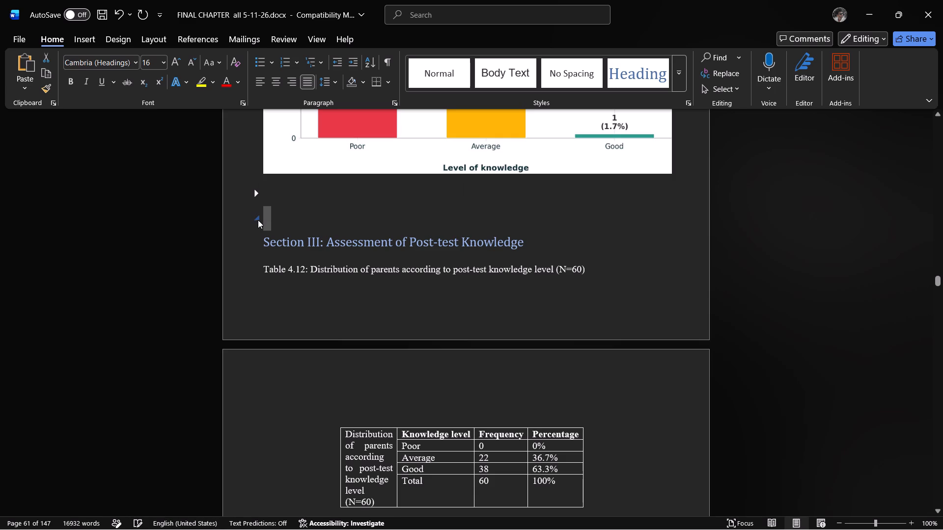
right_click(258, 220)
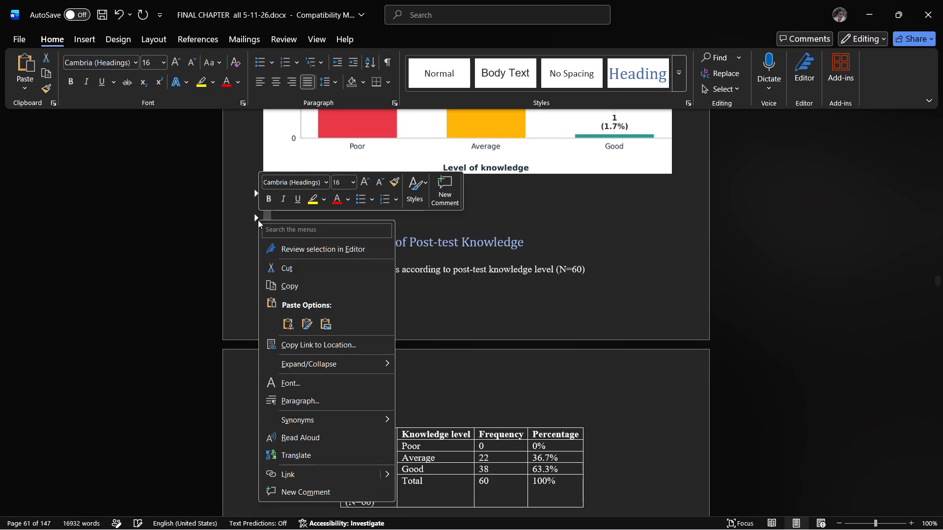
click(288, 266)
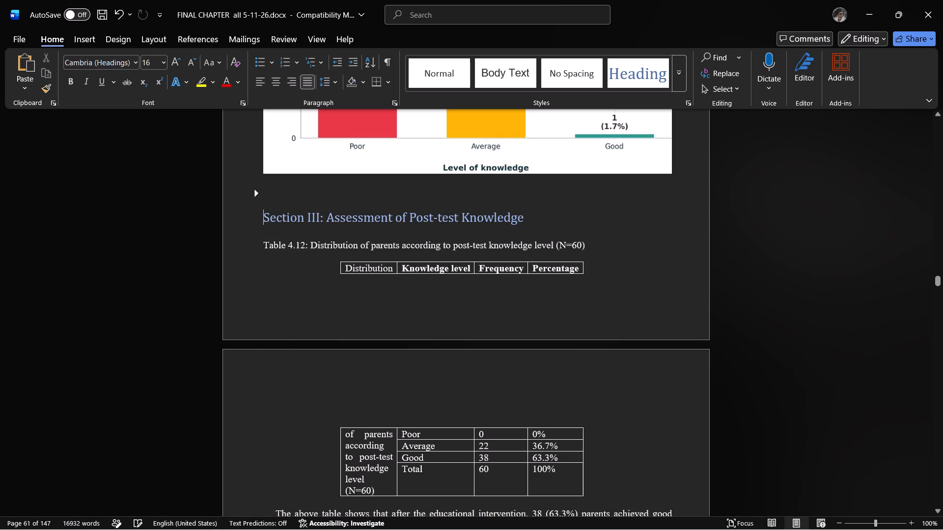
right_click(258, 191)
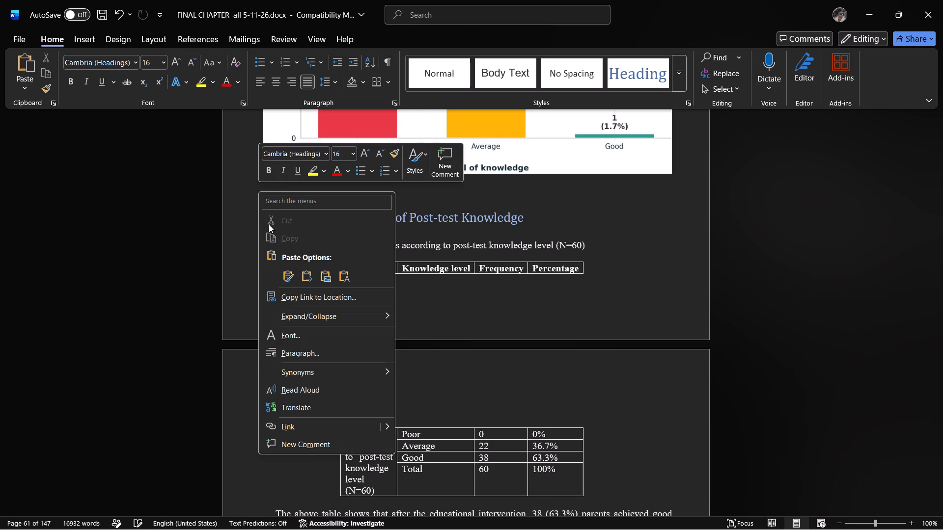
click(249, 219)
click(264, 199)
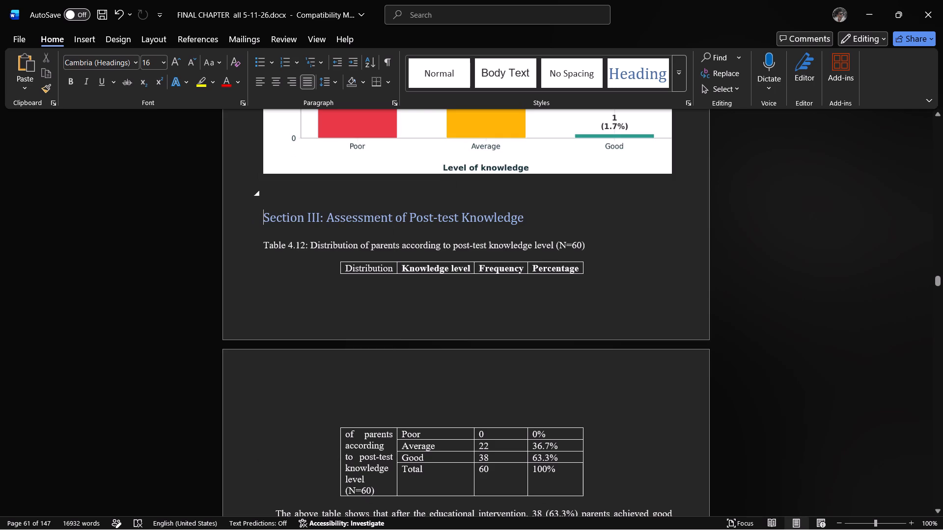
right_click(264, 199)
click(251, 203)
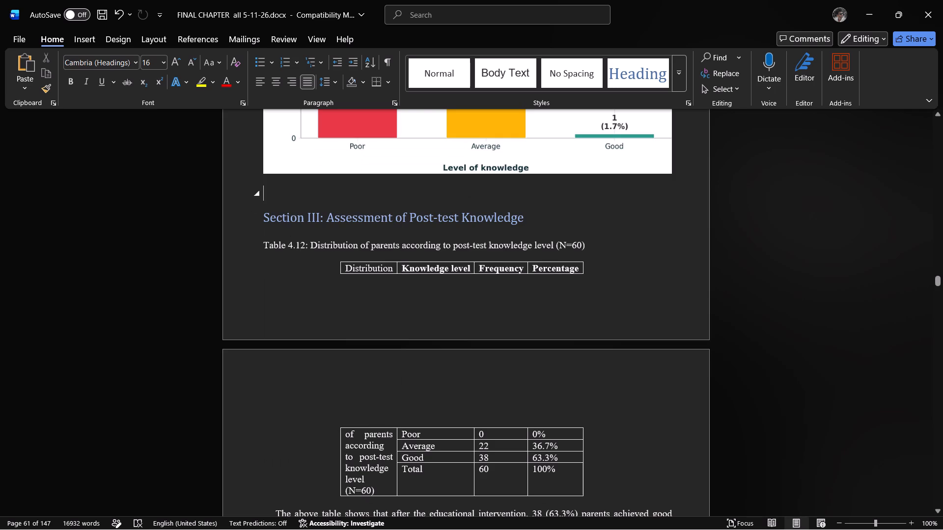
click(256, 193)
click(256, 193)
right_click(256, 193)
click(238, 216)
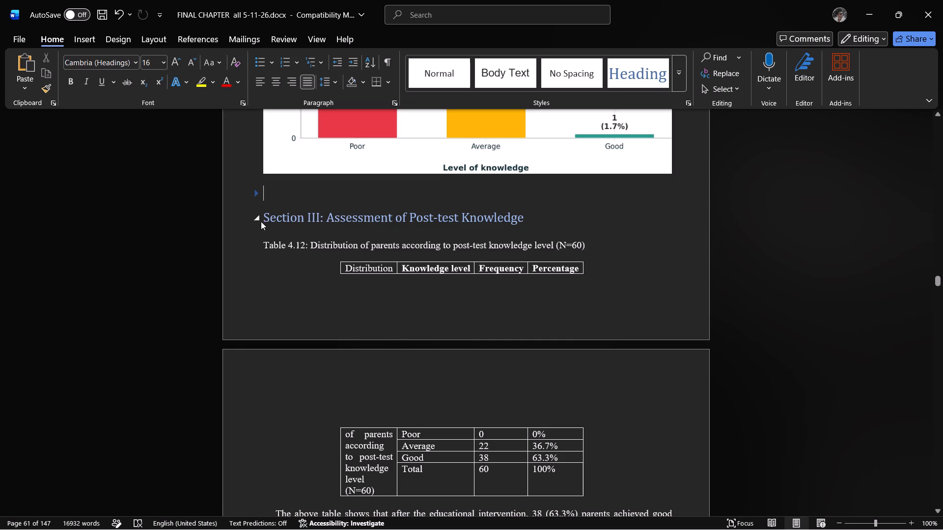
Insert one blank line directly above the Section III heading.
click(264, 216)
key(Return)
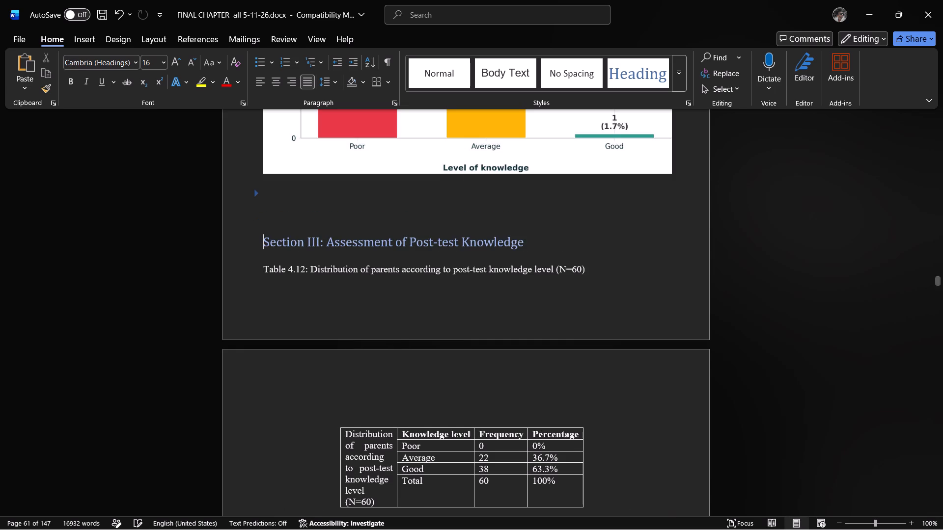
key(Return)
key(BackSpace)
Move the Section III: Assessment of Post-test Knowledge heading onto the next page, directly above the Table 4.12 caption.
drag(527, 243, 263, 243)
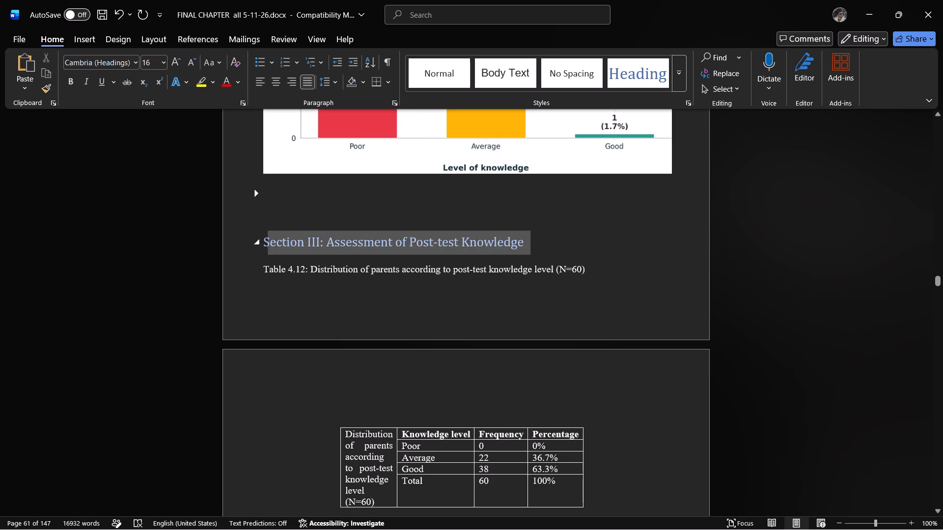
drag(263, 243, 256, 243)
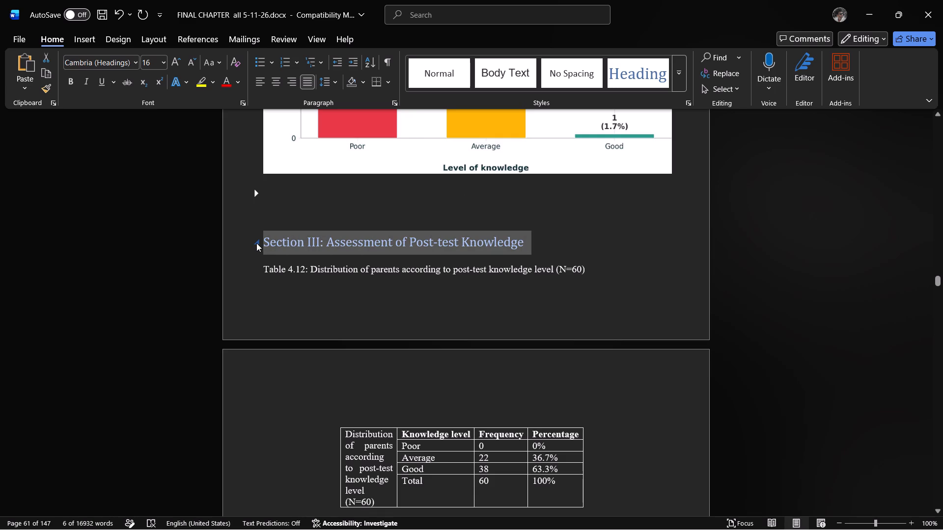
key(ctrl+x)
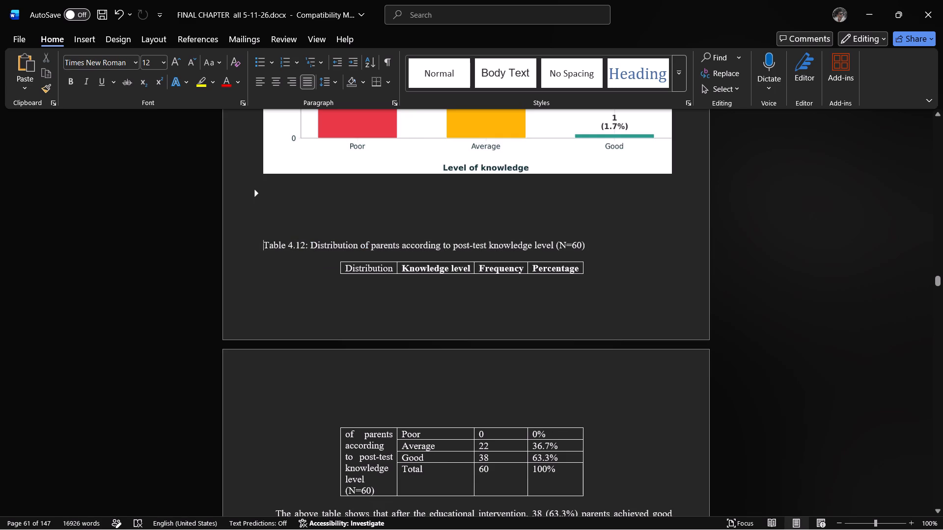
key(Return)
key(Return)
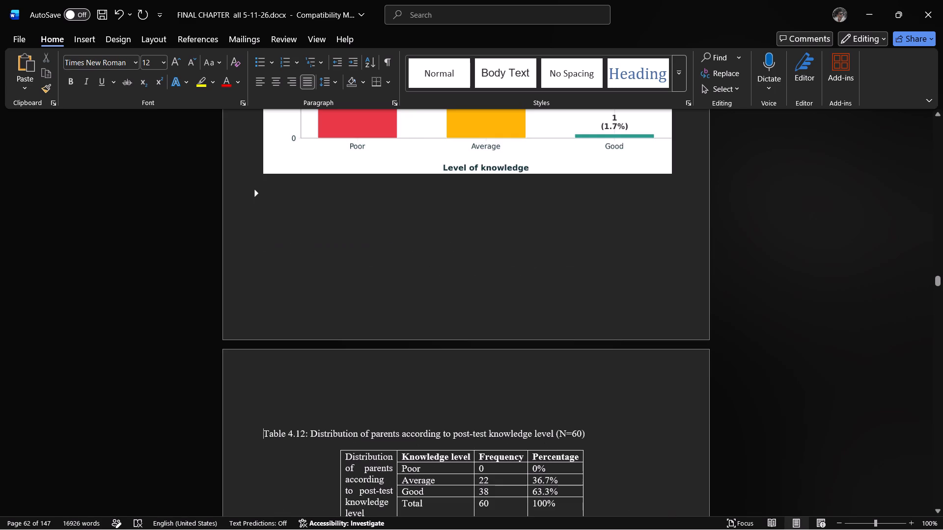
click(264, 418)
key(Up)
key(Down)
key(Return)
key(Up)
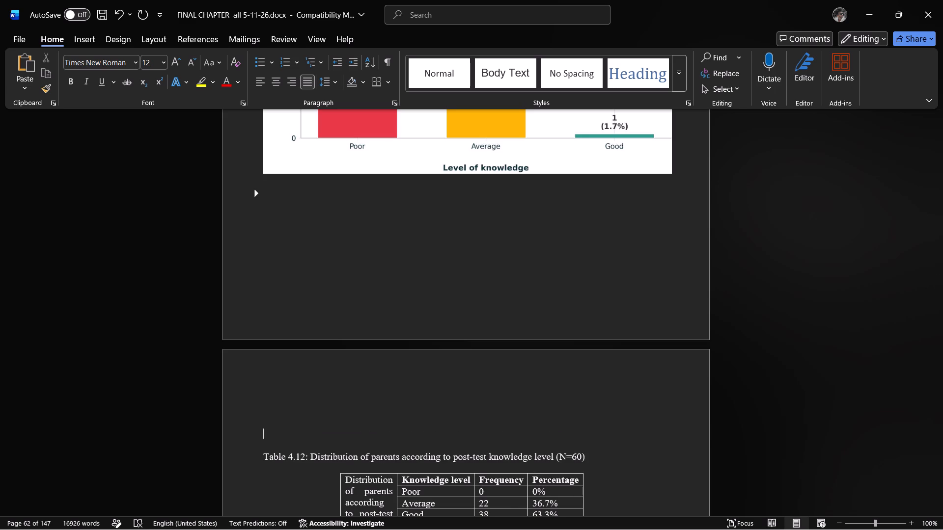
key(ctrl+v)
key(BackSpace)
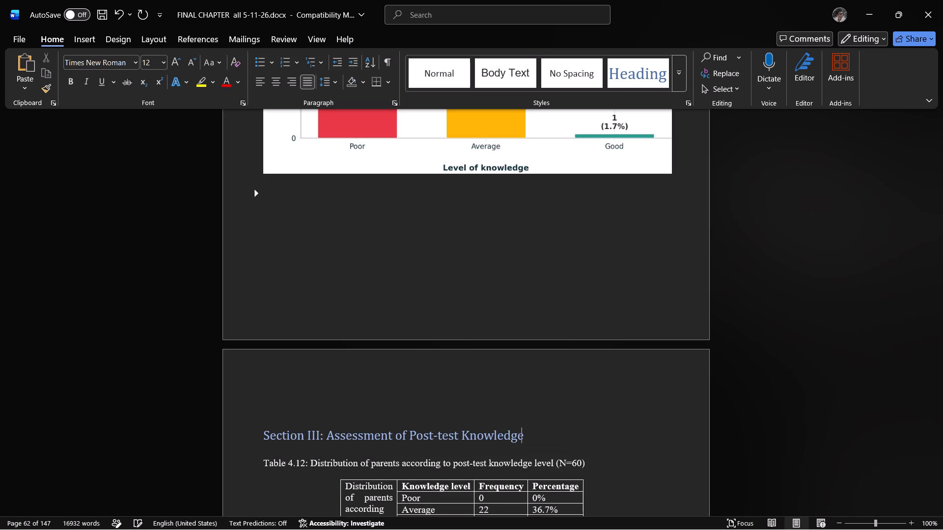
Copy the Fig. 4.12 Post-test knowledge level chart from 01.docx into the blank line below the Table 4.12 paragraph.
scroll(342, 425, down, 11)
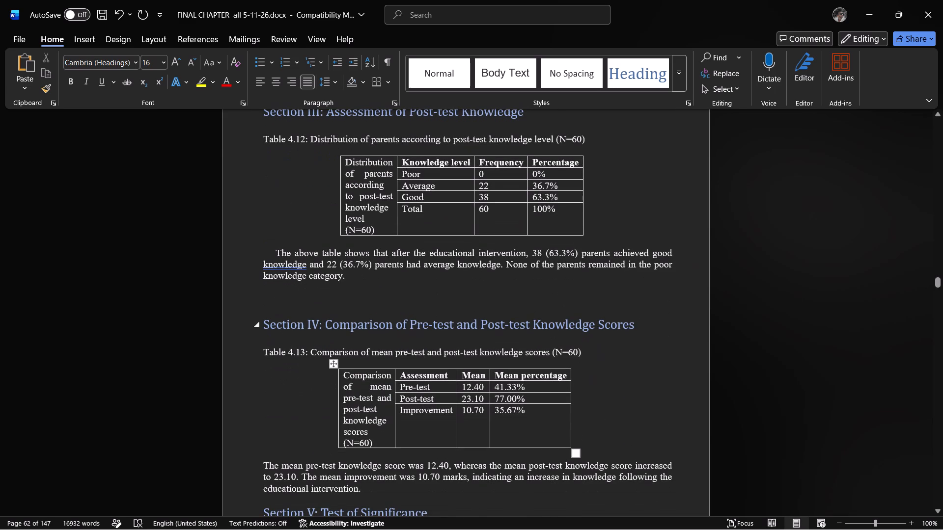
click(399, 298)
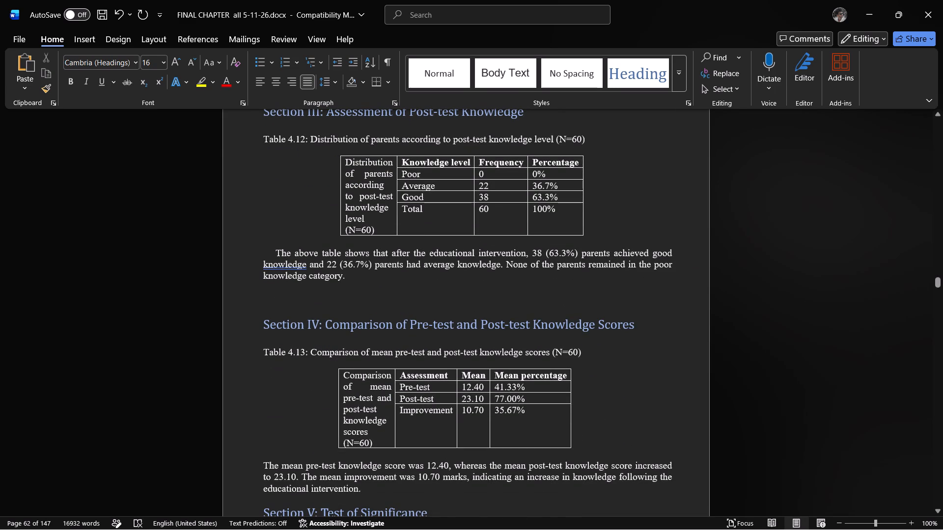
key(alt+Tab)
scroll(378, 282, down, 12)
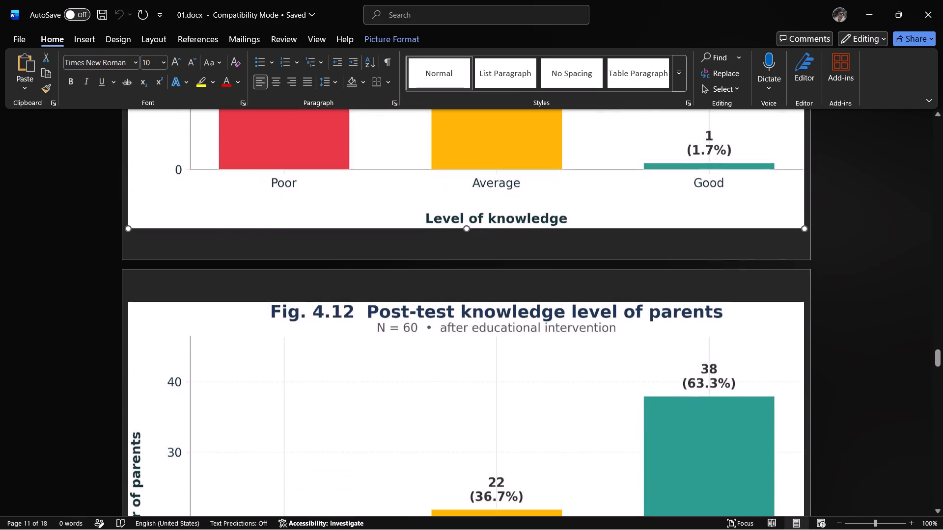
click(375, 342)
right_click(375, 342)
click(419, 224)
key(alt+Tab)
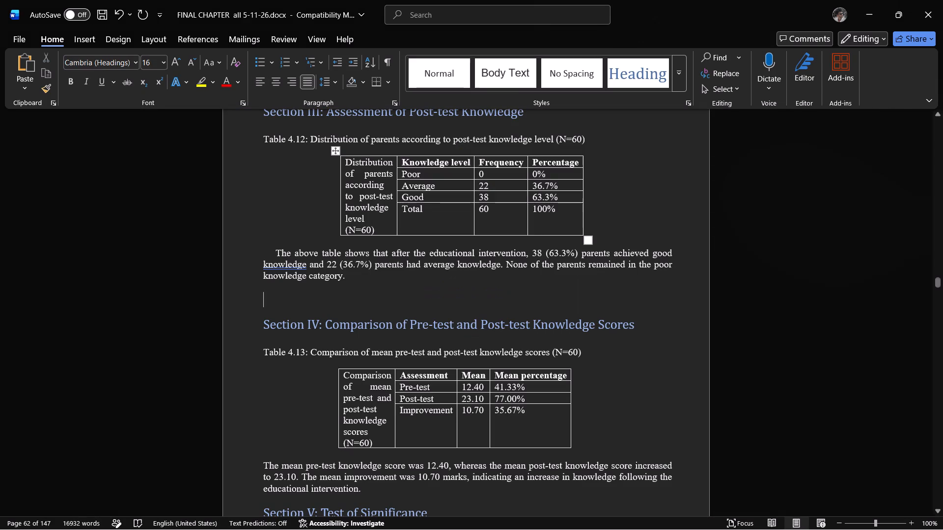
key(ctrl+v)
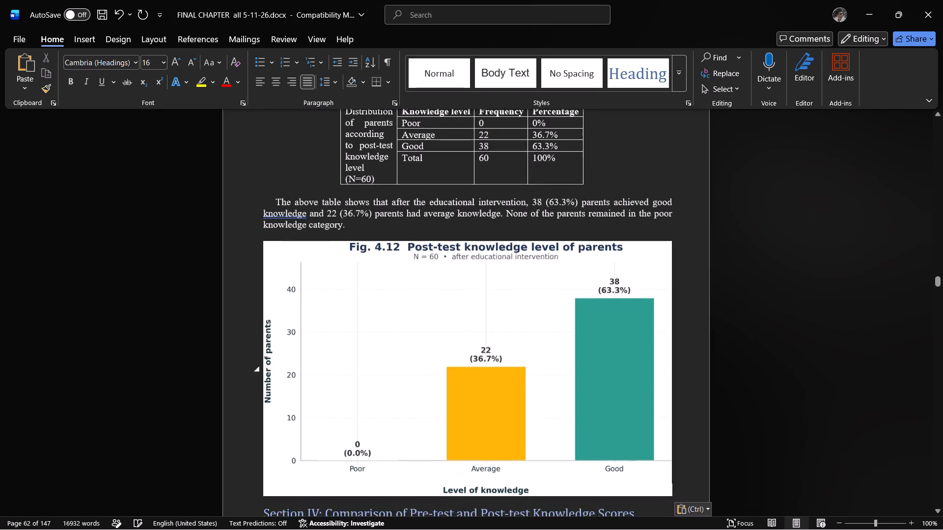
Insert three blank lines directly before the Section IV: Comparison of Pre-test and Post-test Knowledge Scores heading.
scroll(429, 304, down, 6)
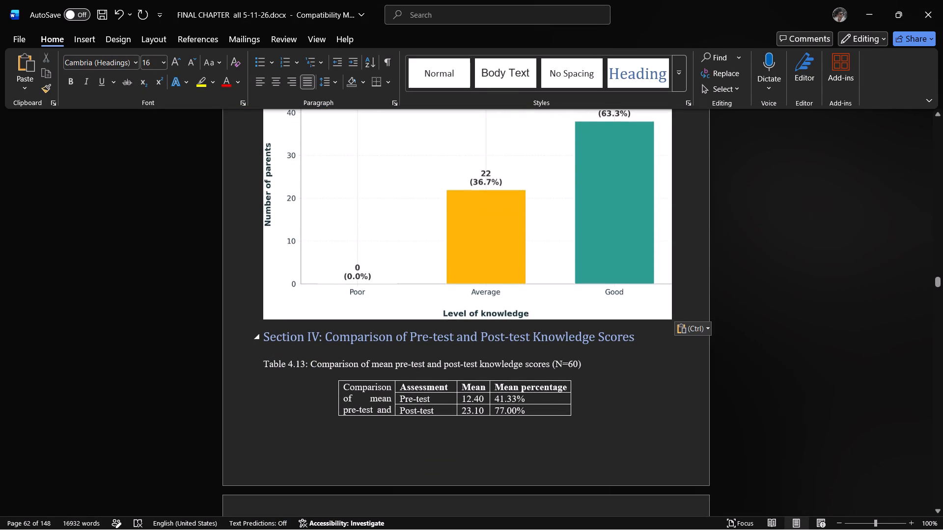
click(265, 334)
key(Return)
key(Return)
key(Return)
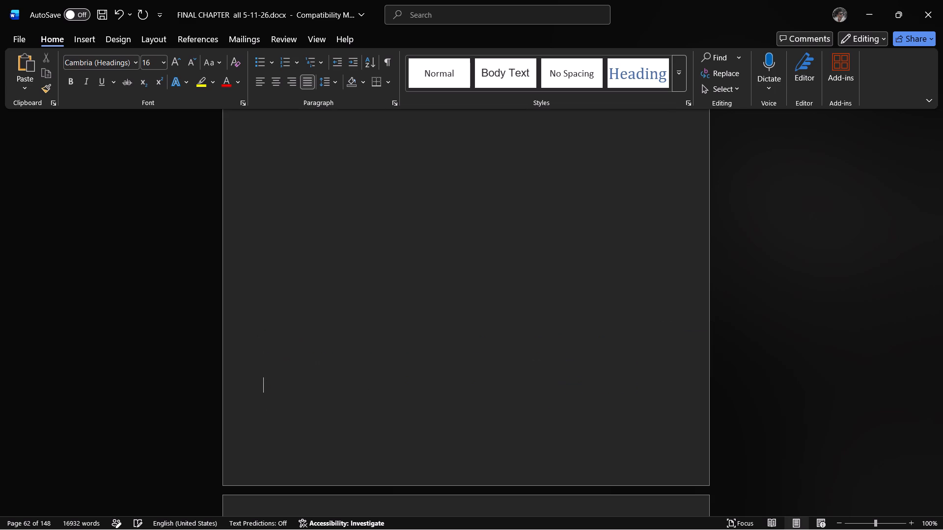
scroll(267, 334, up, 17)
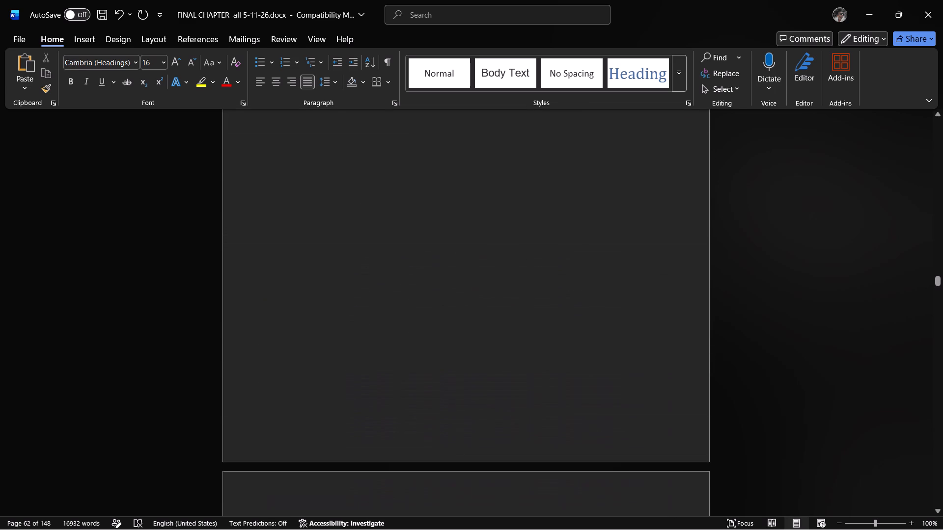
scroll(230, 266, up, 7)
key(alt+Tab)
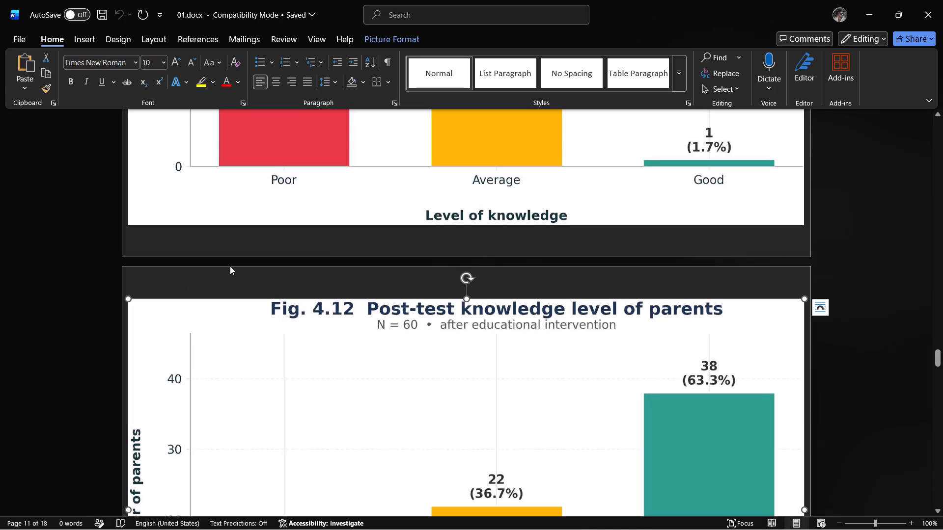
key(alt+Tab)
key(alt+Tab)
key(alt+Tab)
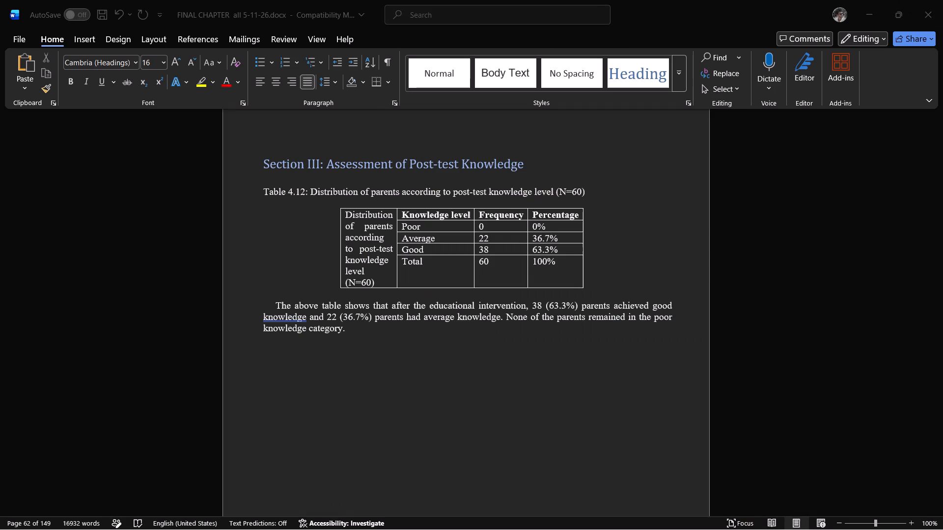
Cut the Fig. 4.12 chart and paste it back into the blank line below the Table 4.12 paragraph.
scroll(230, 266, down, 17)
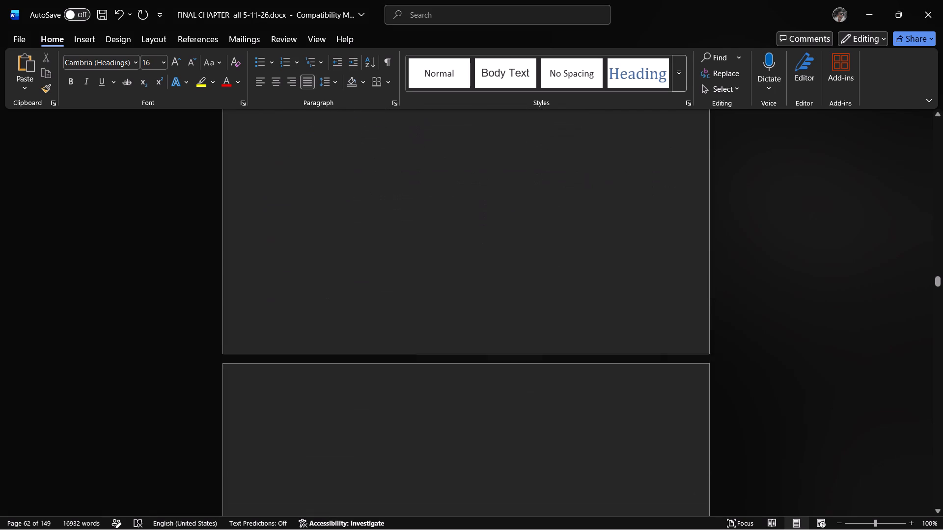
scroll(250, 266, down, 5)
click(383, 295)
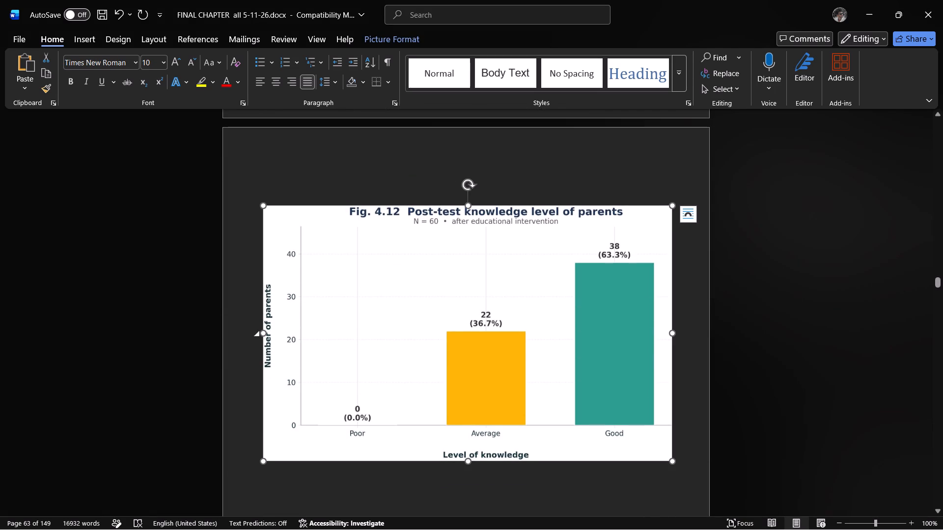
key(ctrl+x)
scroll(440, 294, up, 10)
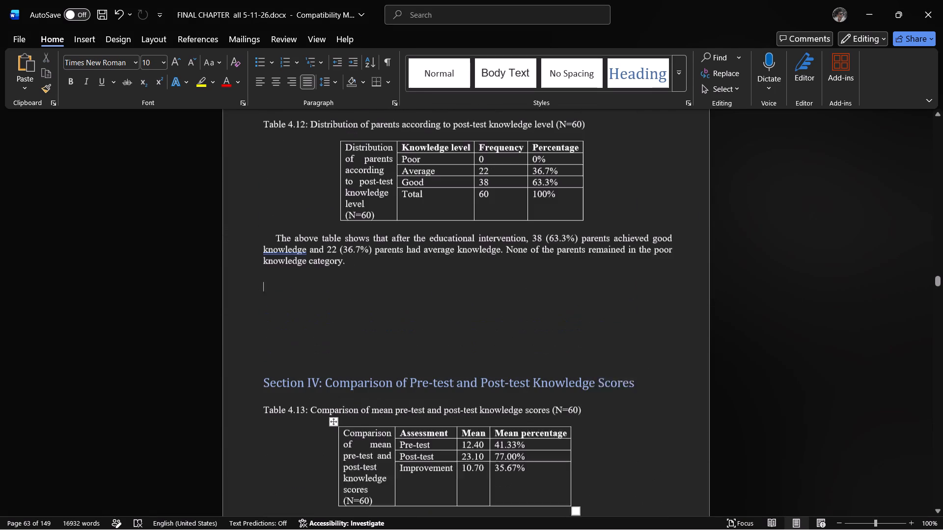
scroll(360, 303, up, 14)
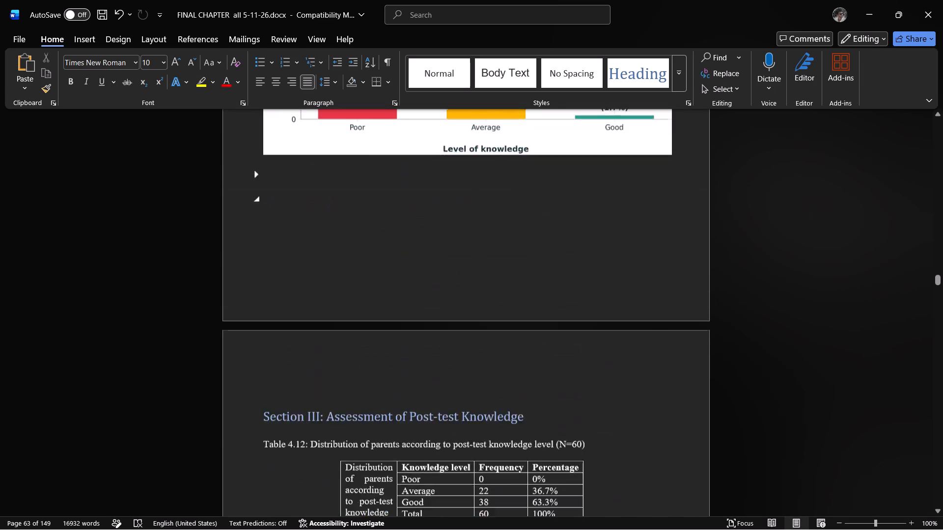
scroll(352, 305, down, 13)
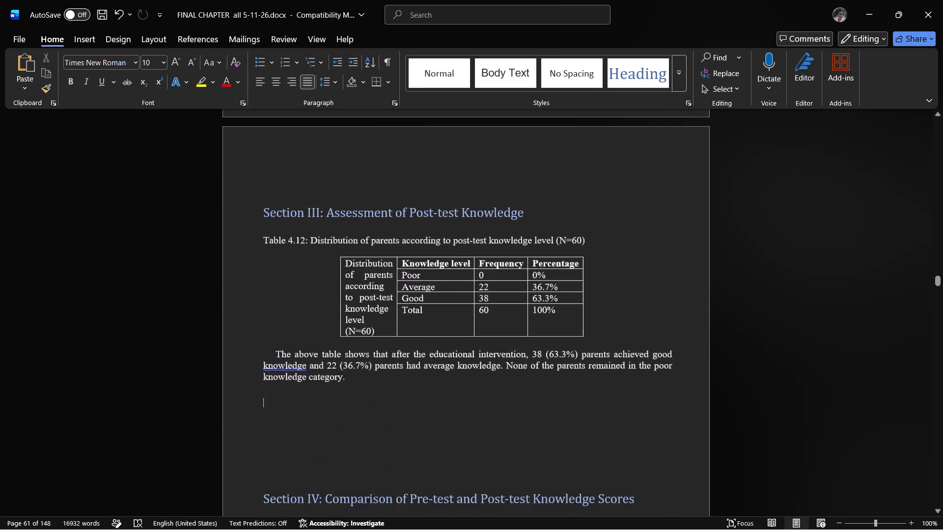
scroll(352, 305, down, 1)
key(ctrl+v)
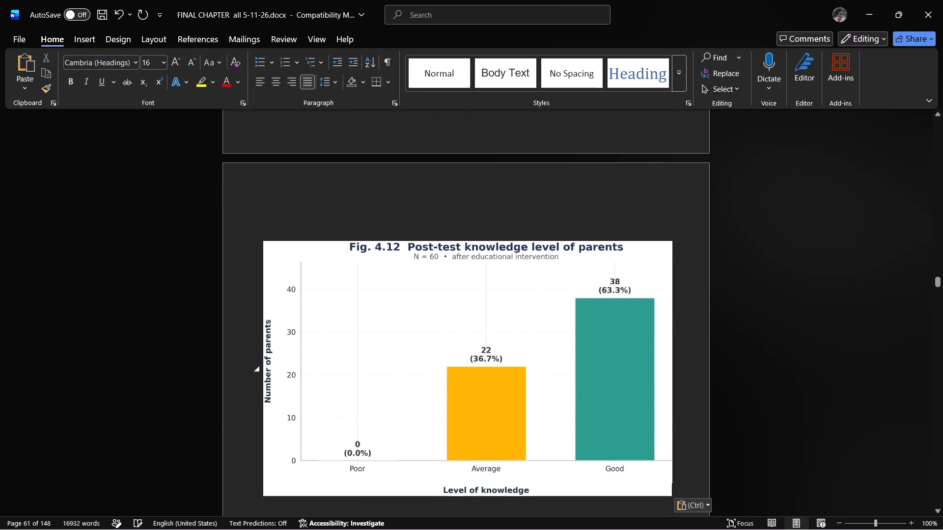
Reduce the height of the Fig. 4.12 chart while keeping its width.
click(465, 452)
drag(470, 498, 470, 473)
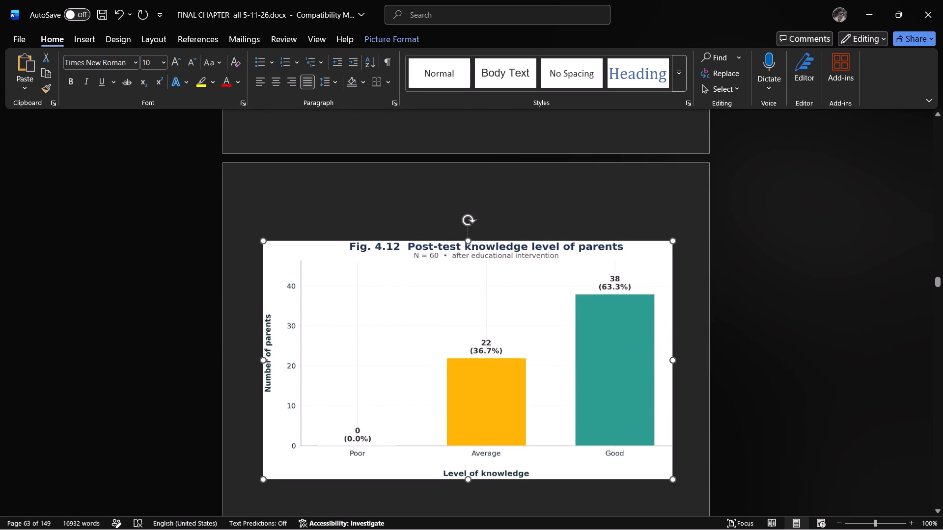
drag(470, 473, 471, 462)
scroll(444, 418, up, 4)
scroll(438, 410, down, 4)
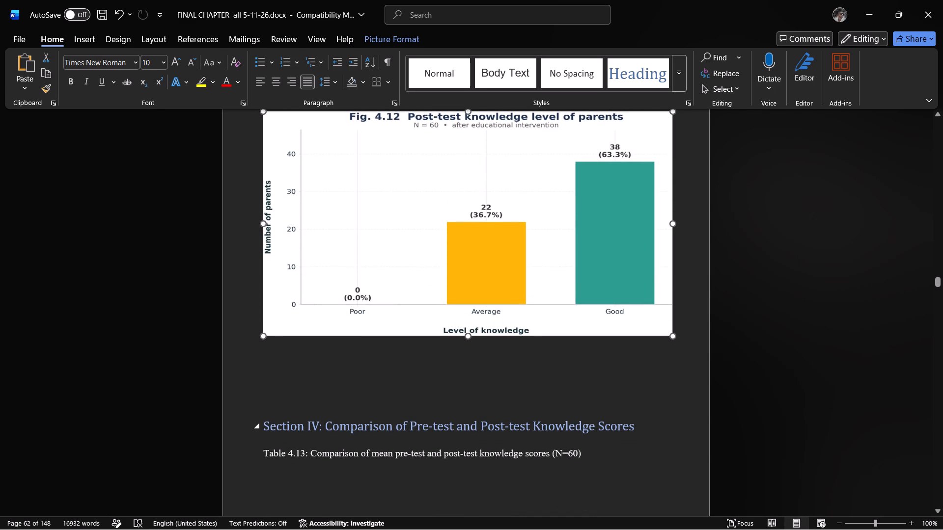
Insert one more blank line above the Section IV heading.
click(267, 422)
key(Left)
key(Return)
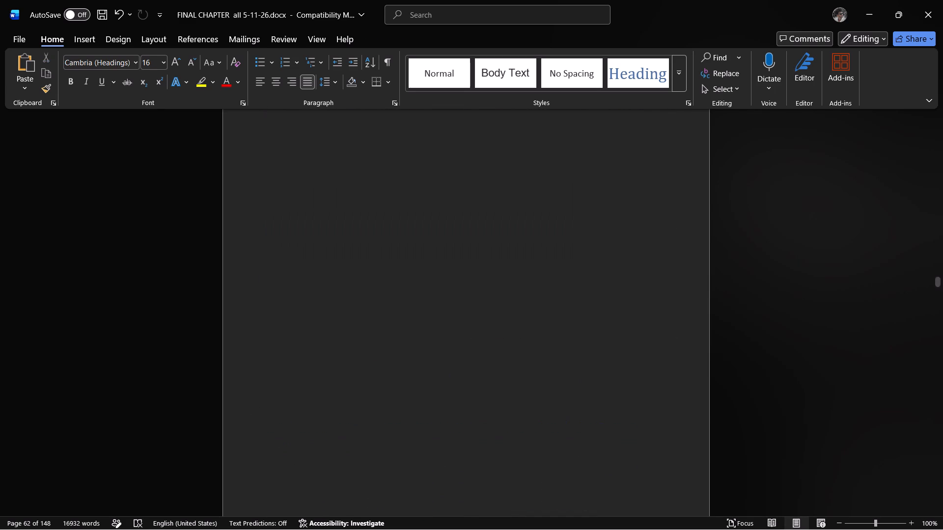
Examine the page layout from the Fig. 4.11 chart through Section III to the Fig. 4.12 chart.
scroll(274, 422, up, 15)
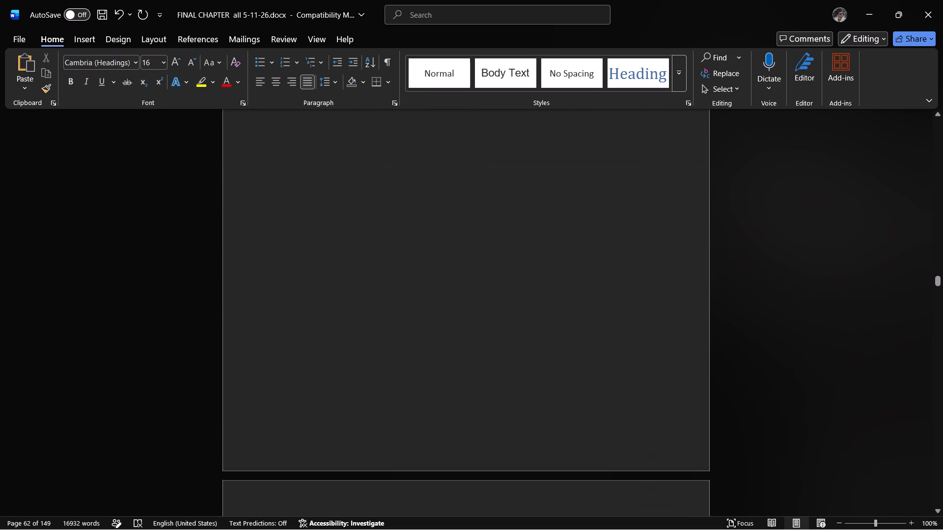
scroll(274, 422, up, 14)
scroll(274, 422, up, 13)
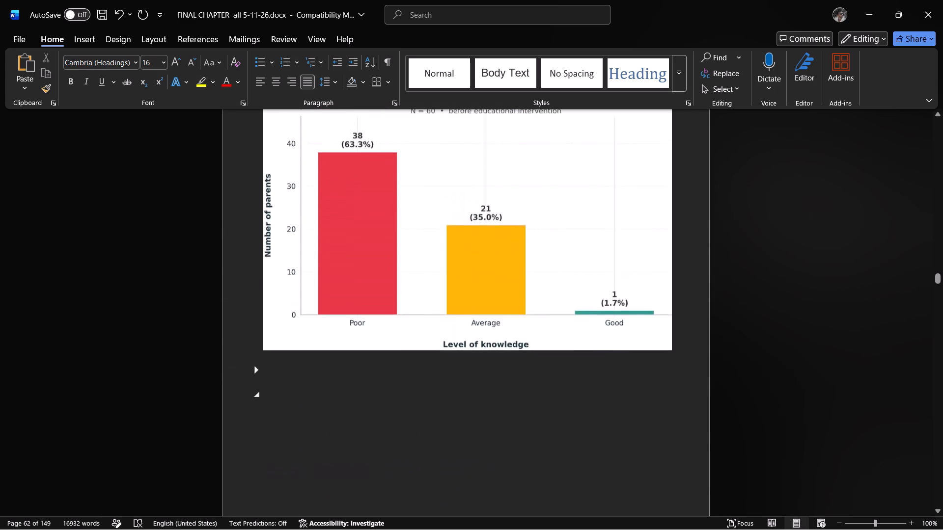
scroll(274, 422, up, 9)
scroll(274, 422, down, 20)
scroll(274, 422, down, 5)
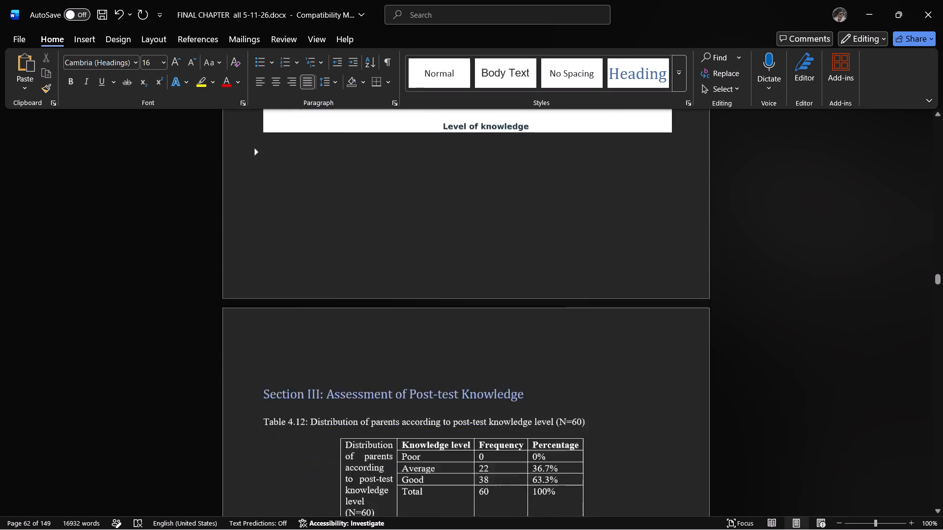
scroll(274, 422, down, 13)
scroll(274, 415, down, 12)
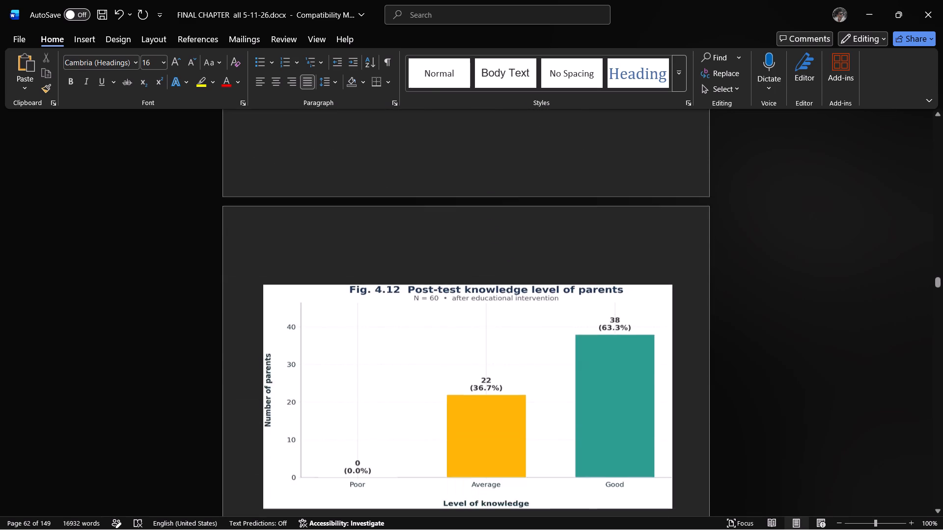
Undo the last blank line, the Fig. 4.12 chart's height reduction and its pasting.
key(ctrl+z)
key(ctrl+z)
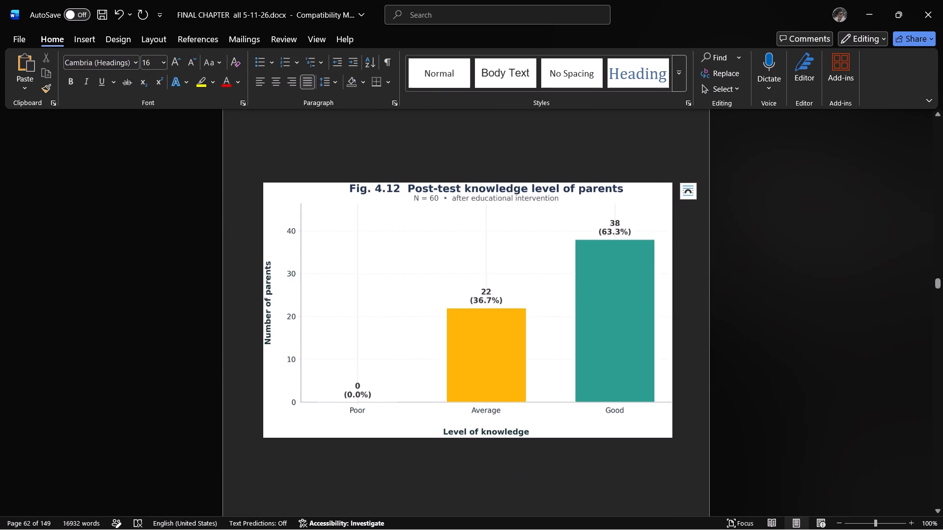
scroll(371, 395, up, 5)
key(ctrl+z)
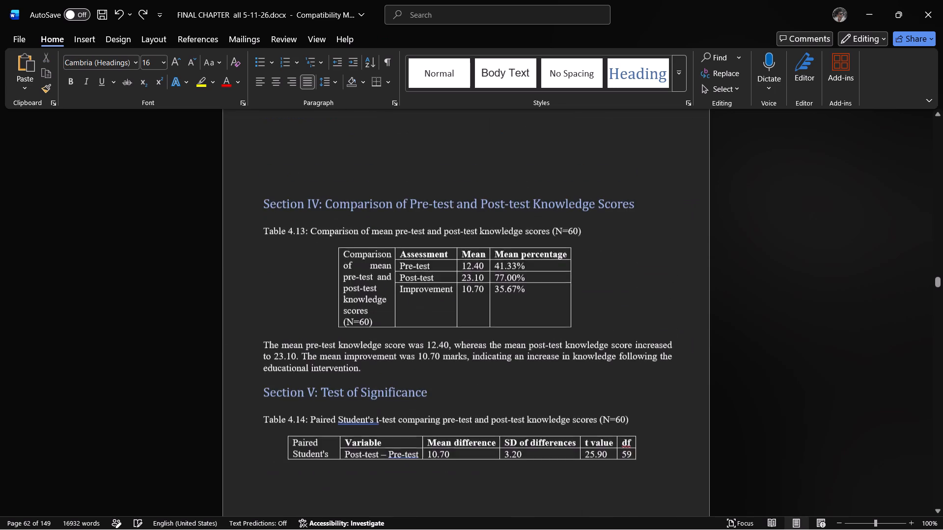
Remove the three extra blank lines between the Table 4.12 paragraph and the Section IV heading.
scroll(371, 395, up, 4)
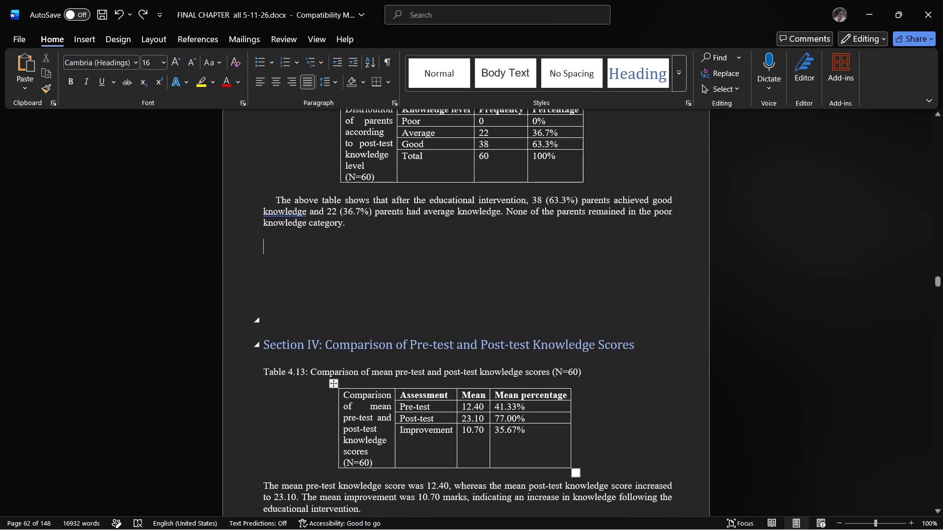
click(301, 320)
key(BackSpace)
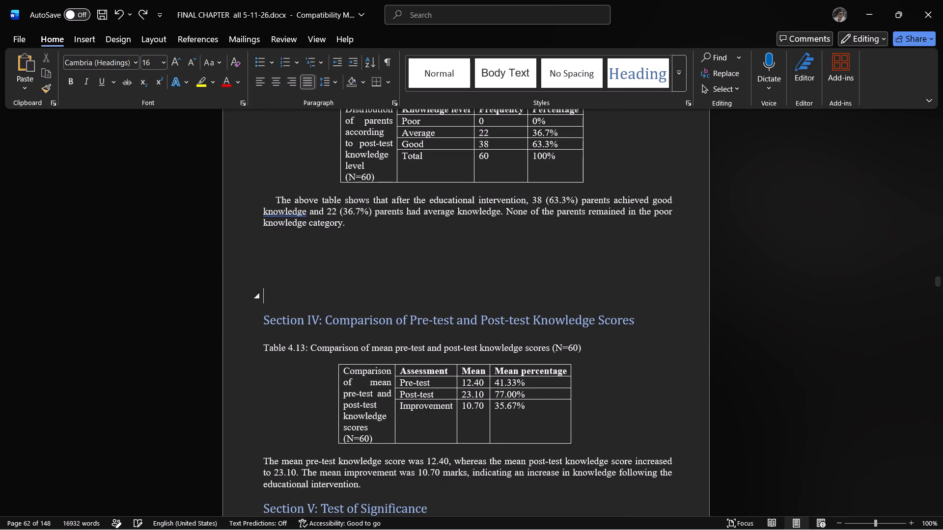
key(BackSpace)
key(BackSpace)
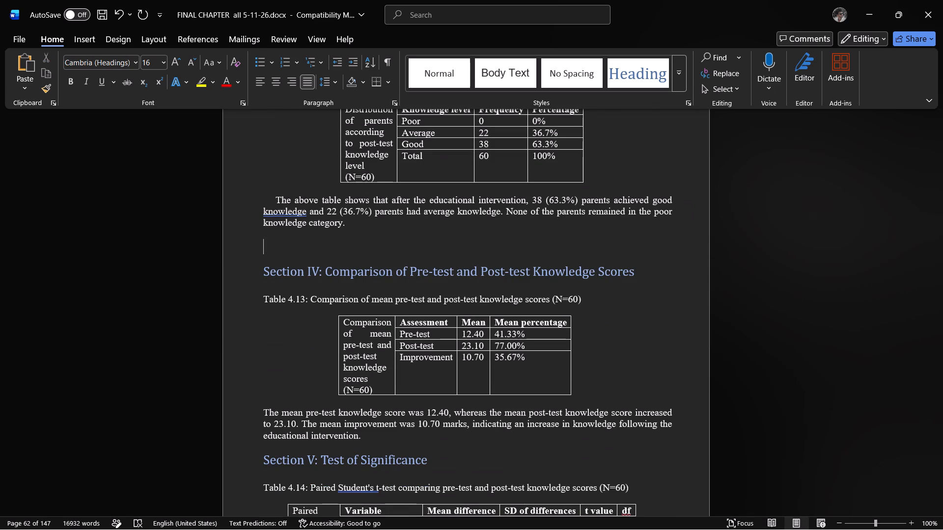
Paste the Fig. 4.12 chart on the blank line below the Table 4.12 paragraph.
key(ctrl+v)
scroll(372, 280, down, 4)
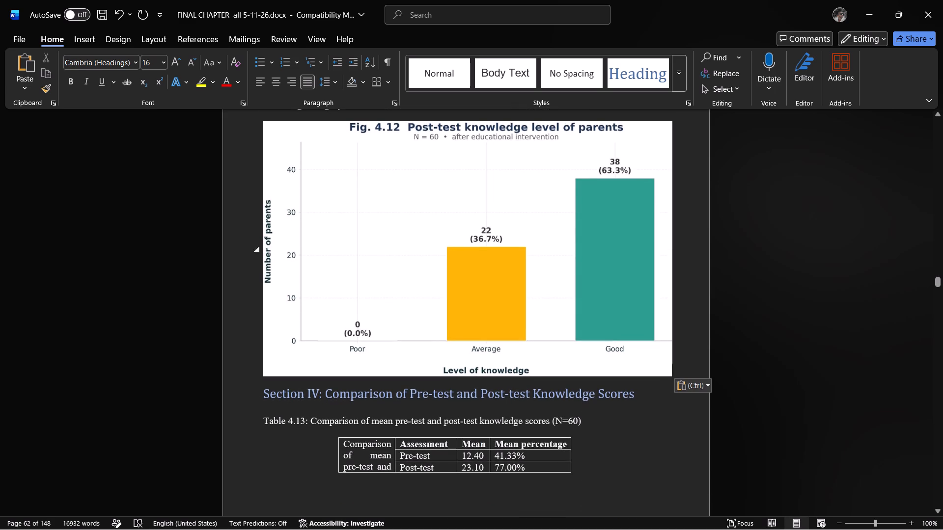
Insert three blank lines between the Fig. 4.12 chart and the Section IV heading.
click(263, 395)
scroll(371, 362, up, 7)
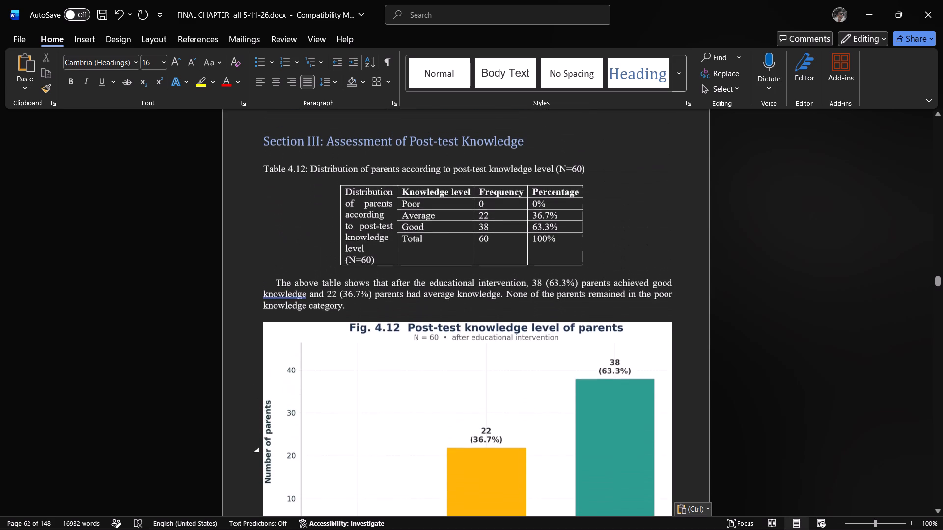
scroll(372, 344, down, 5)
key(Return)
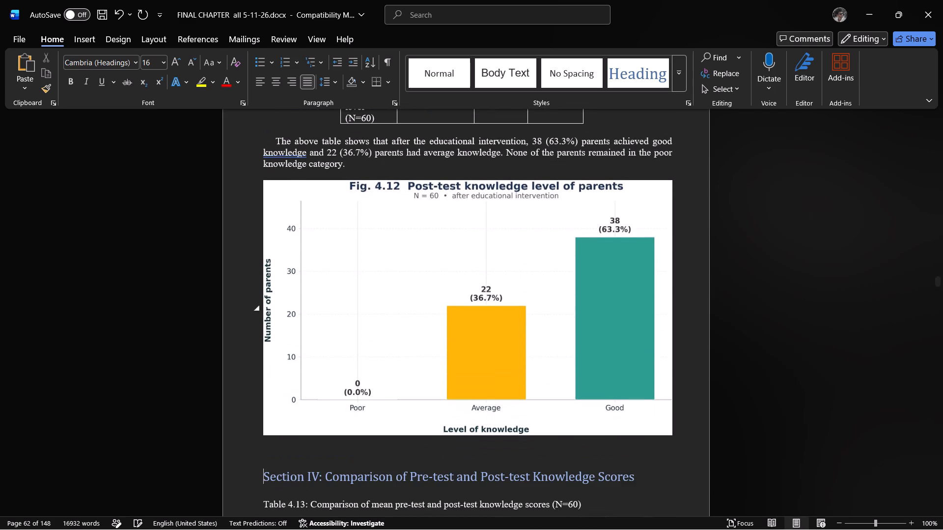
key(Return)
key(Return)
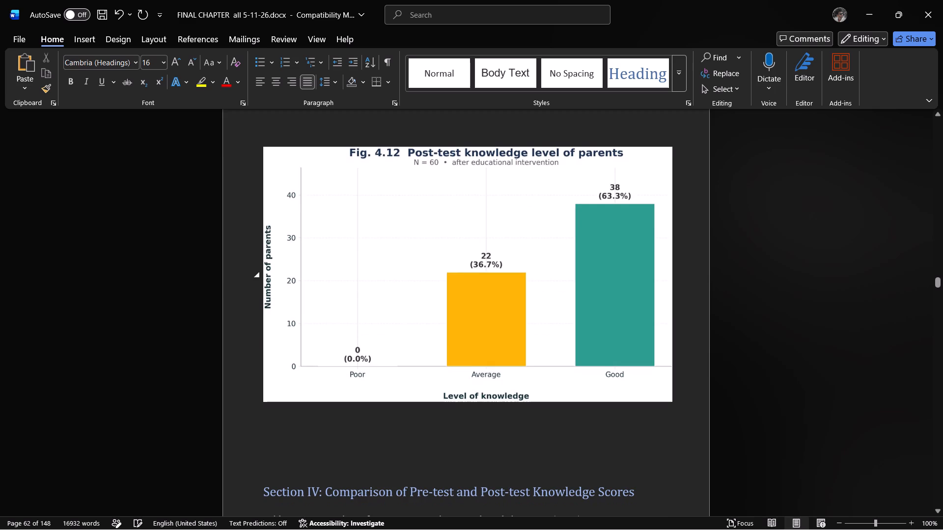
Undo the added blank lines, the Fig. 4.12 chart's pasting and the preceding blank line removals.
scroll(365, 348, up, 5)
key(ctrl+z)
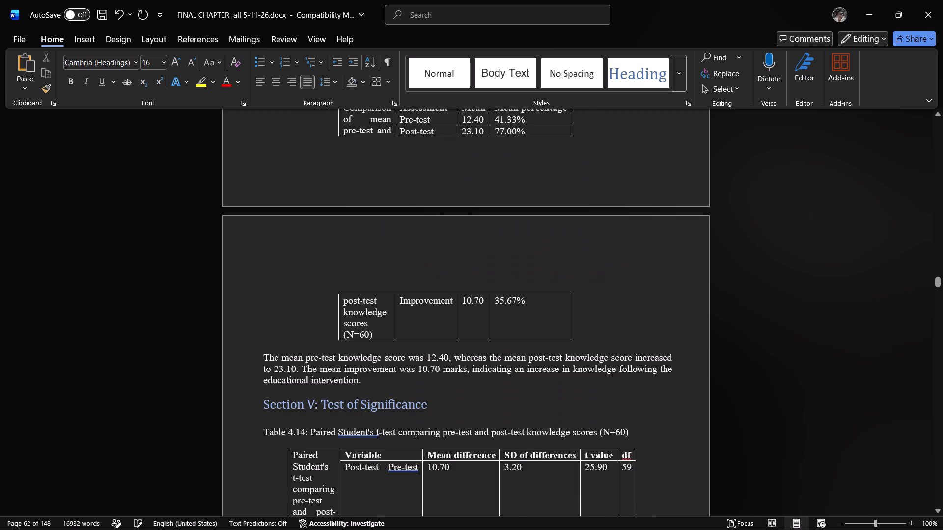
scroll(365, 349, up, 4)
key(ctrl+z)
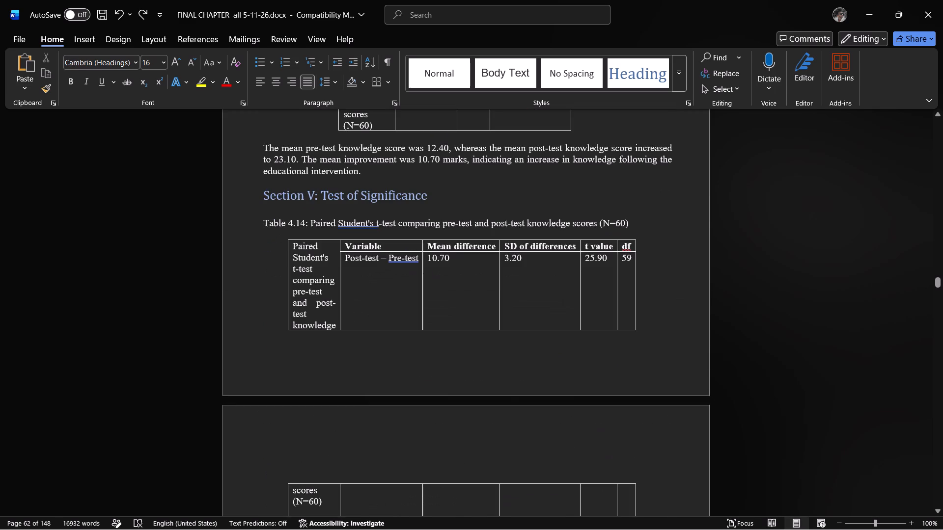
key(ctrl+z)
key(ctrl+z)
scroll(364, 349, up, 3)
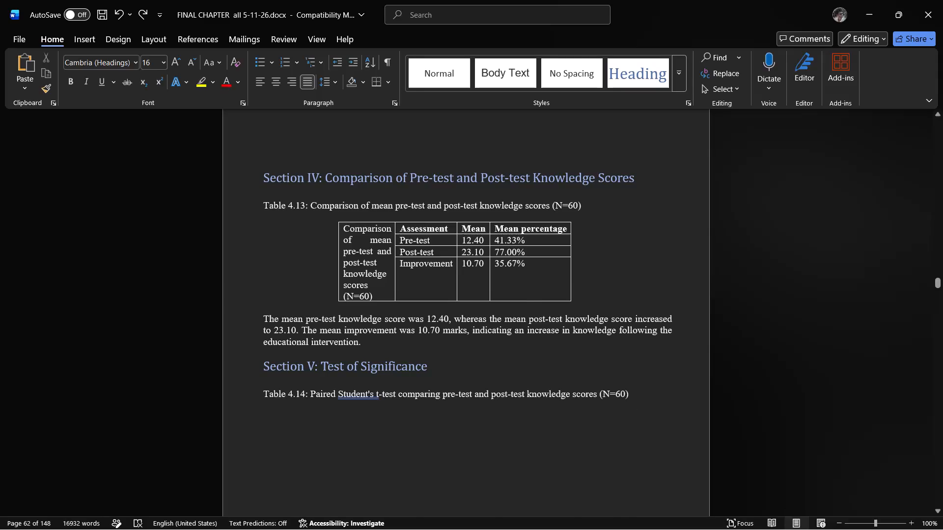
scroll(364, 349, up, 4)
Remove all blank lines between the Table 4.12 paragraph and the Section IV heading.
click(314, 309)
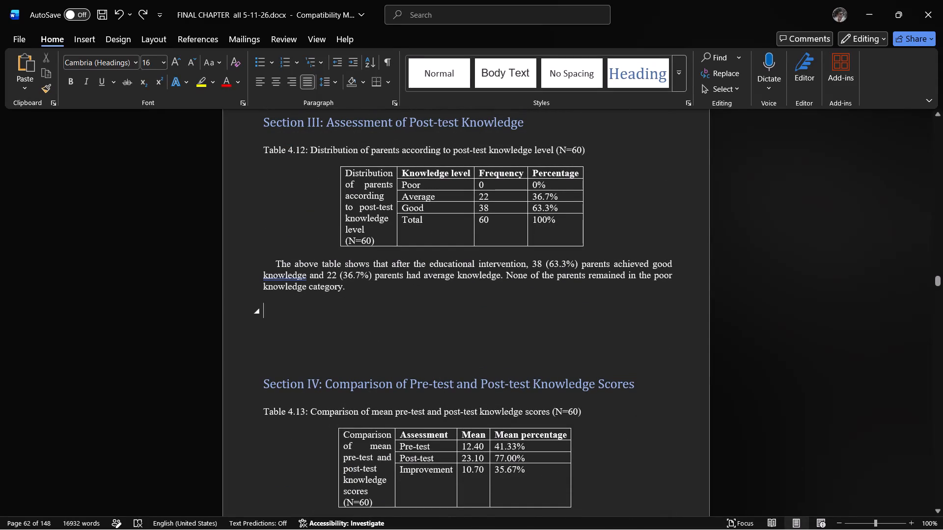
click(257, 311)
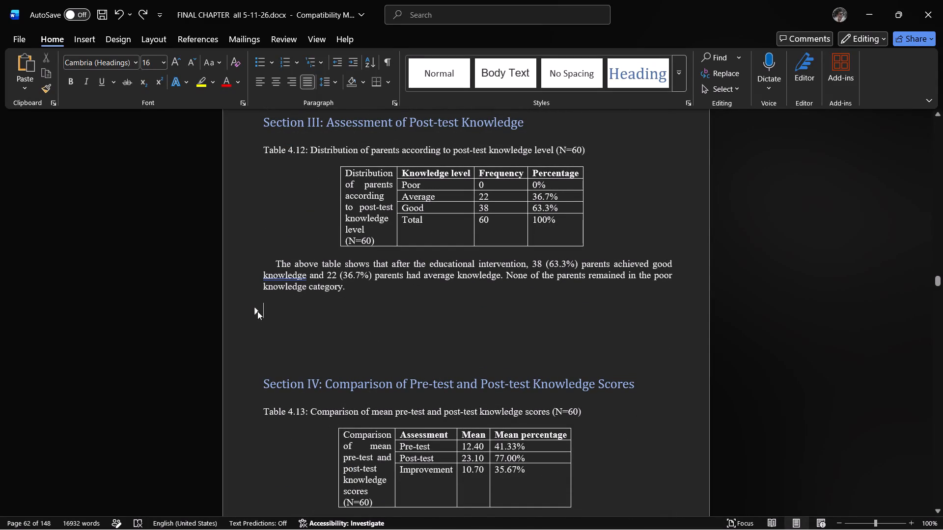
right_click(257, 311)
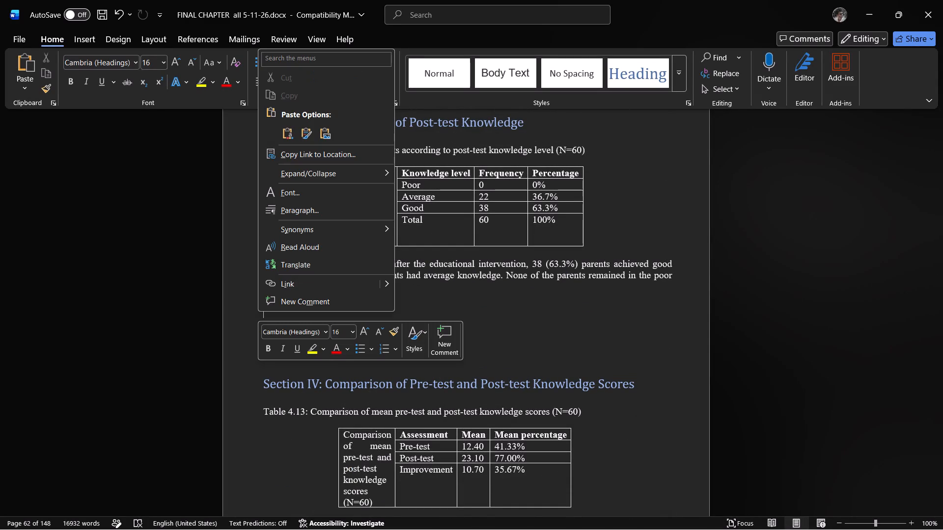
key(Delete)
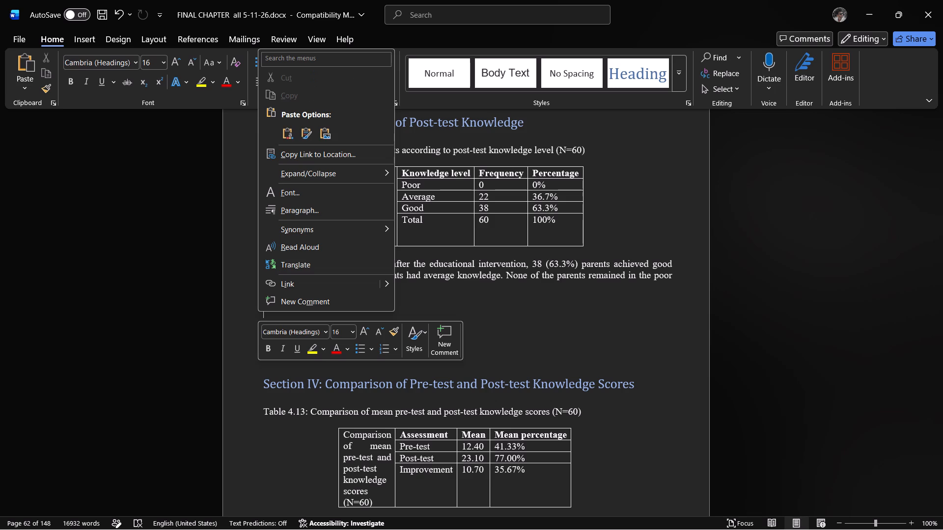
click(257, 311)
click(264, 320)
click(285, 321)
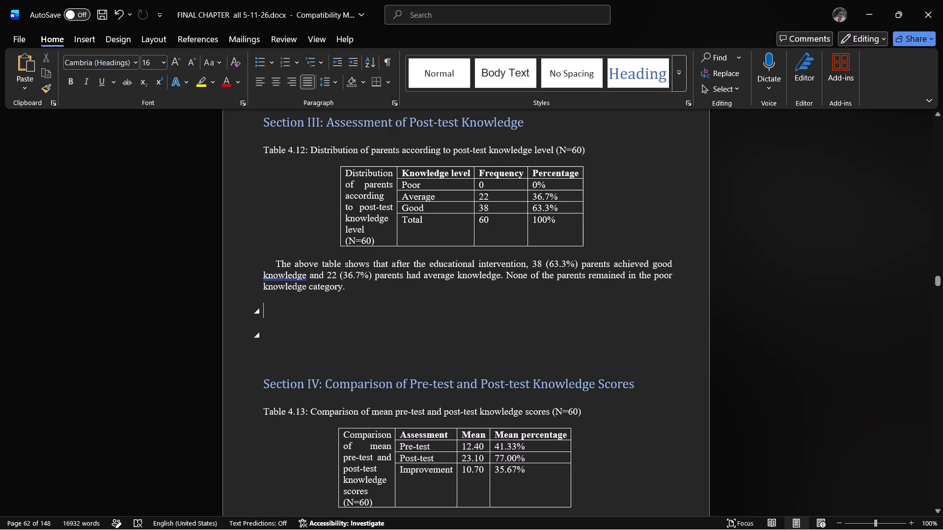
key(Delete)
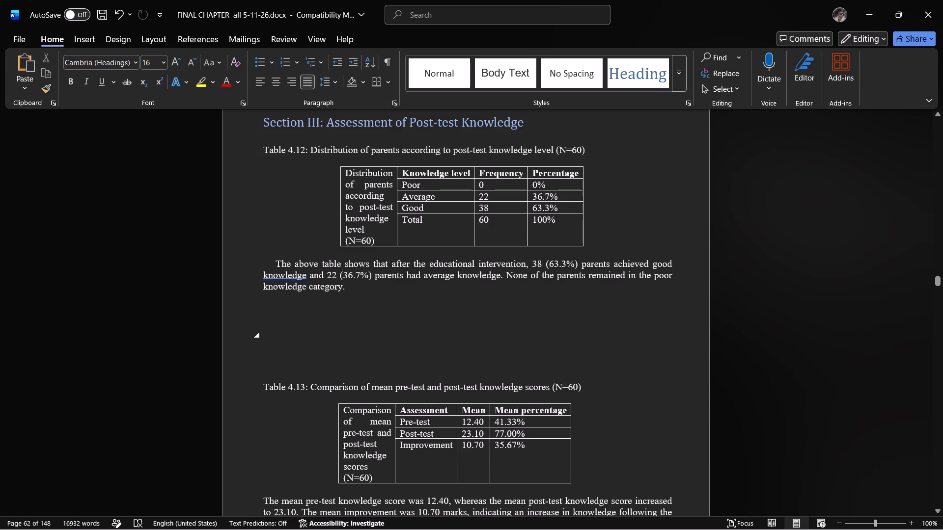
click(291, 349)
click(284, 337)
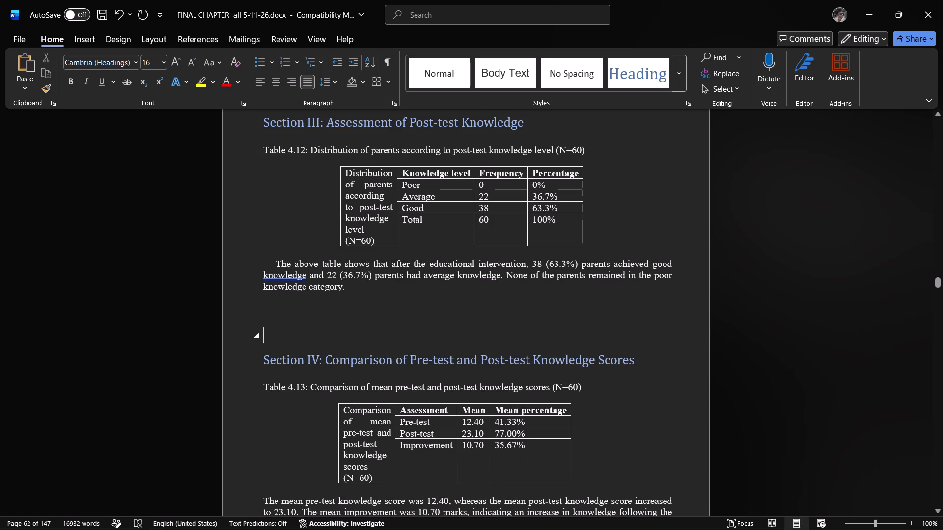
key(Delete)
click(278, 319)
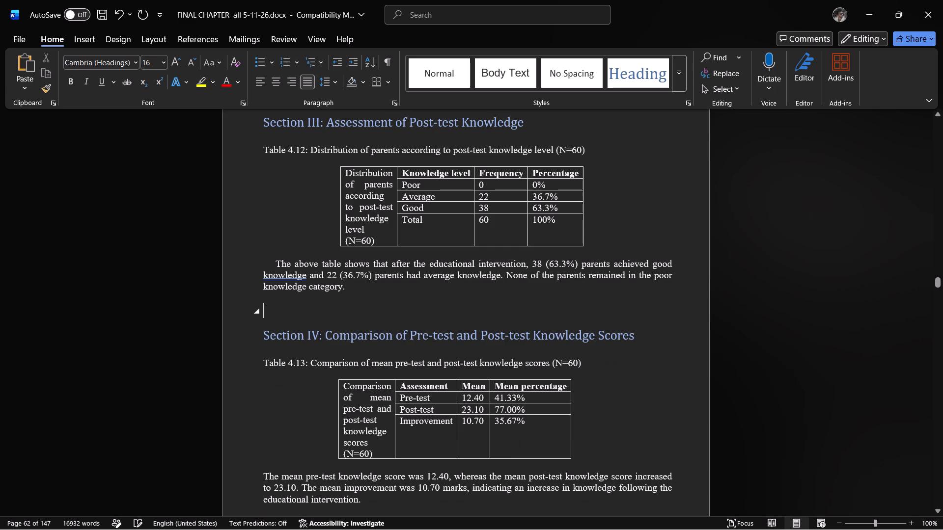
key(Delete)
key(Return)
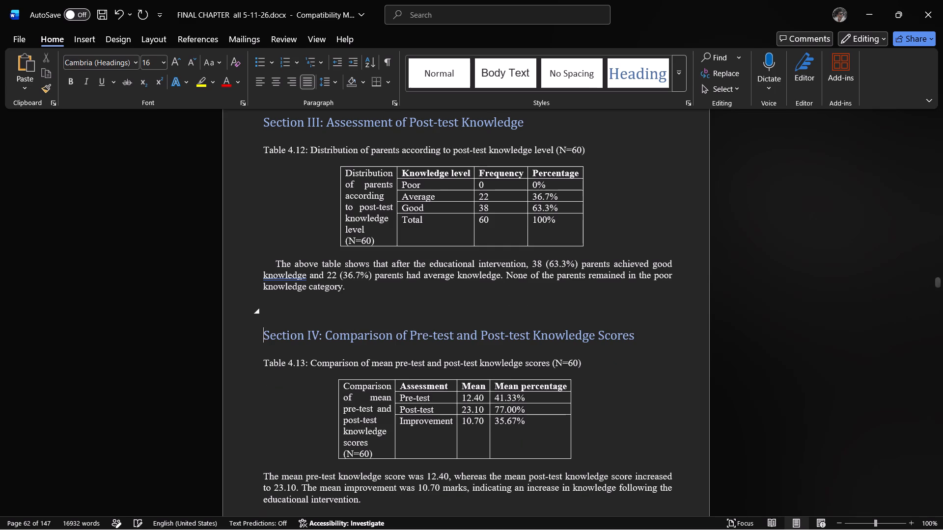
click(276, 310)
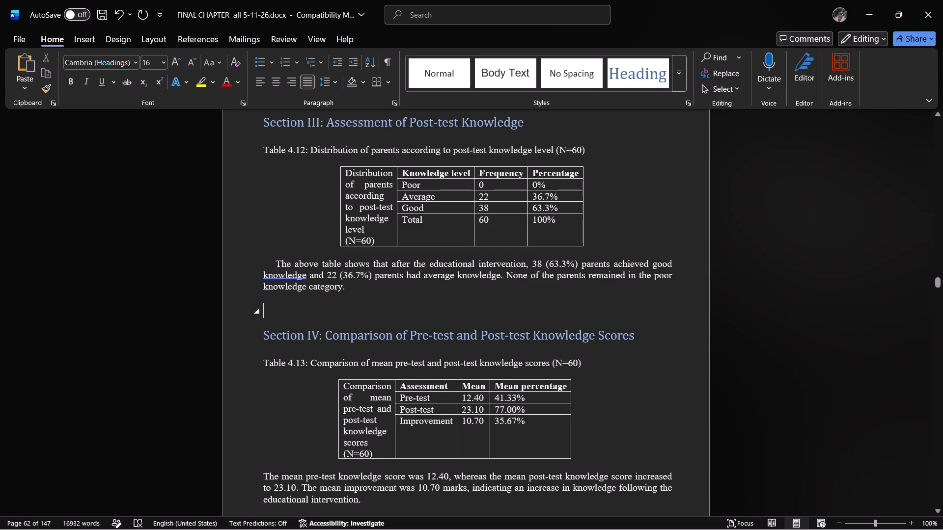
key(Delete)
Start a new line after the Table 4.12 paragraph and paste the Fig. 4.12 chart there.
click(369, 294)
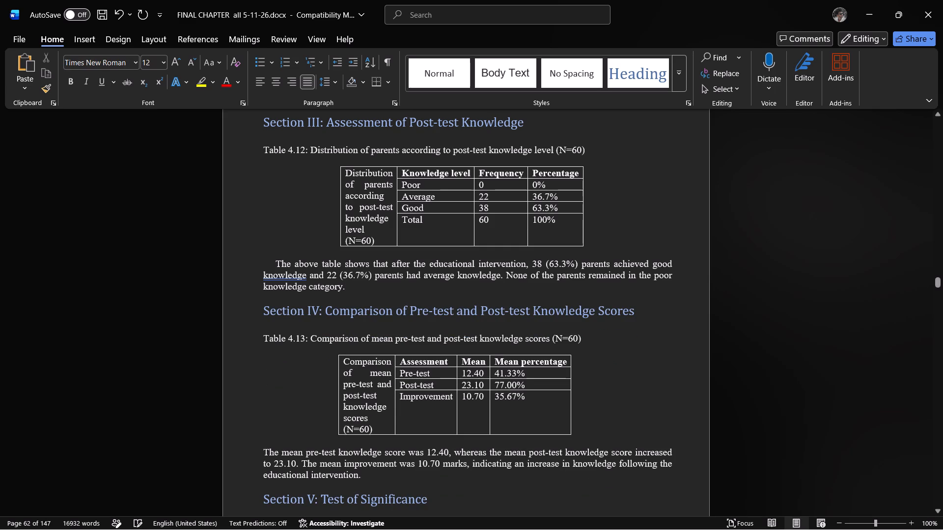
key(Return)
key(ctrl+v)
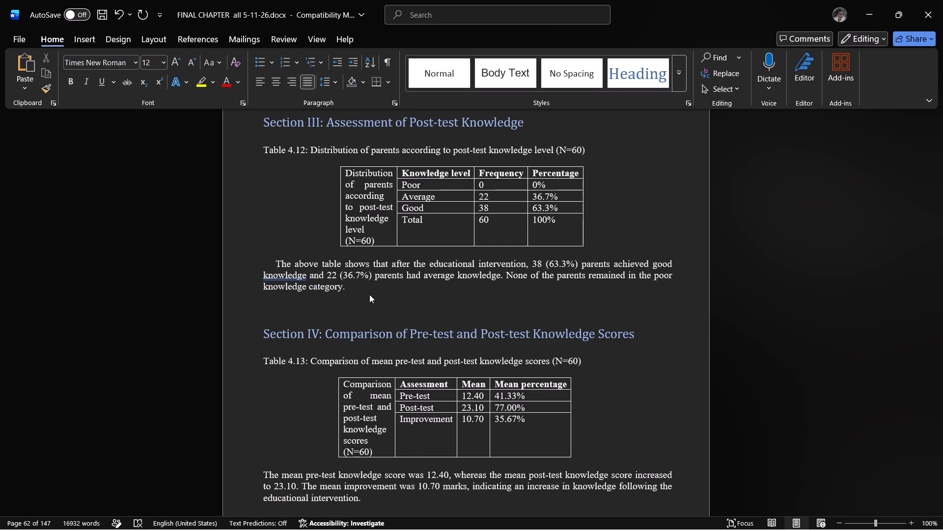
scroll(369, 295, down, 5)
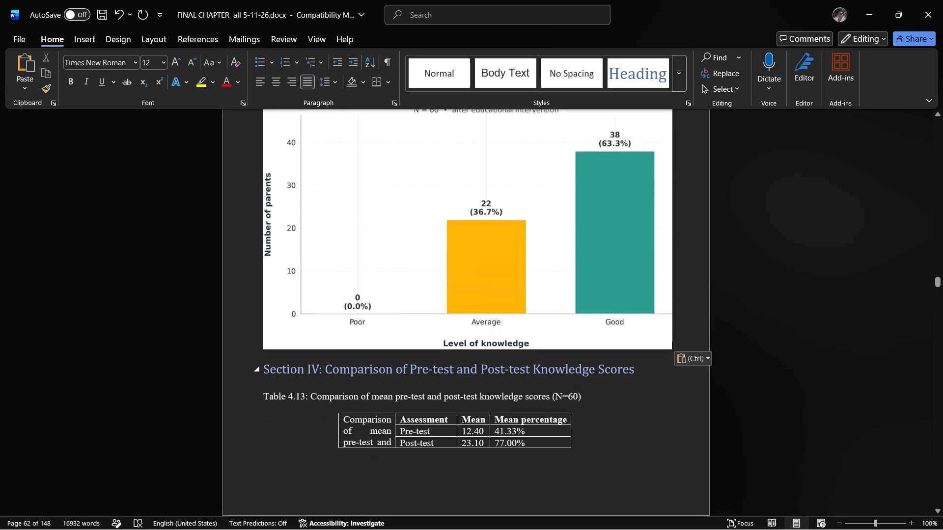
Insert three blank lines above the Section IV heading to push it onto the page after the Fig. 4.12 chart.
click(265, 370)
key(Return)
key(Return)
key(Return)
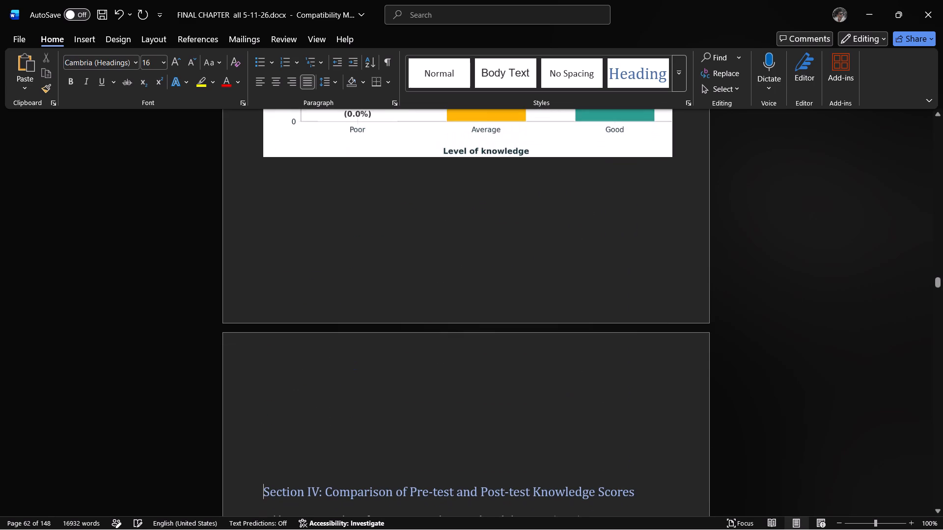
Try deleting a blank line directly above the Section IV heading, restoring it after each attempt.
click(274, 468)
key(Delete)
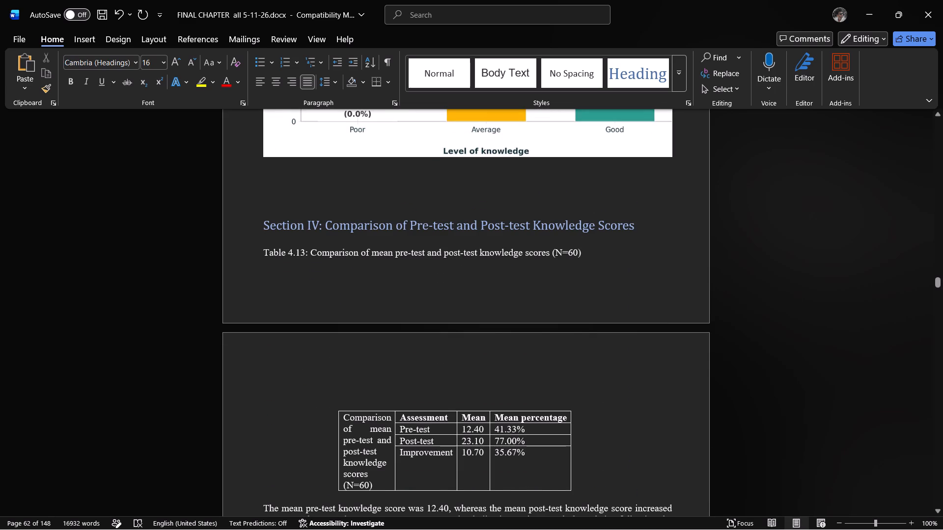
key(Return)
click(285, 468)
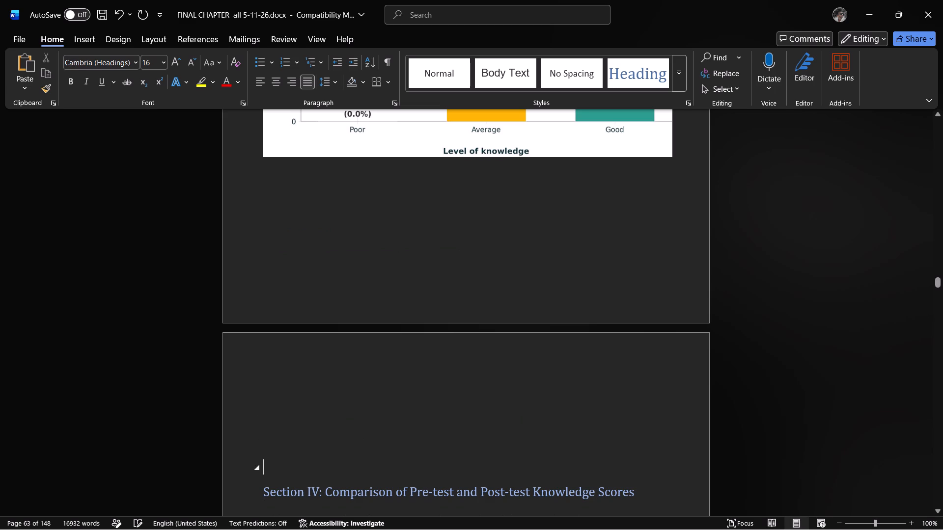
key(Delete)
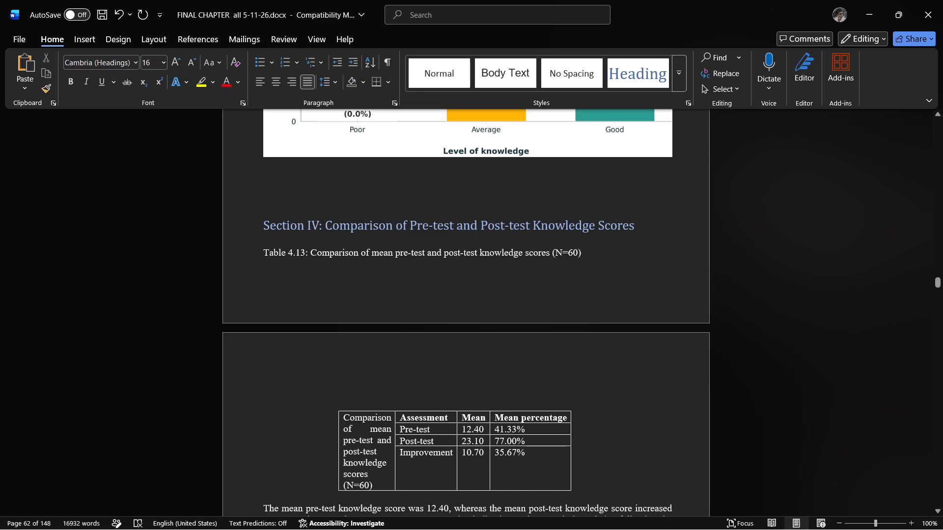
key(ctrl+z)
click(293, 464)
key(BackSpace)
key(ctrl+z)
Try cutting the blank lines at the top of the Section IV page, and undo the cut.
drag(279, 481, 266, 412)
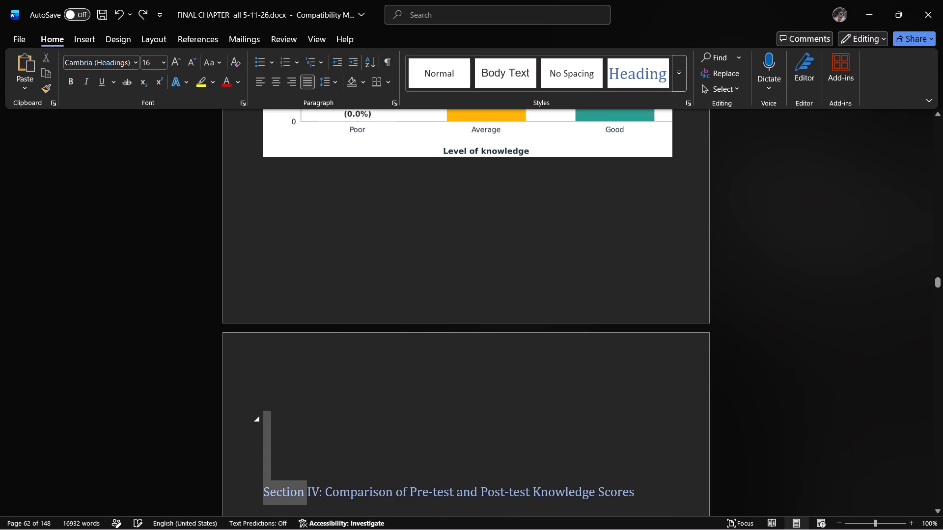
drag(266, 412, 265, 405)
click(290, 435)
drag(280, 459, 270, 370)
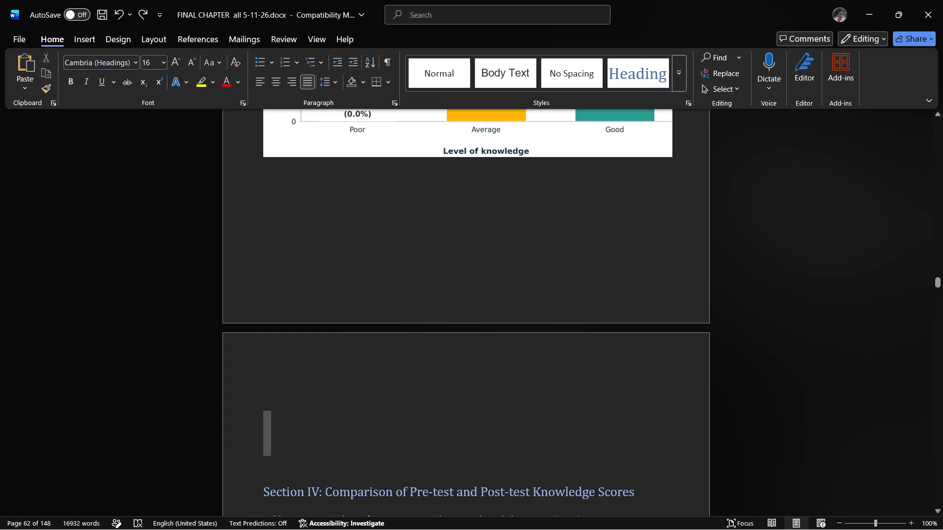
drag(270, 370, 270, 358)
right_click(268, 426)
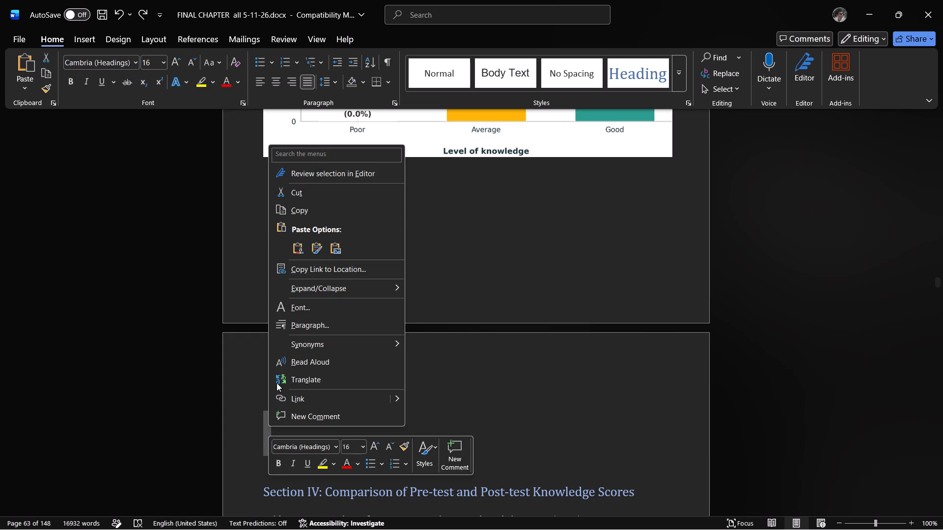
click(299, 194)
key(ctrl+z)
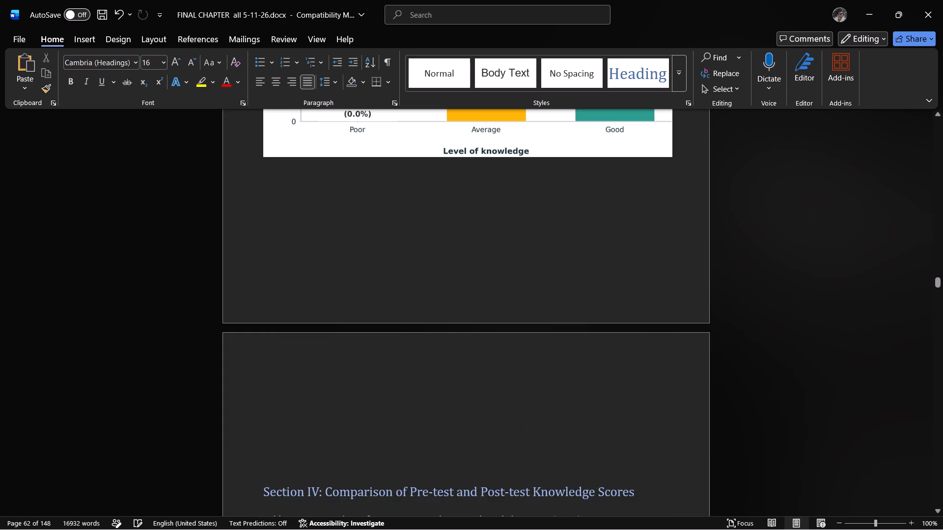
Insert a blank line between the Table 4.13 paragraph and the Section V heading.
scroll(392, 415, down, 10)
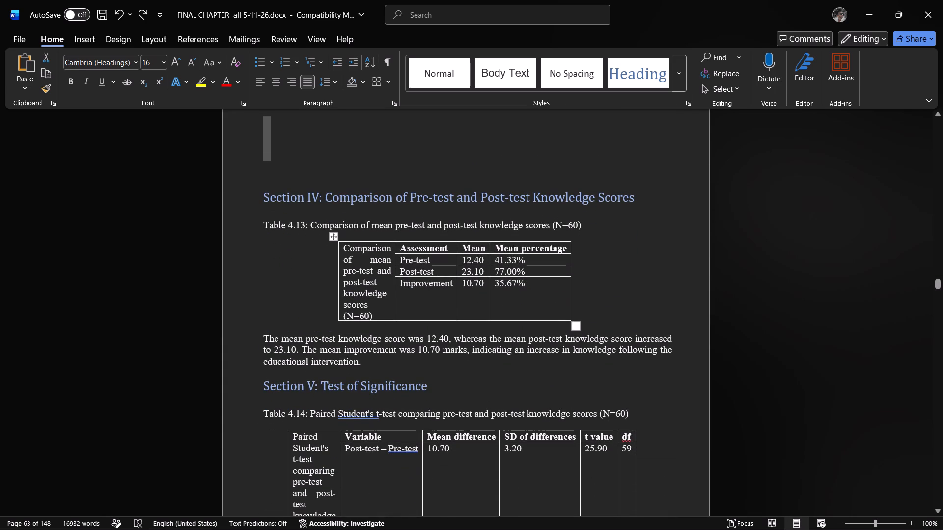
click(404, 364)
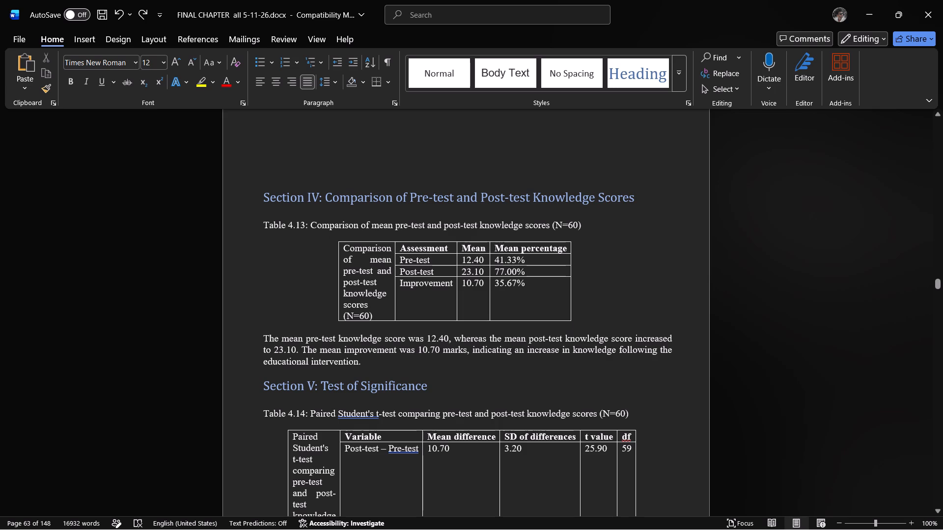
key(Return)
Copy the Fig. 4.13 chart from 01.docx into the blank line below the Table 4.13 paragraph in the chapter document.
key(alt+Tab)
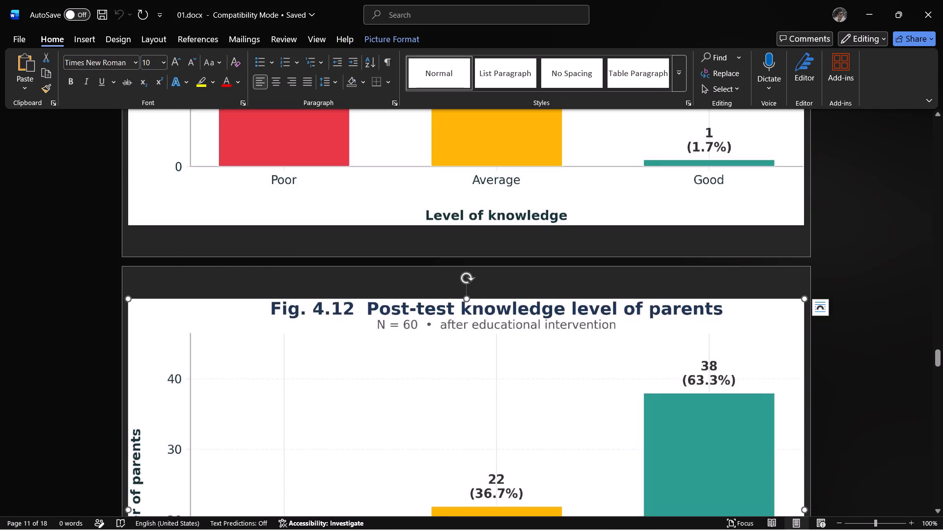
scroll(410, 347, down, 17)
click(379, 382)
right_click(379, 382)
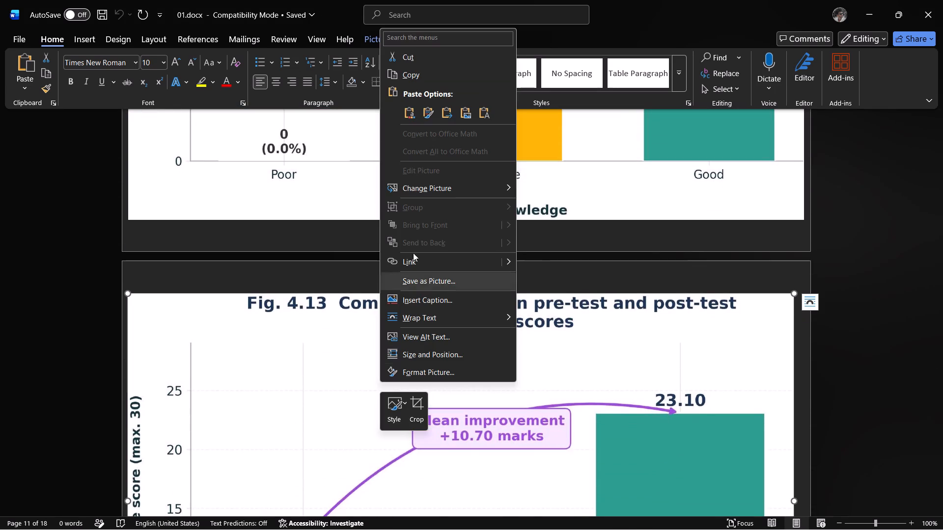
click(414, 78)
key(alt+Tab)
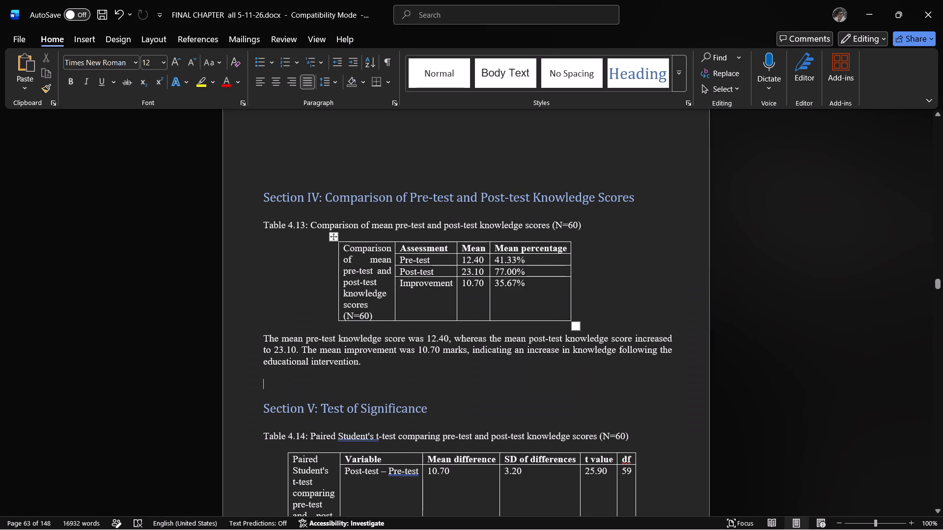
key(ctrl+v)
Insert a blank line between the last Section V paragraph and the Conclusion heading.
scroll(451, 305, down, 13)
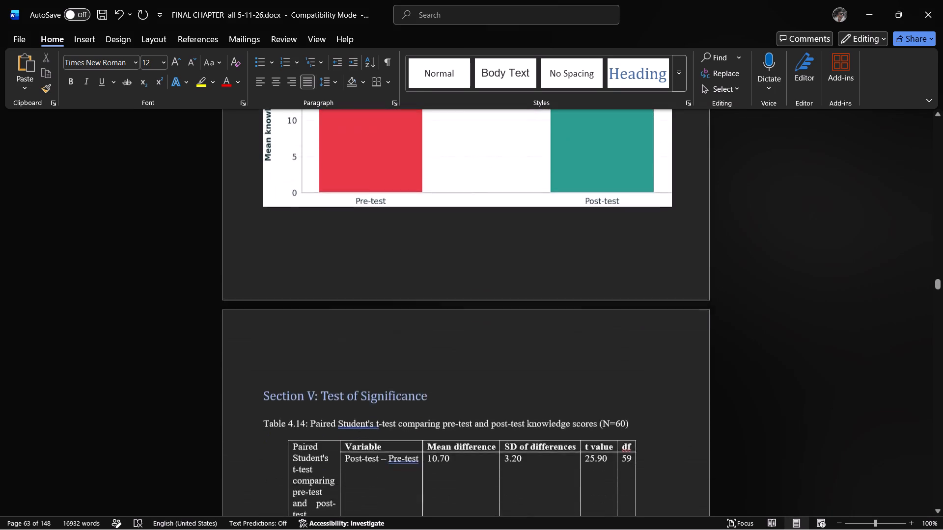
scroll(416, 391, down, 6)
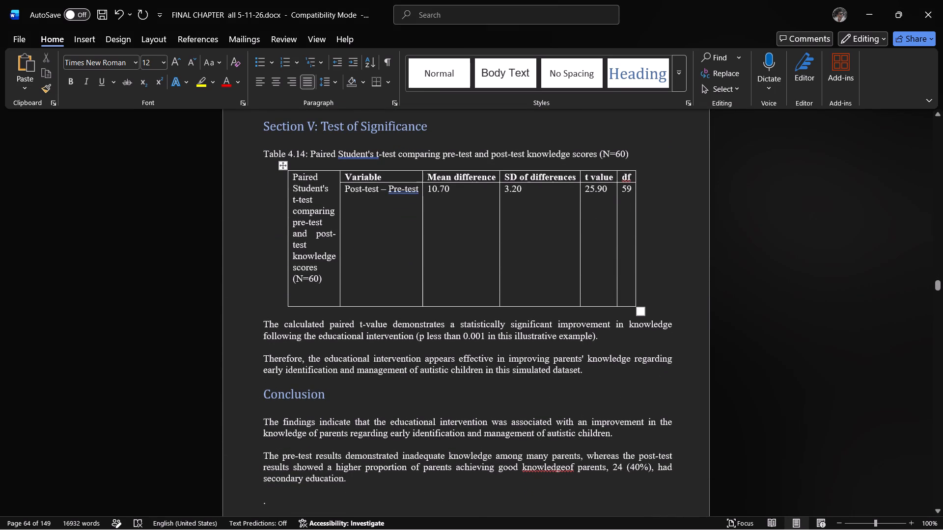
click(613, 377)
key(Return)
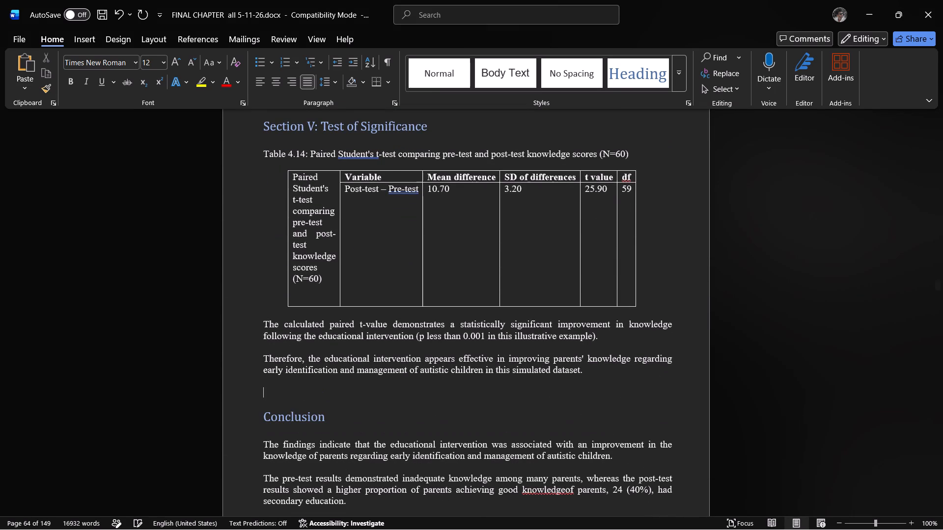
Find the Fig. 4.14 paired t-test chart in 01.docx and copy it into the blank line above the chapter's Conclusion heading.
key(alt+Tab)
scroll(594, 350, down, 18)
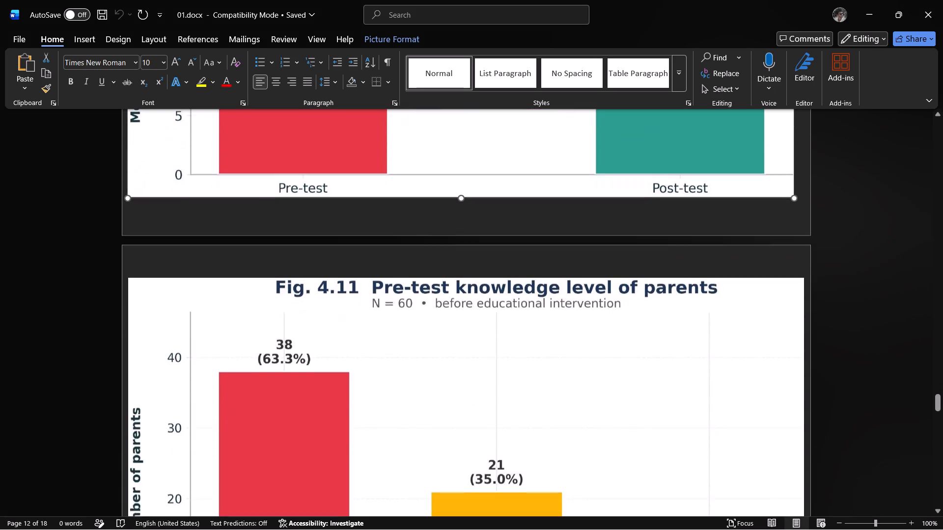
click(431, 377)
scroll(428, 369, down, 17)
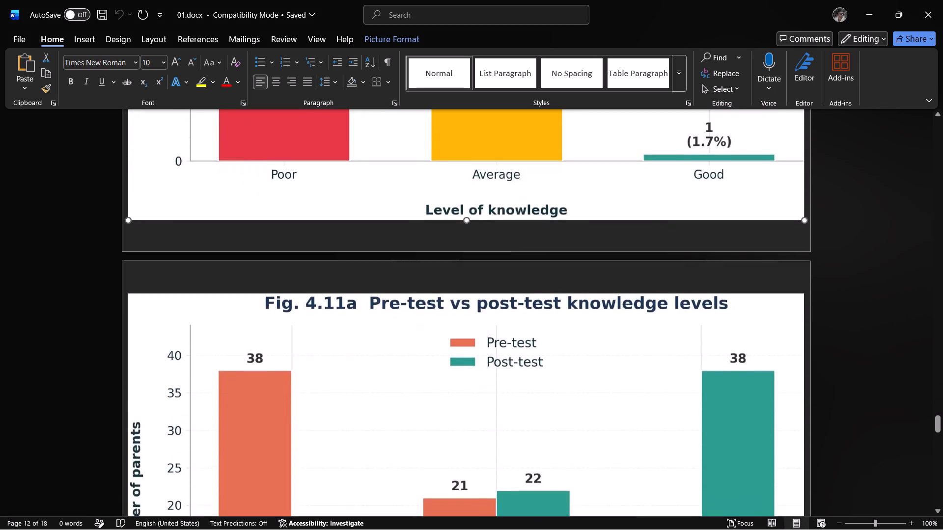
scroll(428, 368, up, 20)
scroll(428, 368, up, 5)
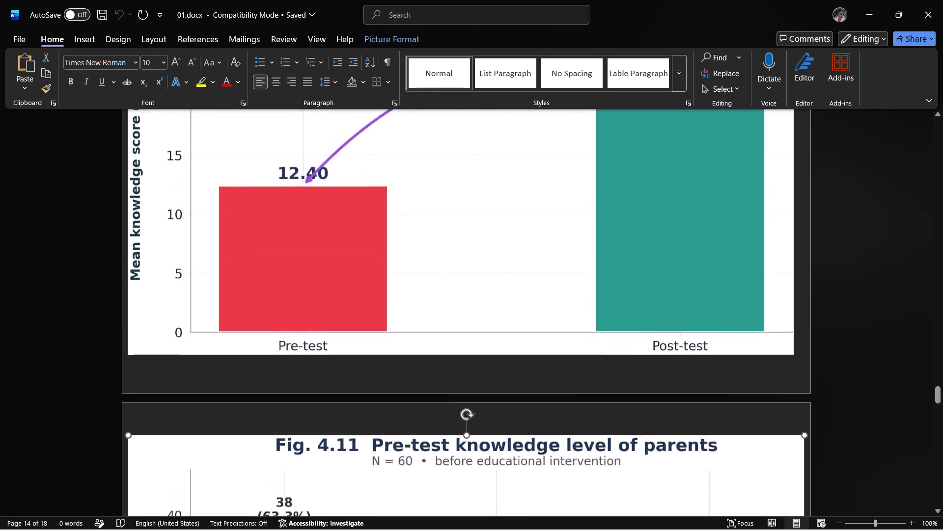
scroll(430, 362, up, 4)
scroll(430, 362, down, 20)
scroll(430, 362, down, 19)
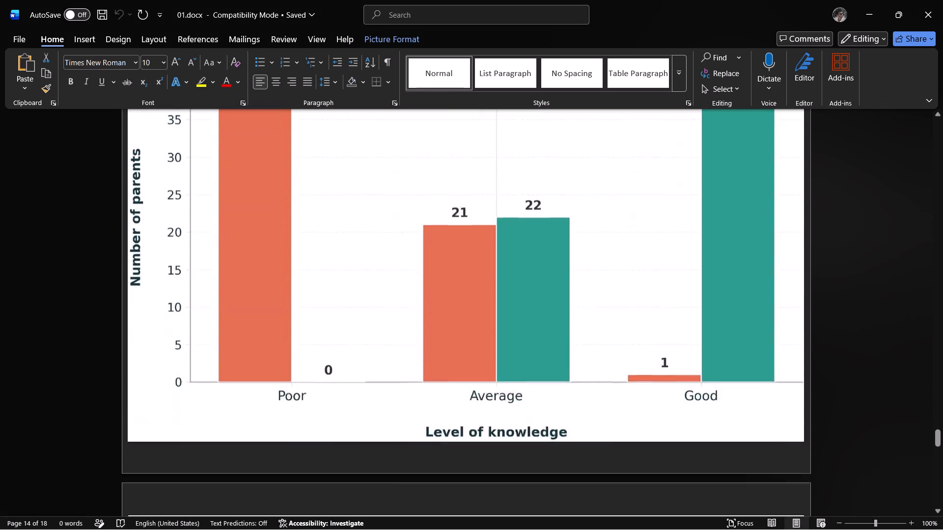
scroll(433, 352, down, 17)
scroll(434, 349, down, 6)
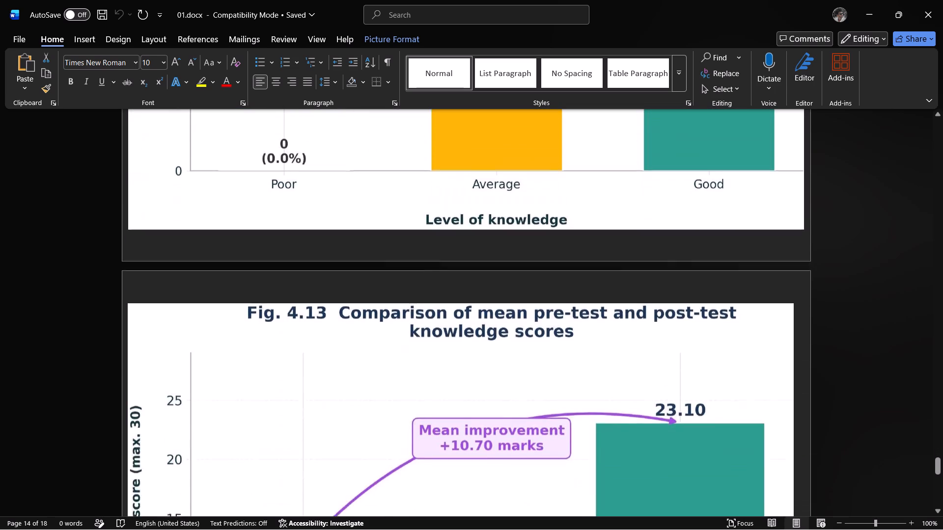
scroll(434, 349, down, 5)
key(alt+Tab)
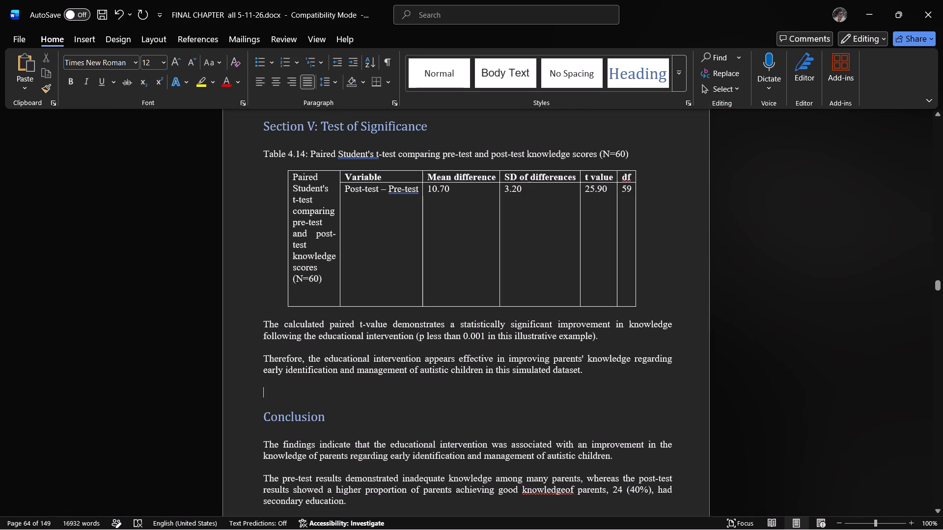
key(alt+Tab)
scroll(434, 349, down, 13)
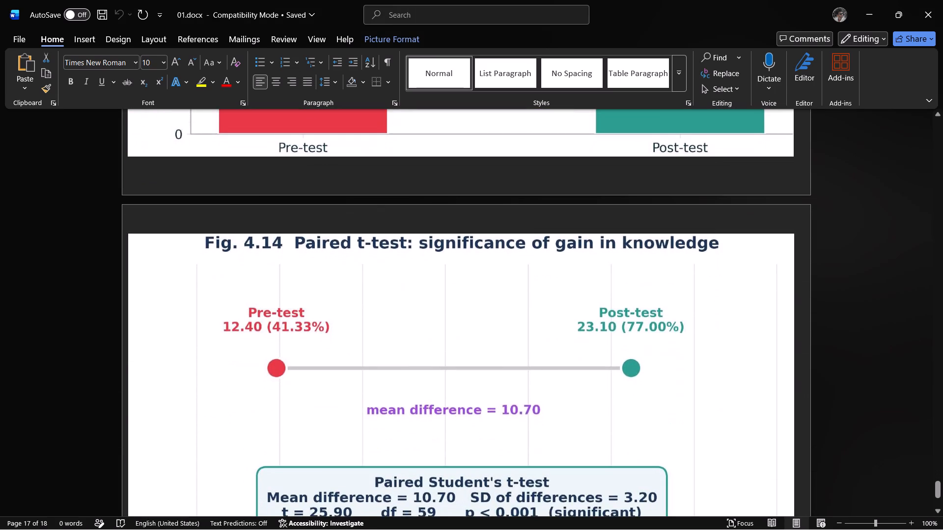
click(434, 349)
right_click(434, 349)
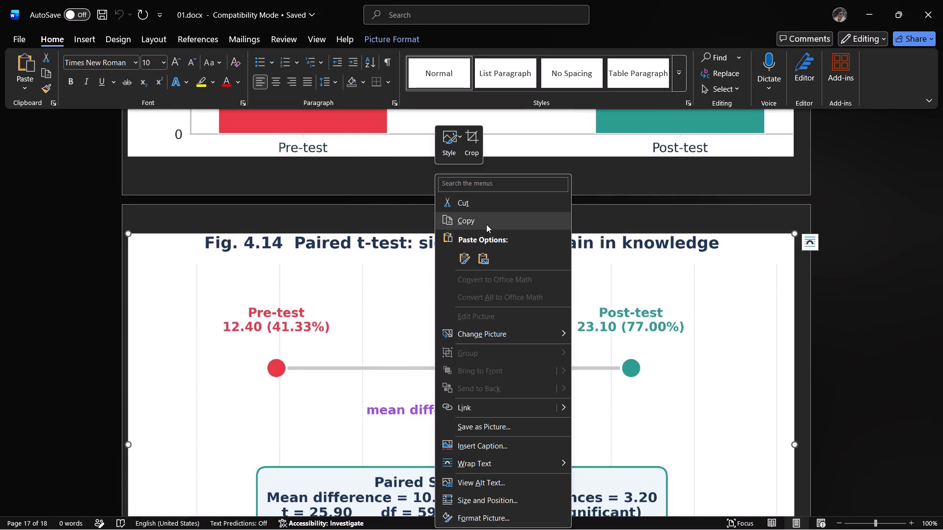
click(475, 219)
key(alt+Tab)
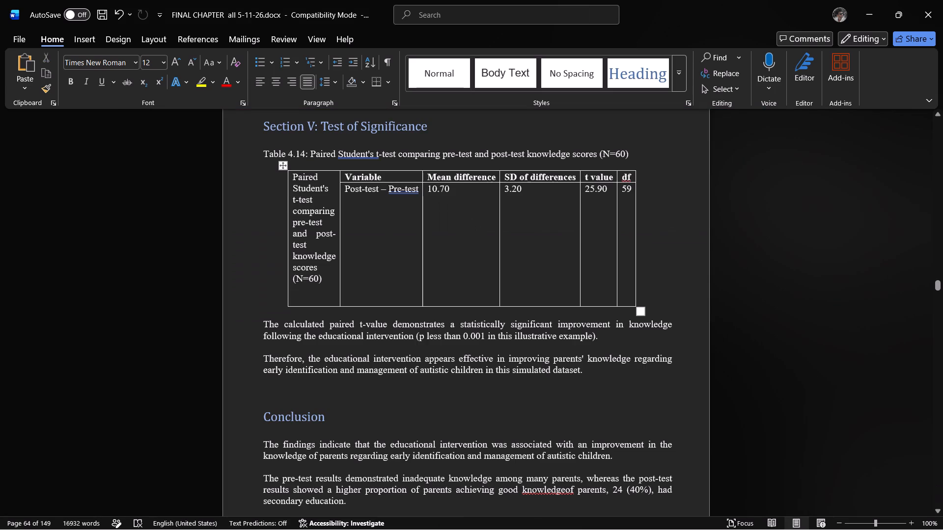
key(ctrl+v)
Check the tables and charts of Sections II to V in the chapter against the figure charts in 01.docx.
scroll(350, 352, up, 9)
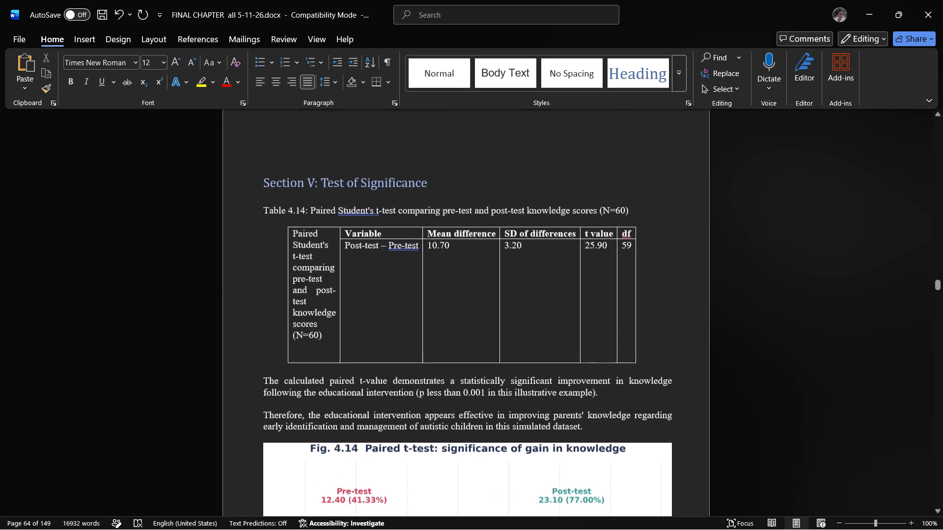
scroll(350, 352, up, 20)
scroll(350, 352, up, 6)
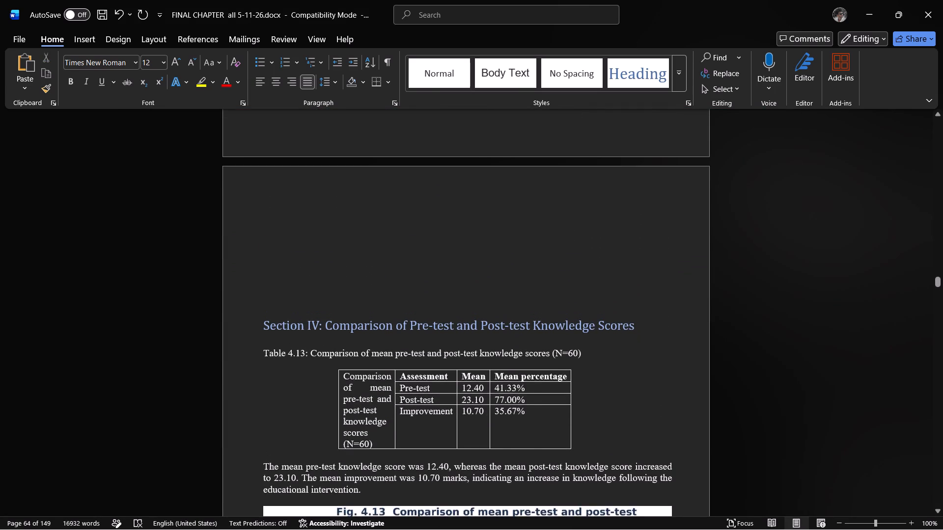
scroll(350, 352, up, 20)
scroll(350, 352, up, 3)
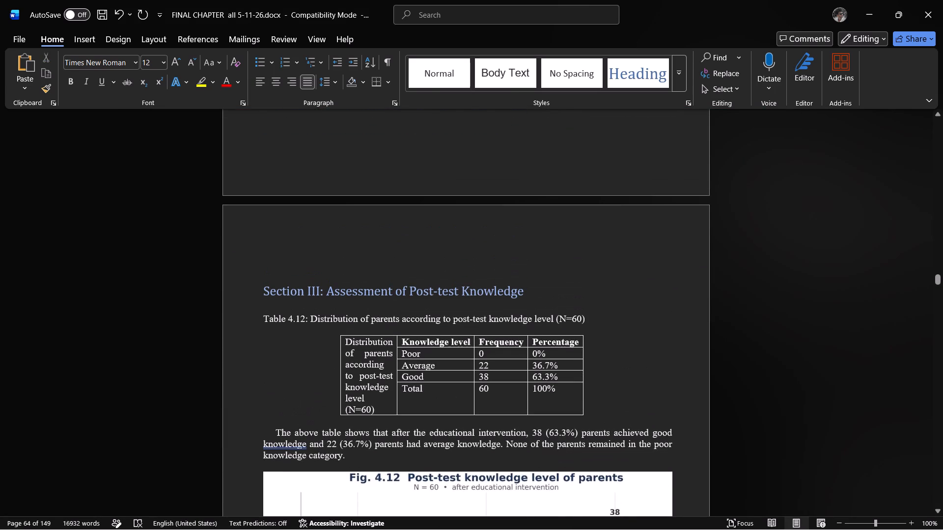
scroll(350, 352, up, 18)
key(alt+Tab)
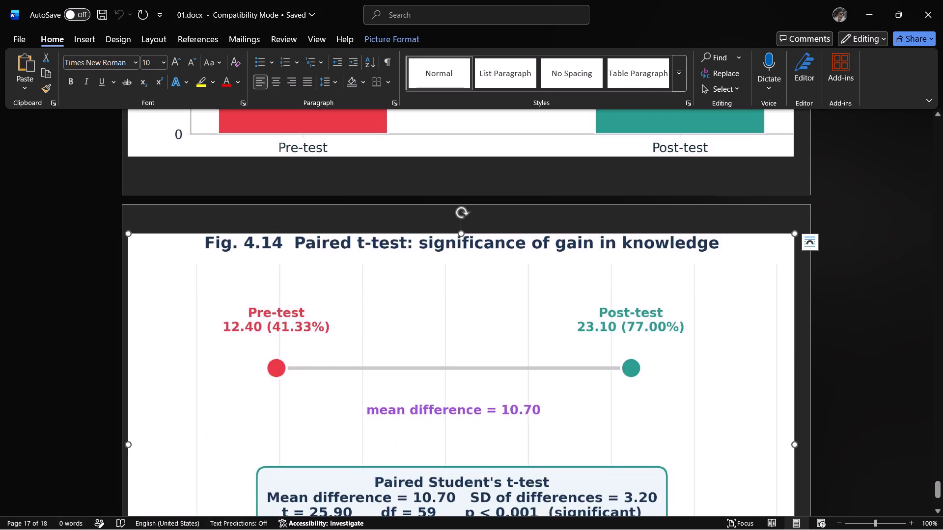
scroll(350, 352, up, 18)
scroll(350, 352, up, 5)
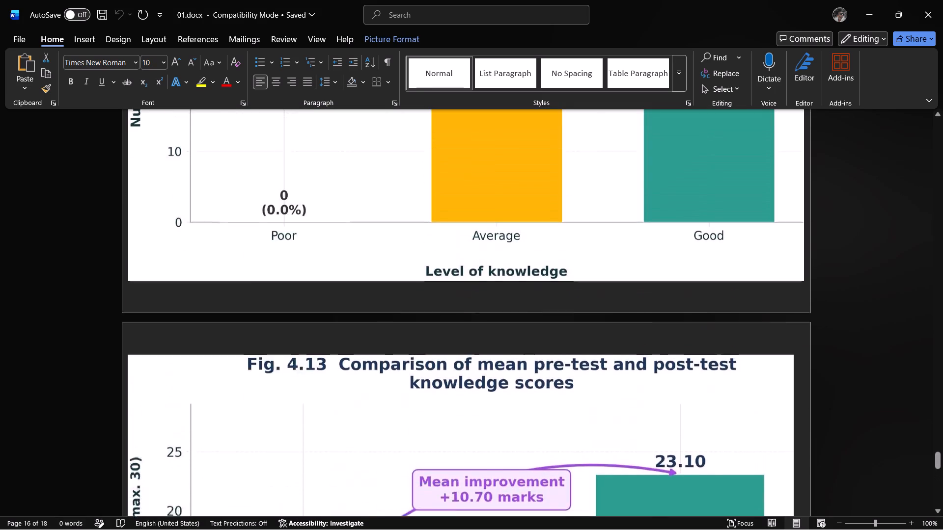
key(alt+Tab)
scroll(350, 352, up, 5)
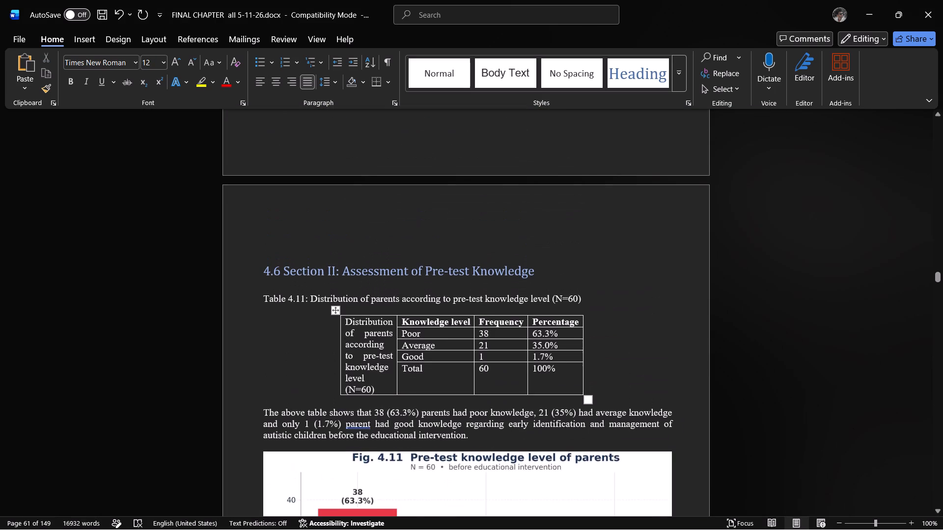
scroll(350, 352, down, 20)
scroll(350, 352, down, 2)
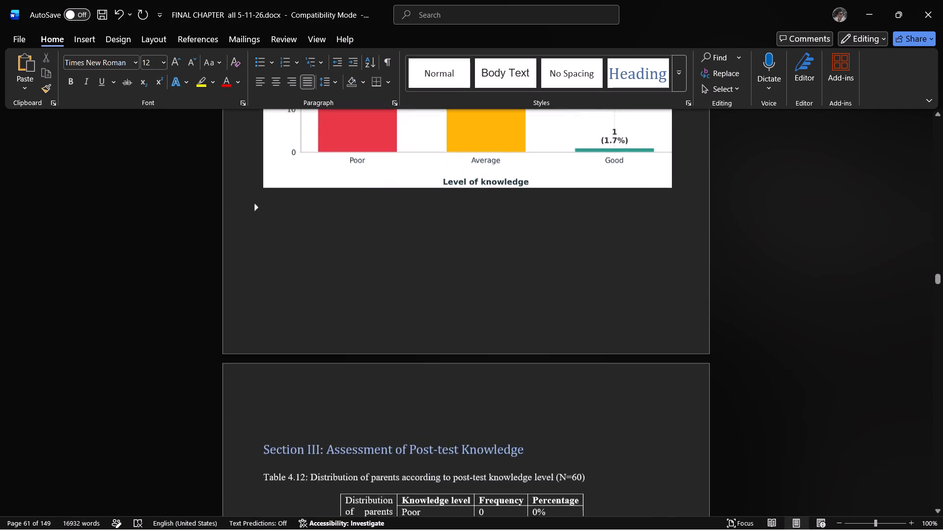
scroll(350, 352, down, 8)
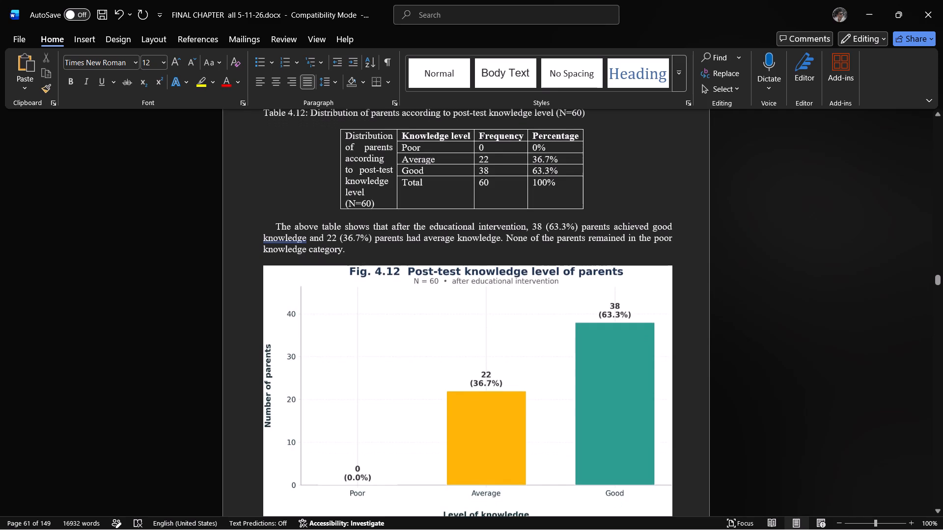
scroll(350, 352, down, 3)
scroll(350, 352, up, 4)
key(alt+Tab)
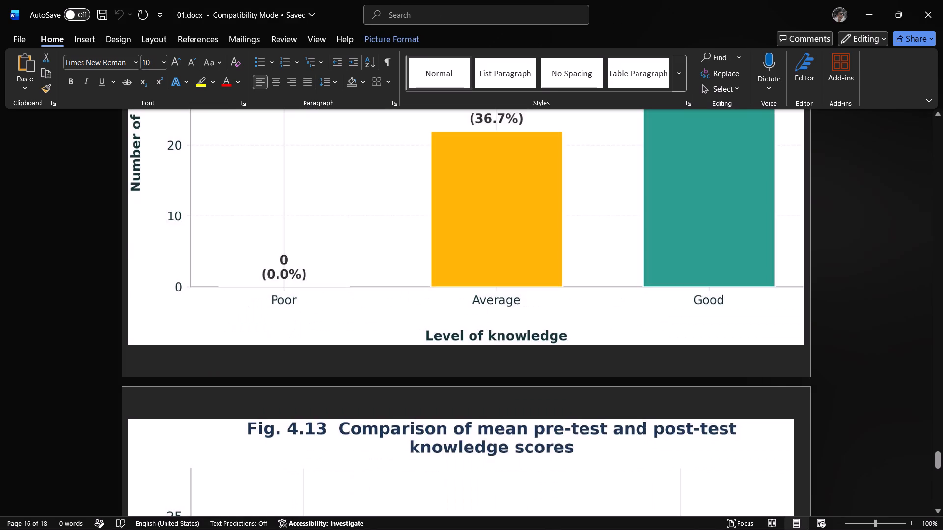
scroll(350, 352, up, 9)
key(alt+Tab)
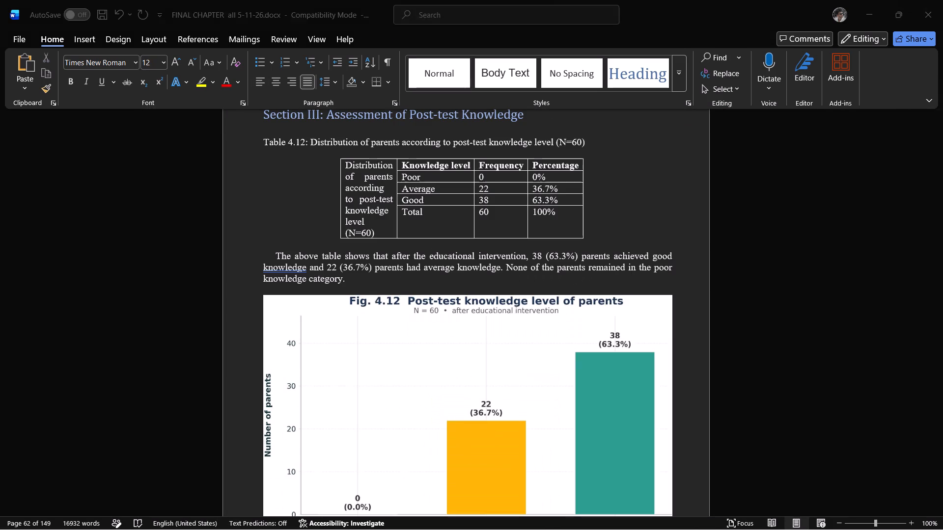
key(alt+Tab)
scroll(350, 351, up, 8)
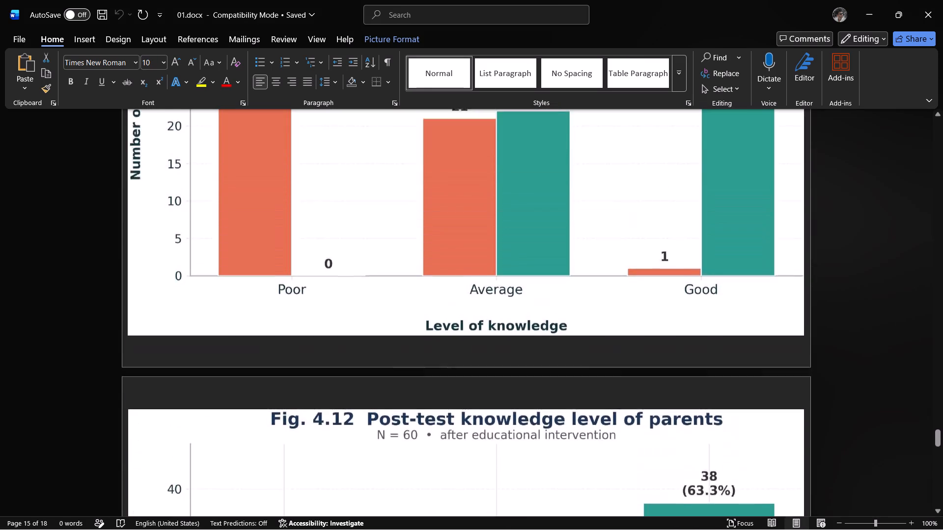
scroll(350, 351, up, 10)
key(alt+Tab)
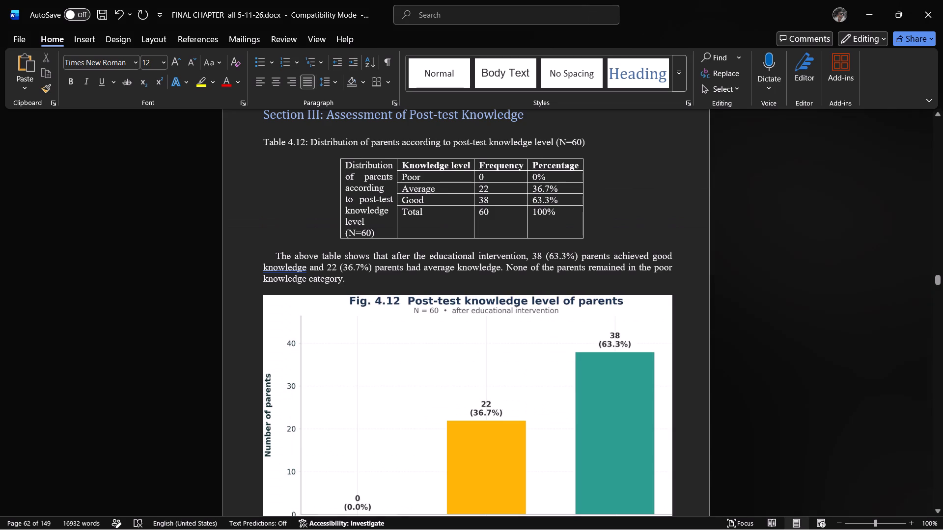
Compare the chapter's Fig. 4.12 and Fig. 4.13 charts in Sections III and IV with the charts in 01.docx.
scroll(349, 351, down, 2)
scroll(349, 351, down, 20)
scroll(349, 351, down, 8)
key(alt+Tab)
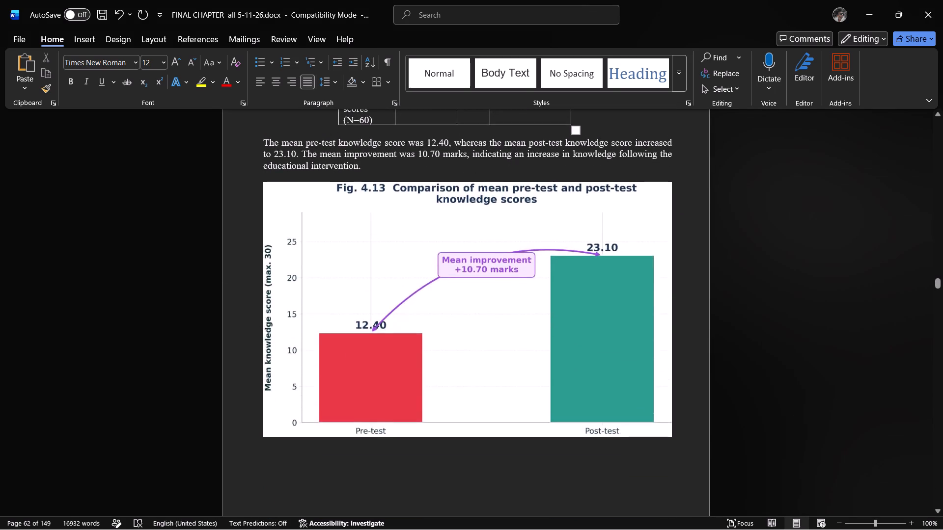
scroll(348, 350, down, 20)
scroll(348, 350, down, 3)
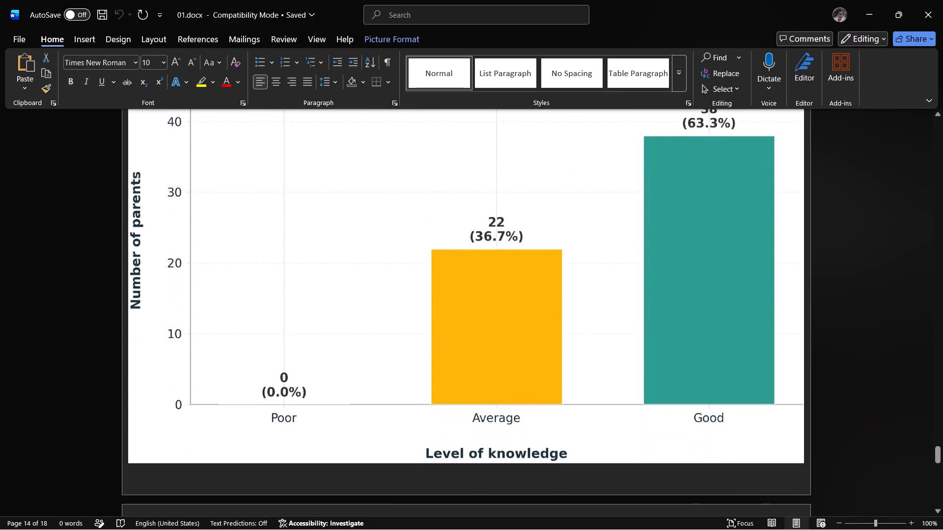
scroll(348, 349, up, 6)
scroll(348, 349, down, 5)
scroll(347, 349, up, 14)
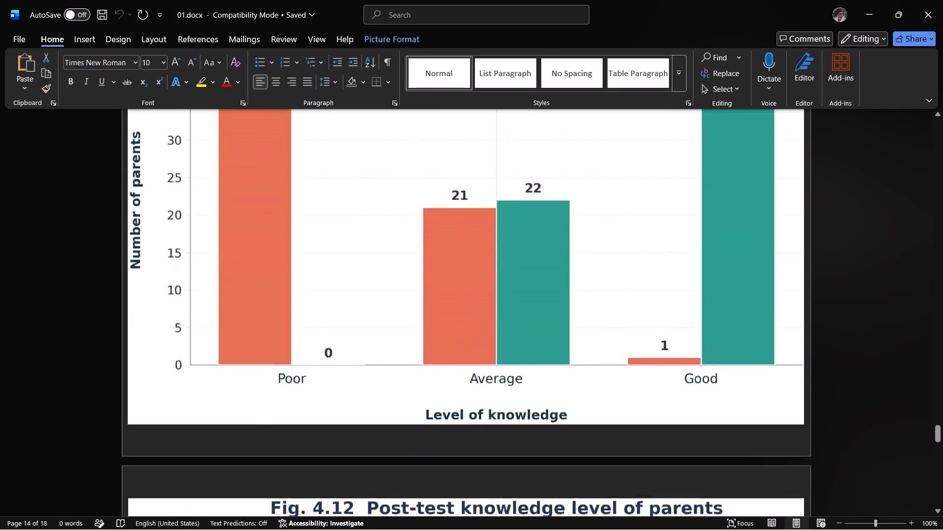
scroll(347, 349, up, 6)
scroll(347, 349, down, 20)
scroll(347, 349, down, 9)
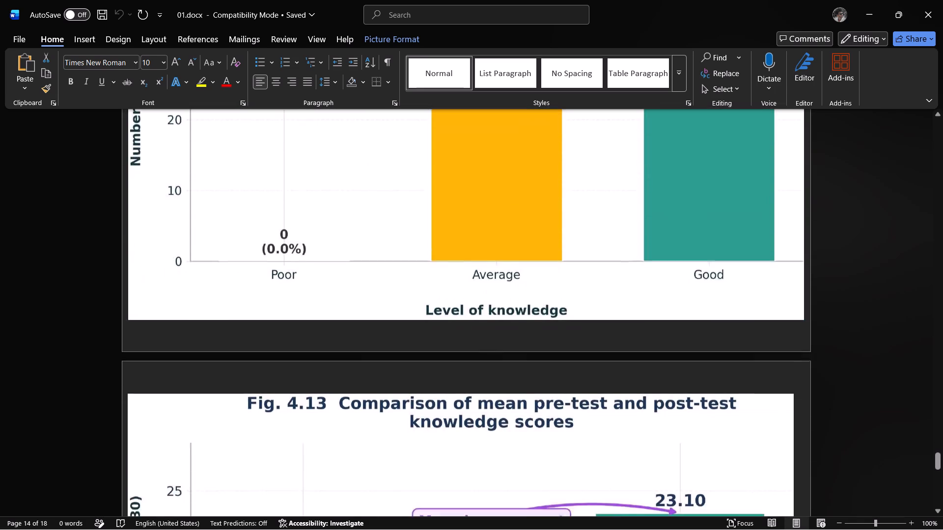
scroll(350, 343, down, 3)
key(alt+Tab)
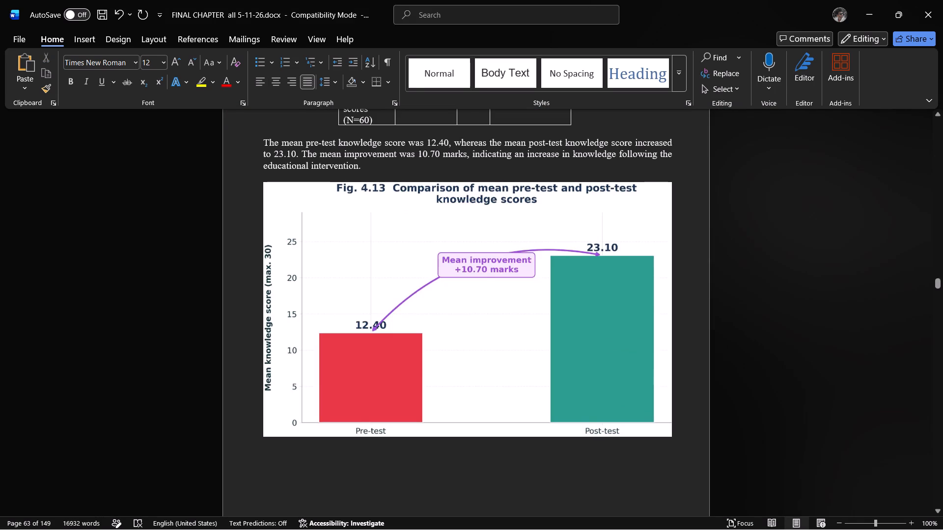
key(alt+Tab)
scroll(350, 343, up, 20)
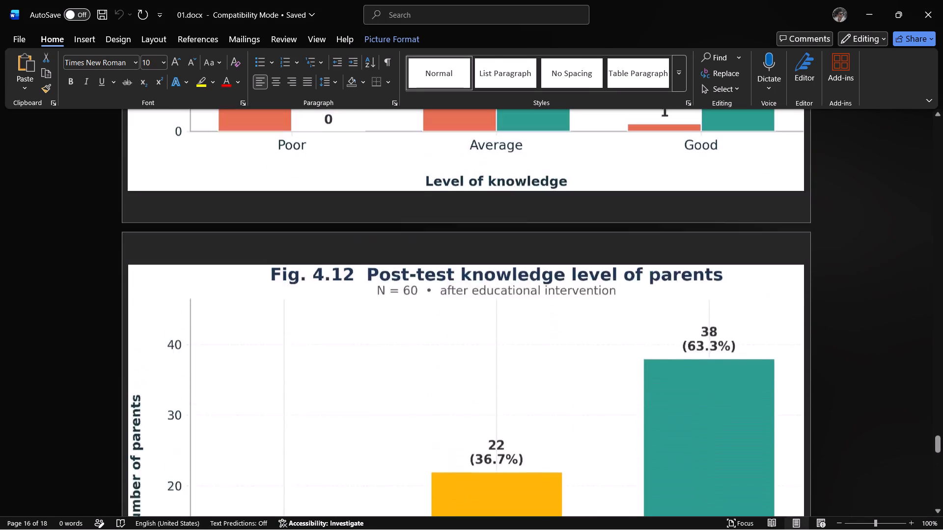
key(alt+Tab)
scroll(350, 343, up, 17)
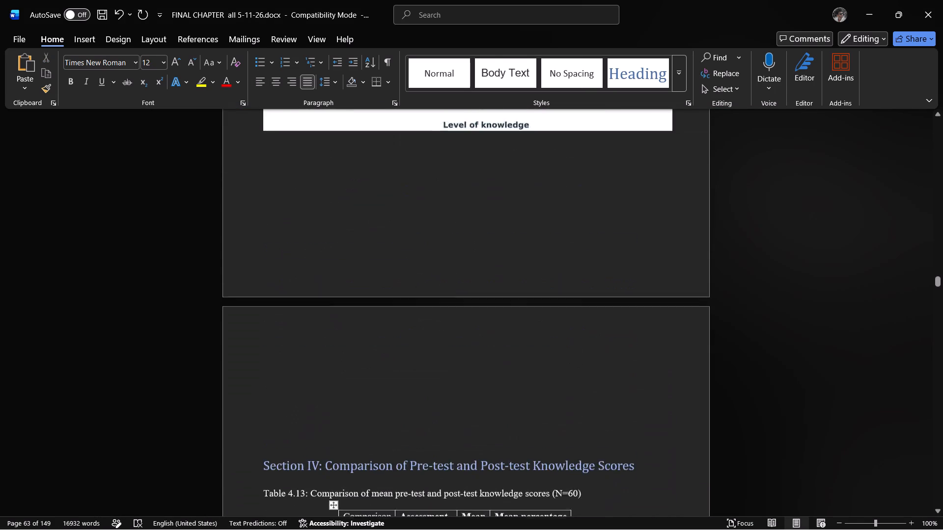
scroll(350, 343, up, 8)
key(alt+Tab)
scroll(350, 343, up, 17)
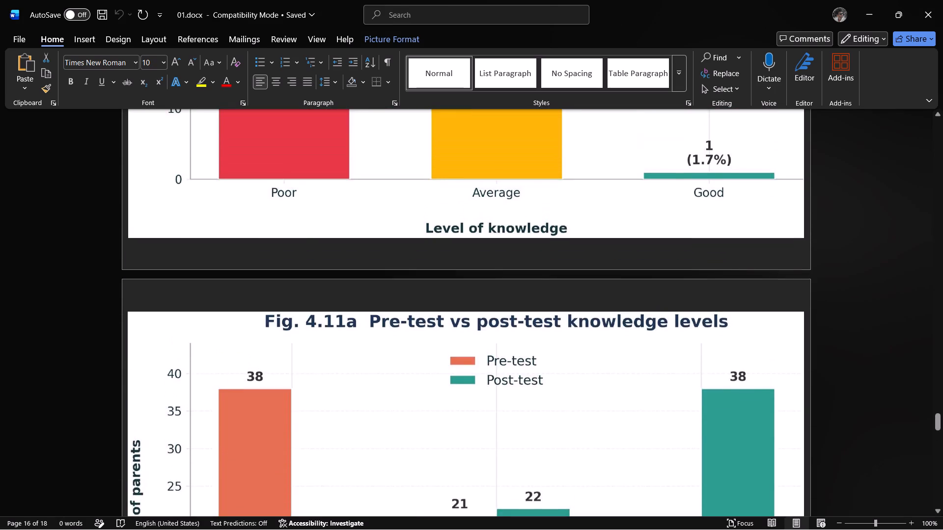
key(alt+Tab)
Compare the chapter's Section II content, Table 4.11 and Fig. 4.11, with the Fig. 4.11 and Fig. 4.11a charts in 01.docx.
scroll(350, 343, up, 20)
scroll(350, 343, up, 3)
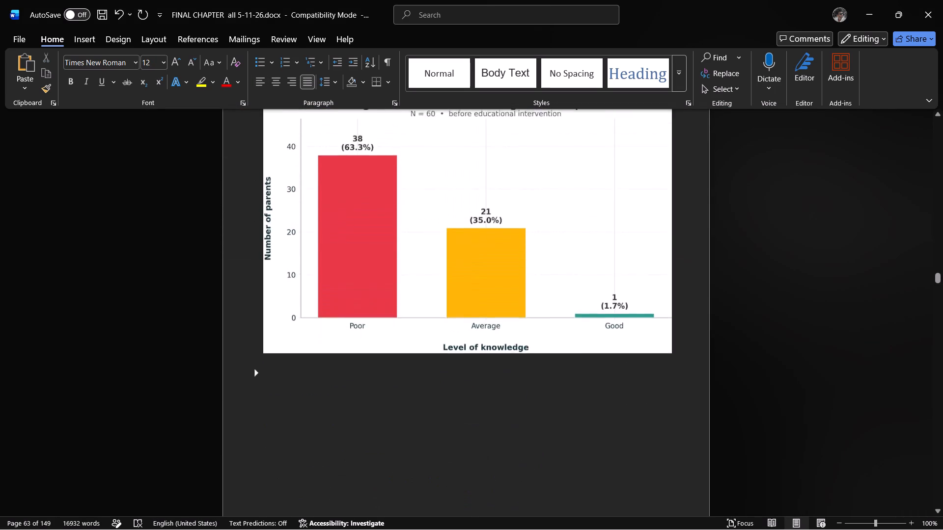
scroll(350, 343, up, 7)
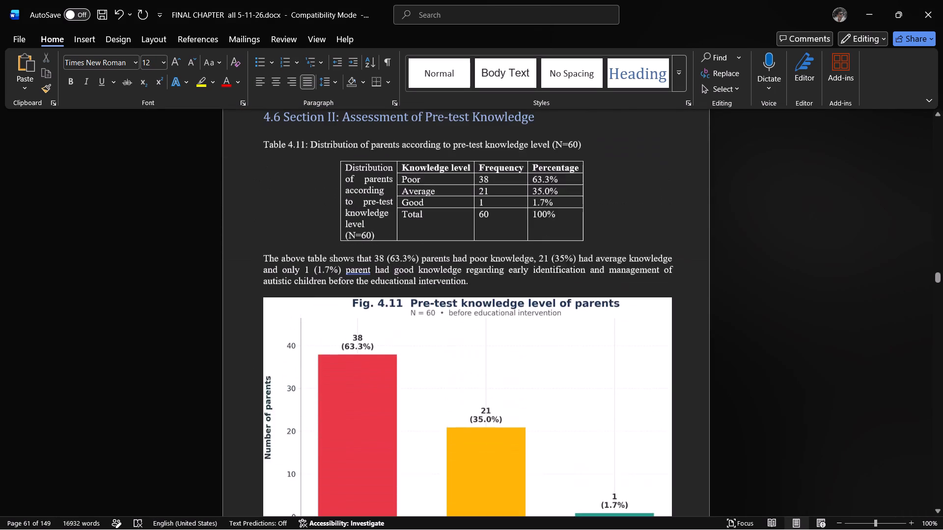
scroll(350, 343, down, 2)
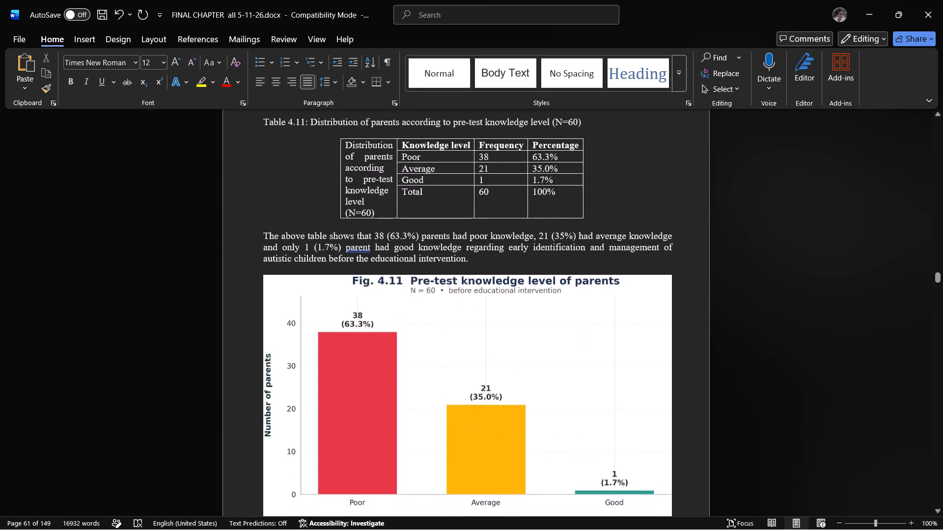
key(alt+Tab)
scroll(350, 343, up, 13)
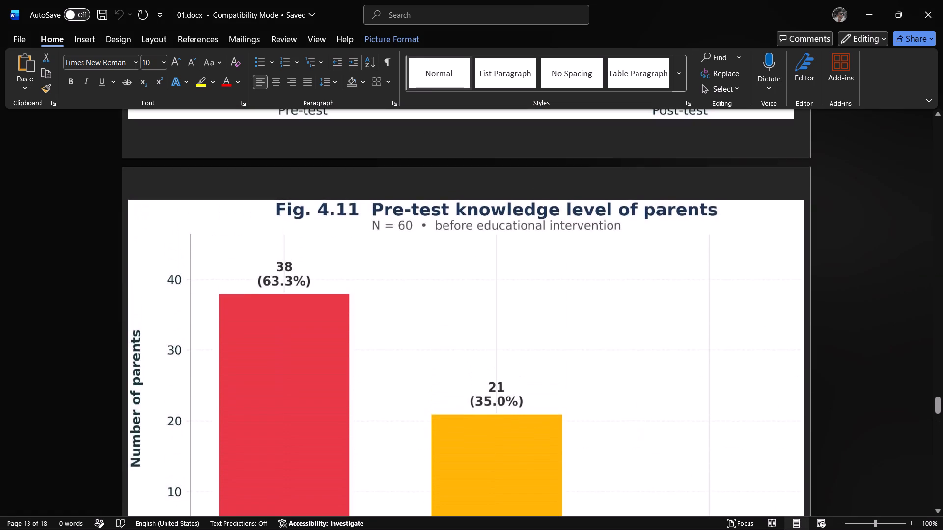
scroll(350, 343, down, 16)
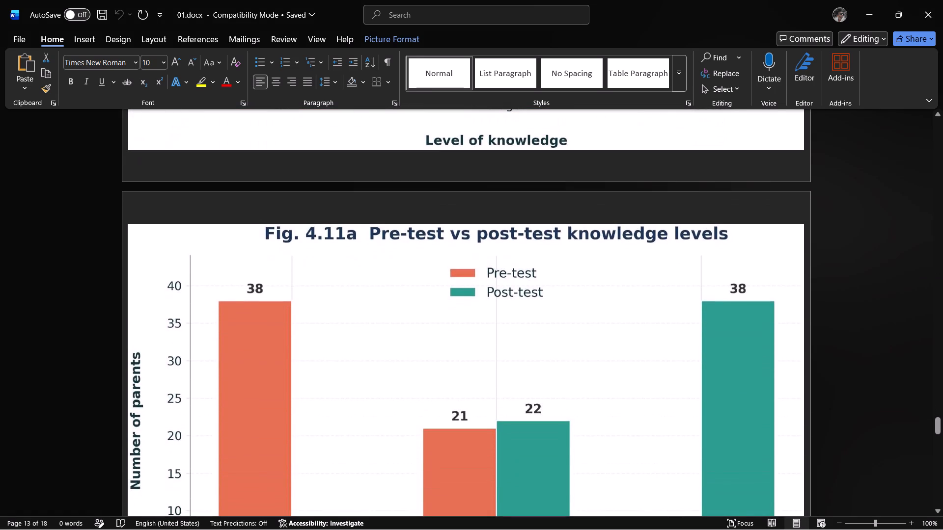
key(alt+Tab)
scroll(350, 342, up, 4)
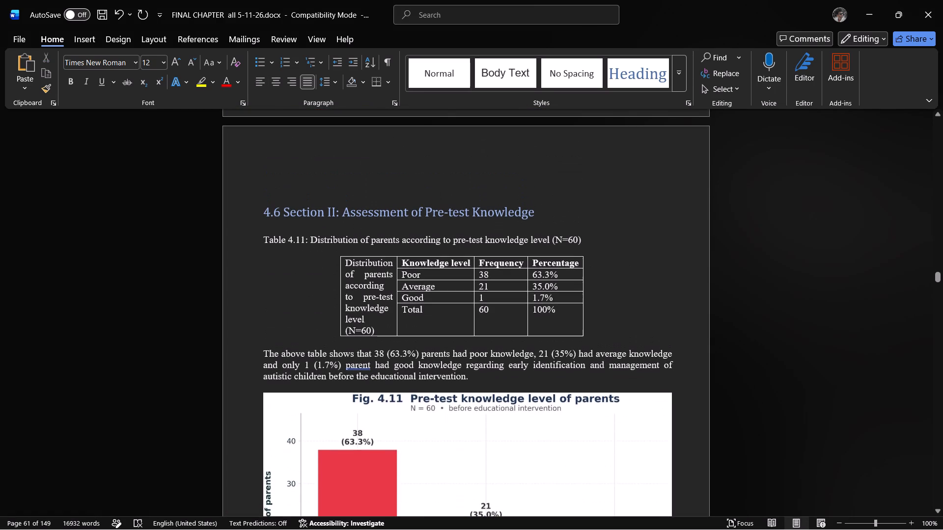
scroll(350, 342, down, 16)
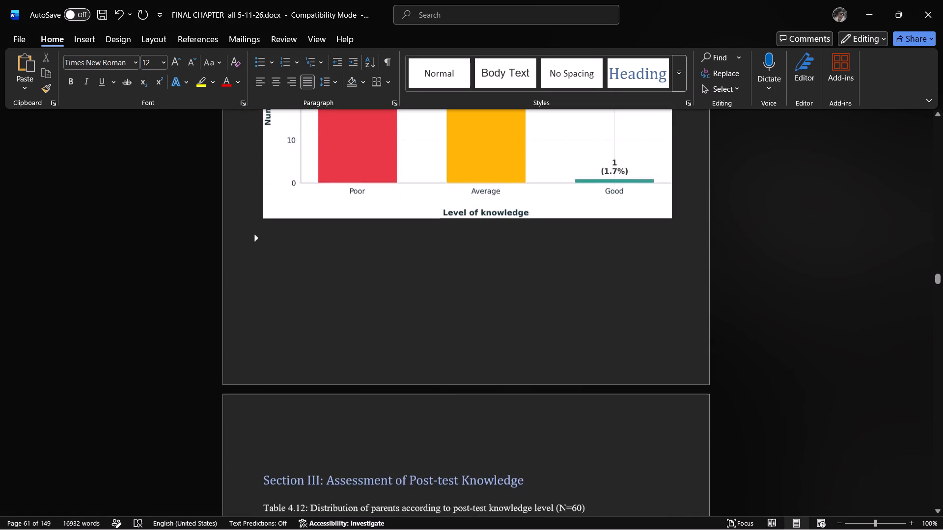
scroll(350, 342, down, 3)
scroll(350, 342, up, 20)
scroll(350, 342, up, 1)
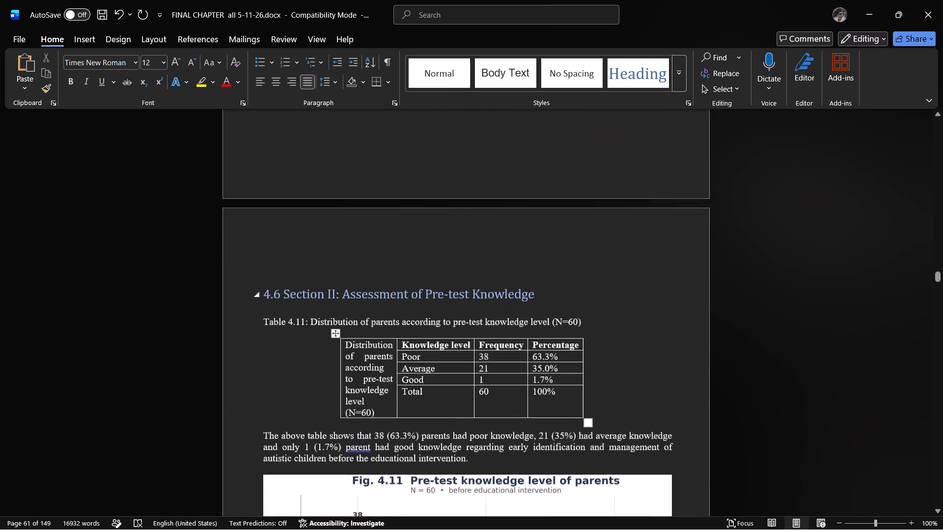
scroll(350, 342, up, 20)
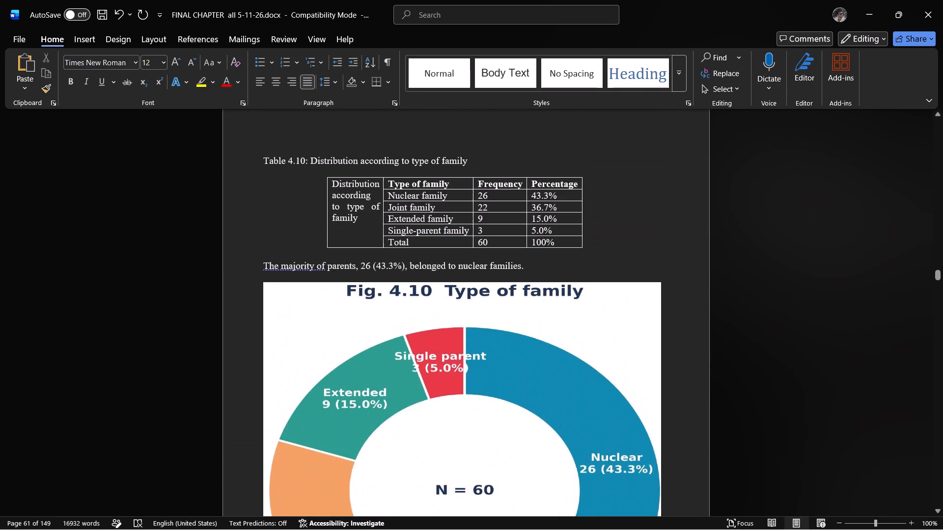
Look back through the figure charts in 01.docx from Fig. 4.11 up to the family size and occupation charts.
key(alt+Tab)
scroll(350, 342, up, 19)
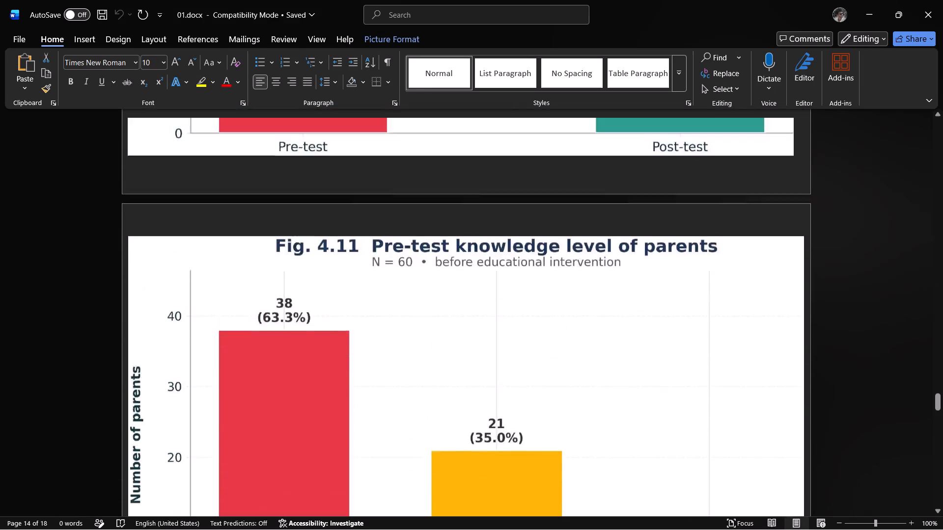
scroll(350, 342, down, 11)
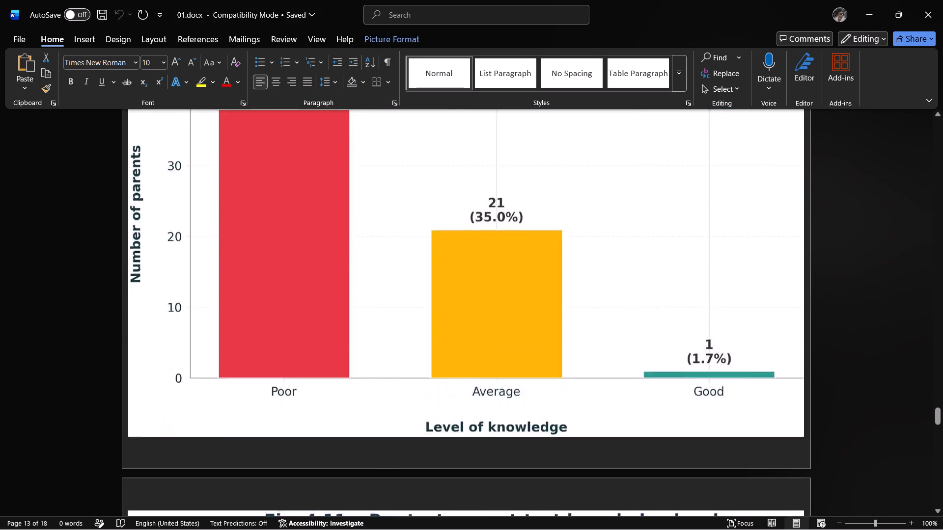
scroll(350, 342, down, 7)
scroll(350, 342, up, 20)
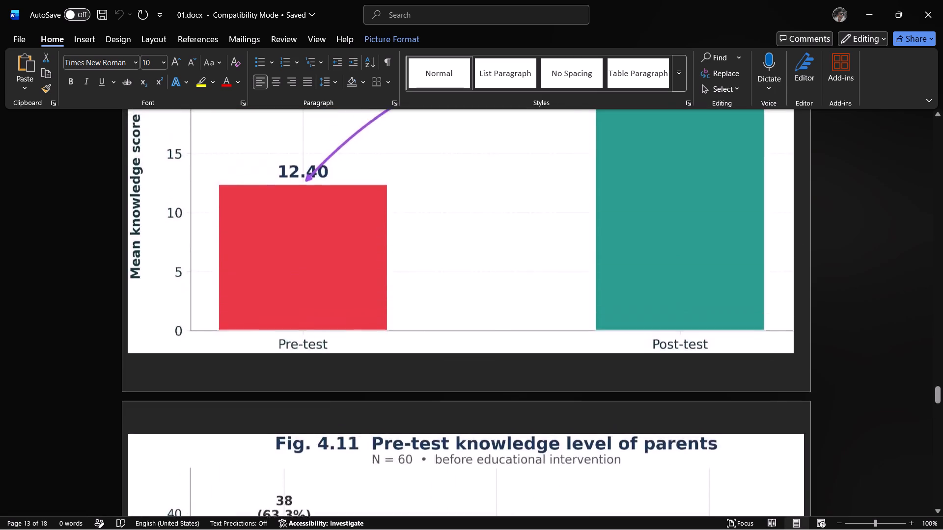
scroll(350, 342, up, 20)
scroll(350, 342, up, 11)
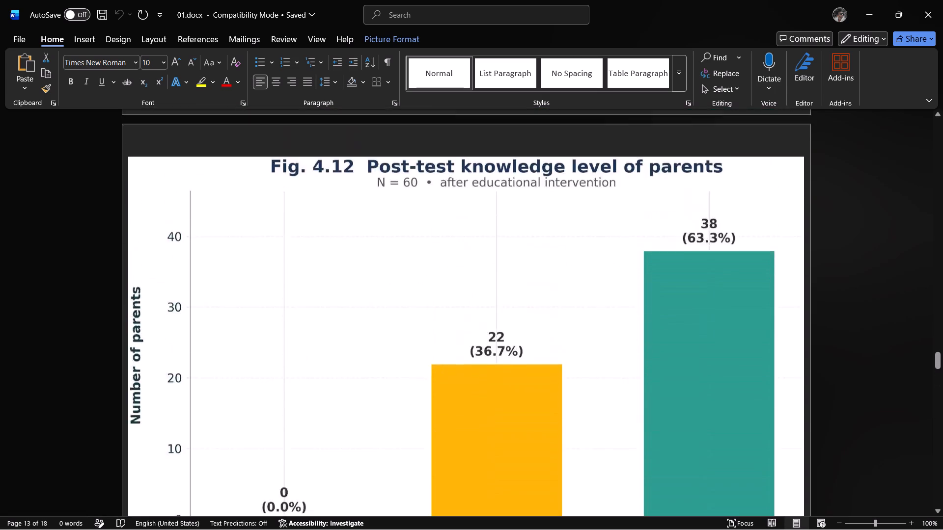
scroll(350, 342, up, 19)
scroll(350, 342, up, 6)
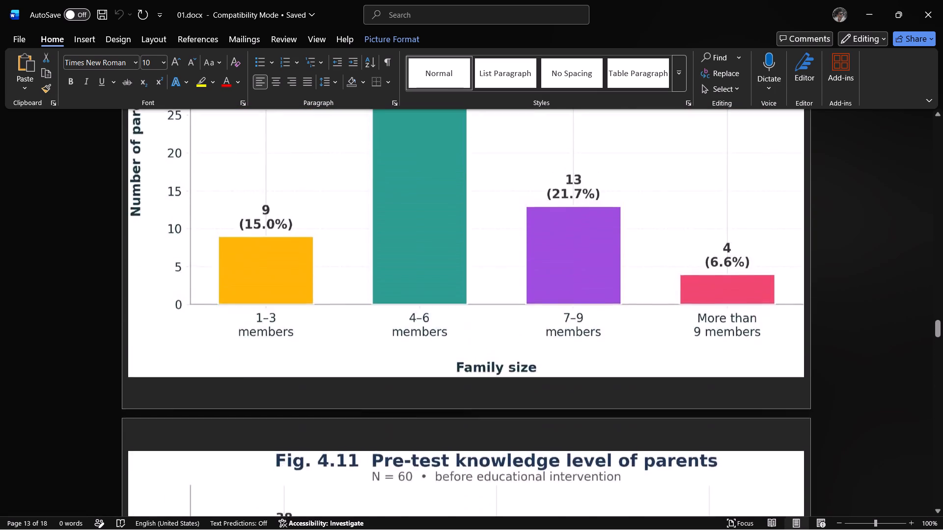
scroll(350, 342, up, 10)
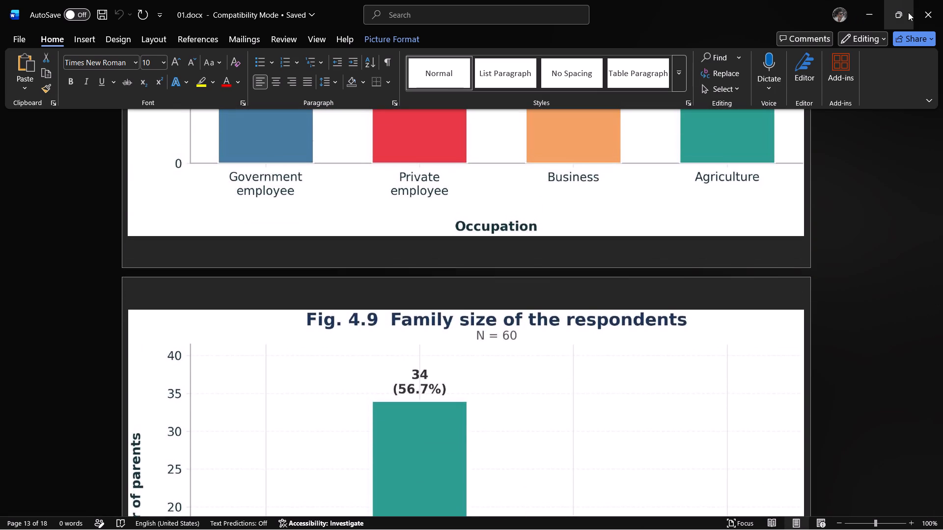
Close the 01.docx source document.
click(941, 10)
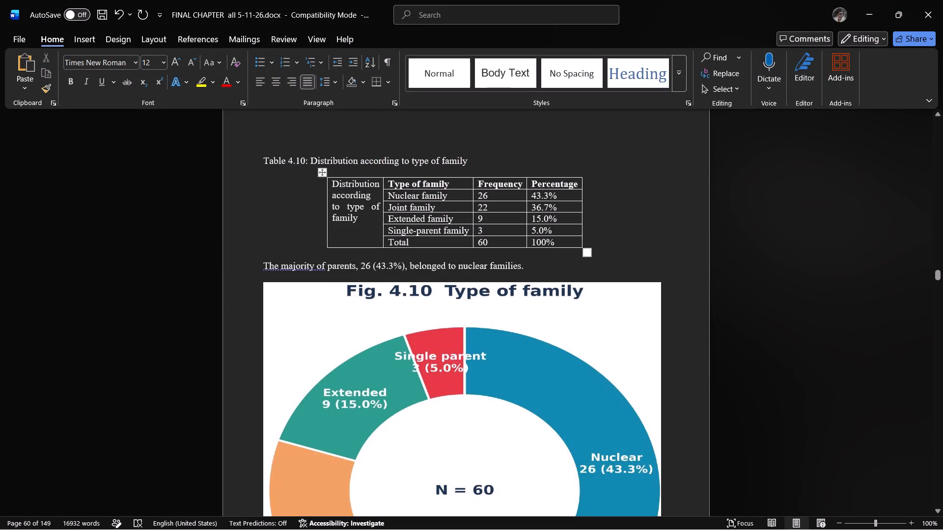
Save a copy of the chapter to the Desktop as a Word document, keeping the name FINAL CHAPTER all 5-11-26.docx.
click(23, 38)
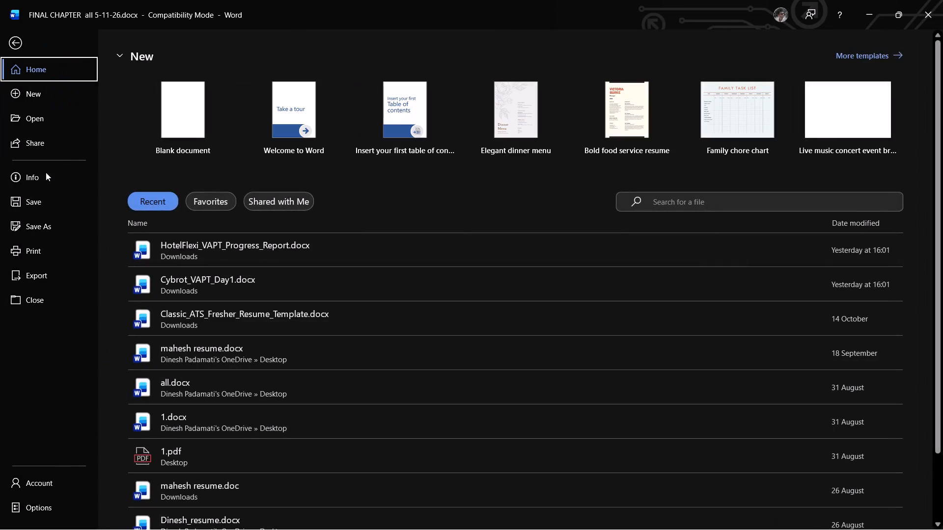
click(44, 224)
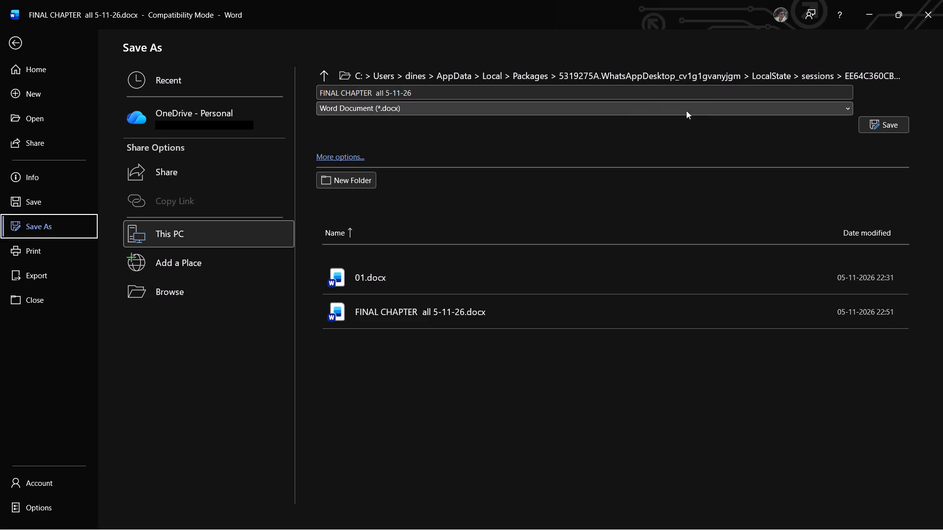
click(744, 83)
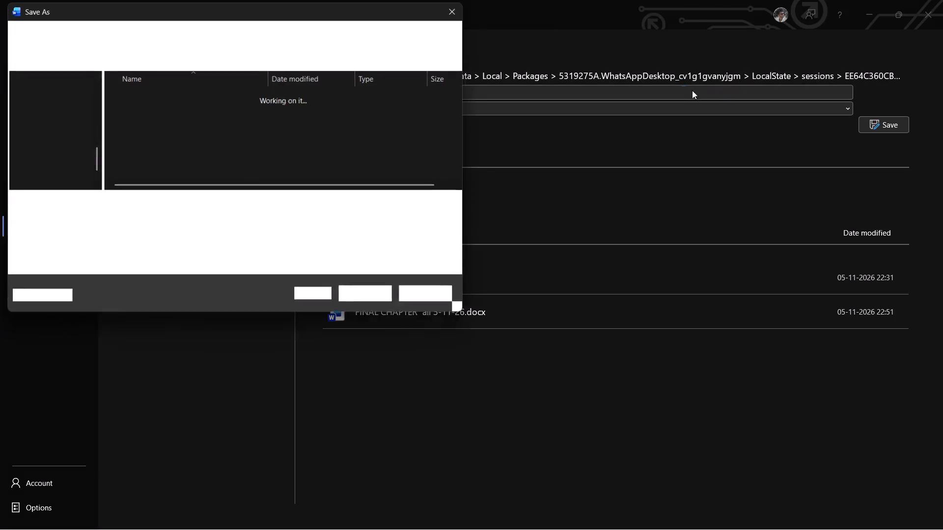
scroll(43, 117, up, 4)
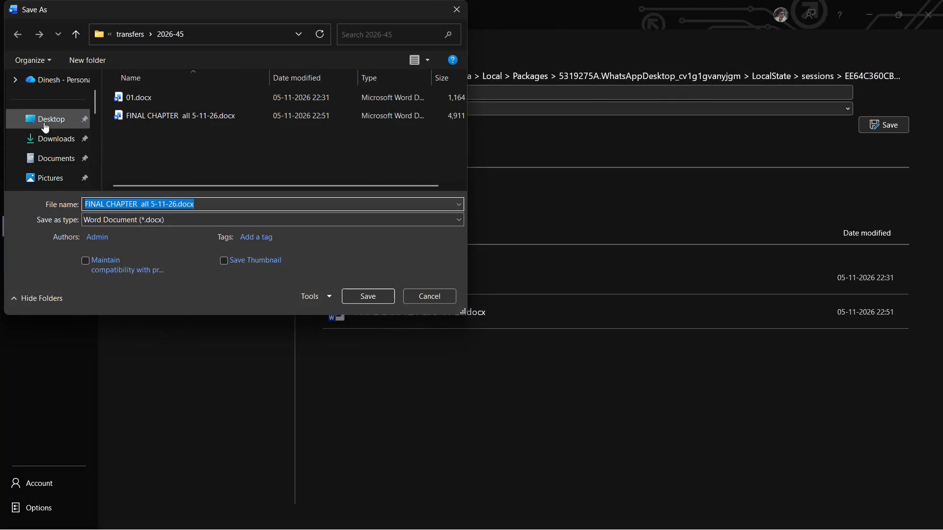
click(46, 123)
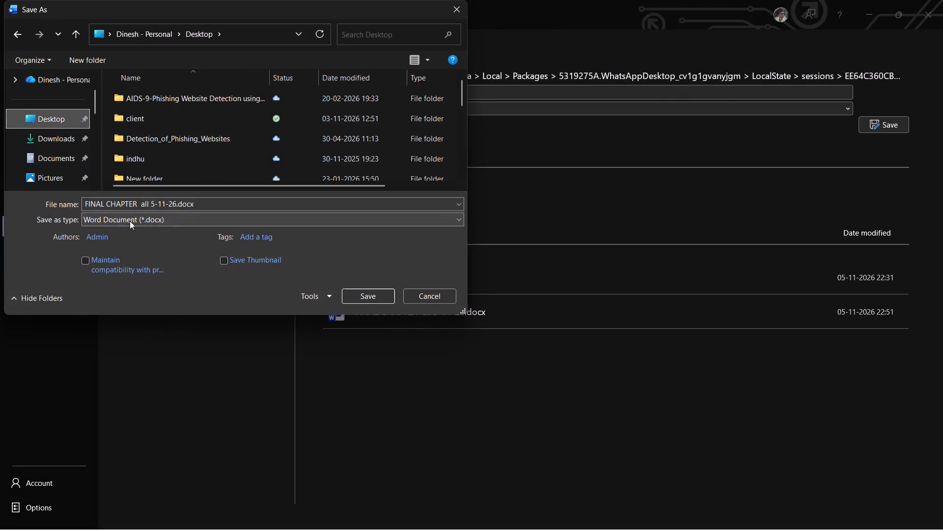
click(367, 298)
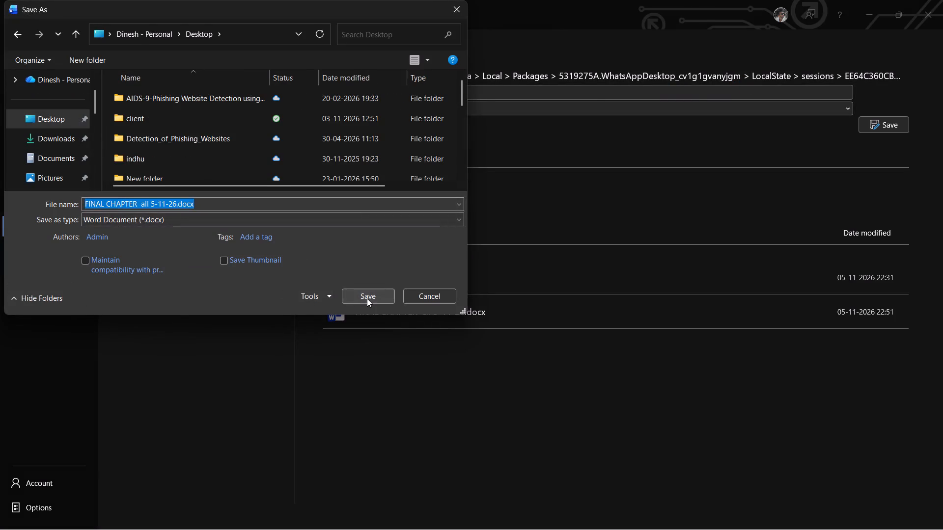
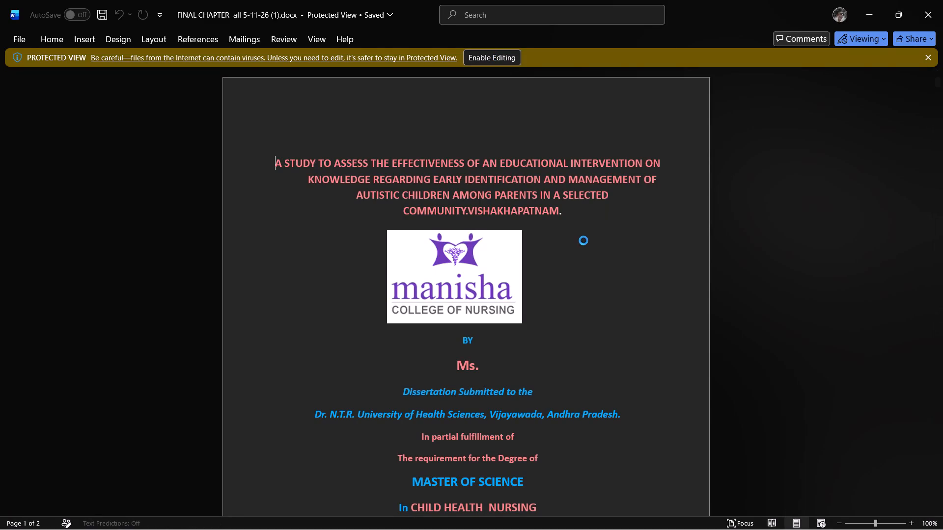
Look through the FINAL CHAPTER document from the title page to the Table 4.9 caption and the Fig. 4.7 chart.
scroll(583, 240, down, 8)
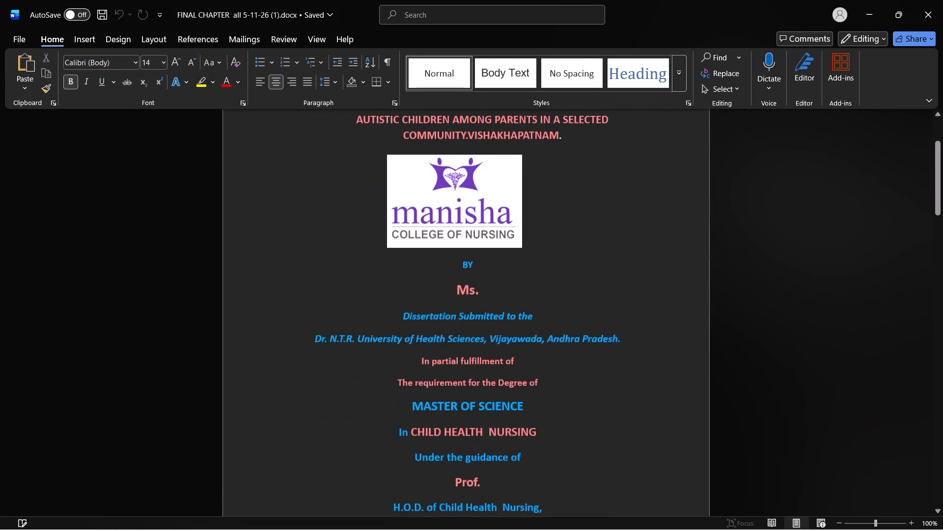
scroll(583, 240, down, 20)
scroll(583, 240, down, 12)
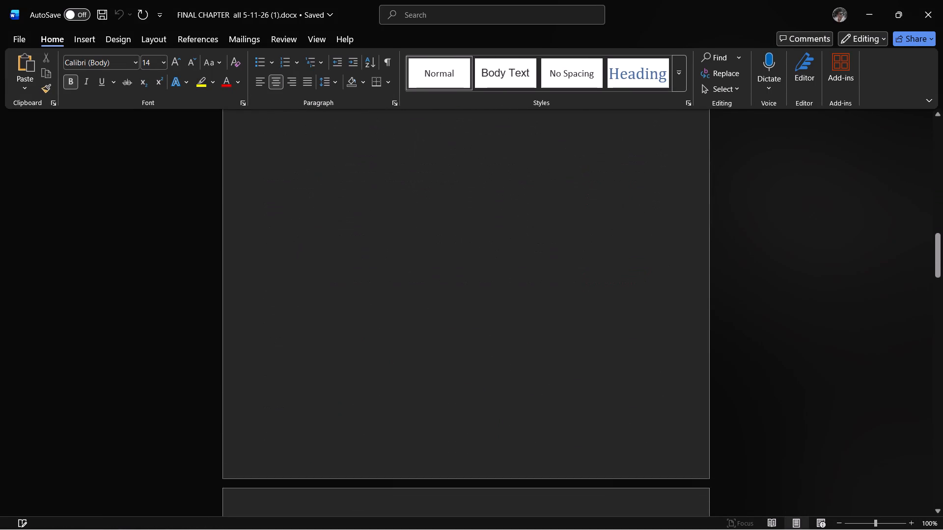
scroll(583, 240, down, 20)
scroll(583, 240, down, 8)
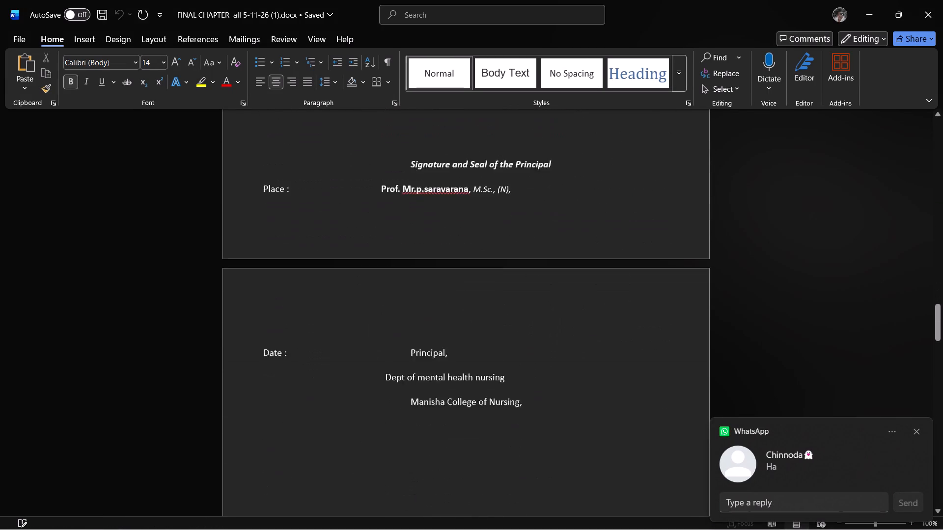
scroll(583, 240, down, 6)
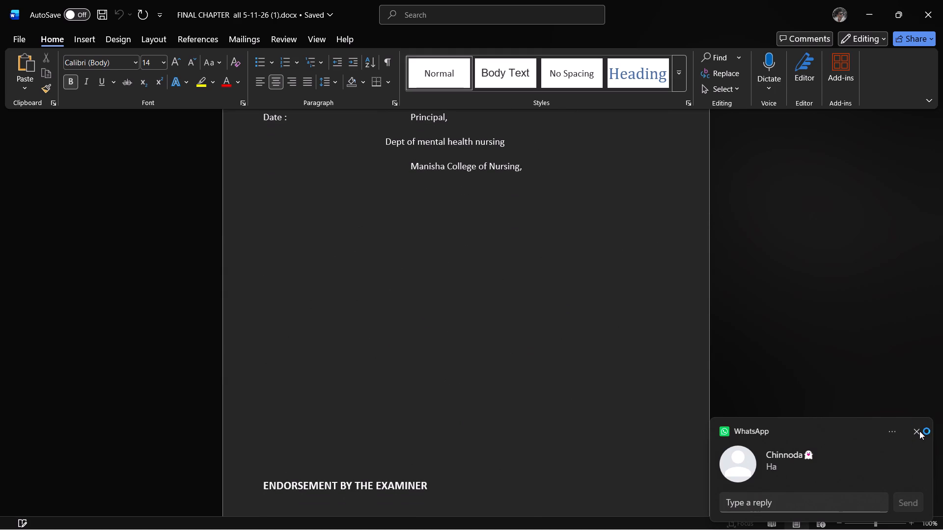
click(919, 431)
scroll(560, 349, down, 18)
scroll(559, 348, down, 12)
drag(938, 187, 941, 211)
drag(939, 213, 938, 240)
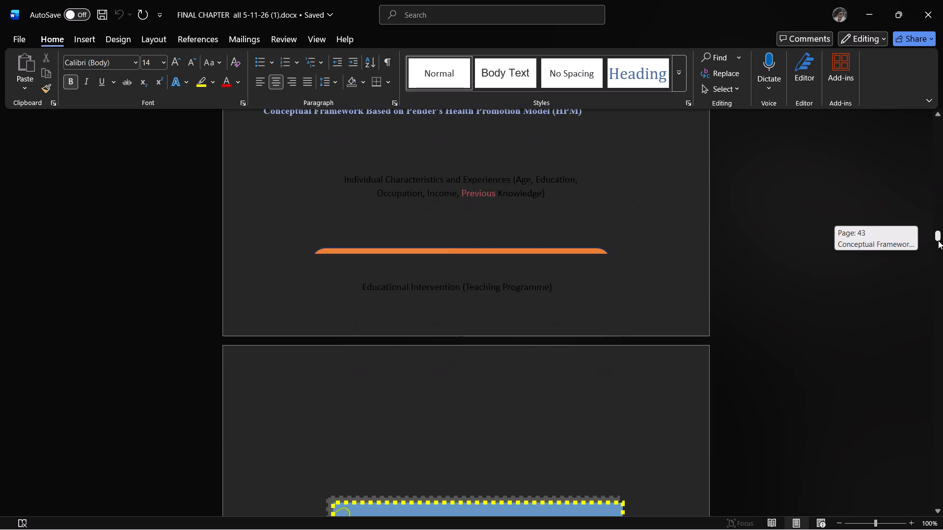
drag(938, 240, 936, 254)
drag(935, 249, 935, 274)
scroll(654, 293, up, 20)
scroll(654, 293, up, 6)
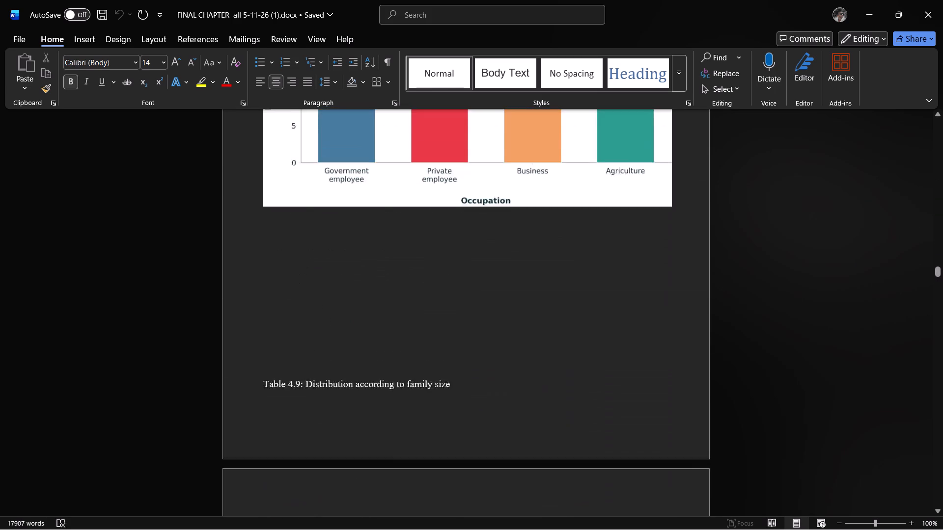
scroll(653, 293, up, 20)
scroll(653, 293, up, 9)
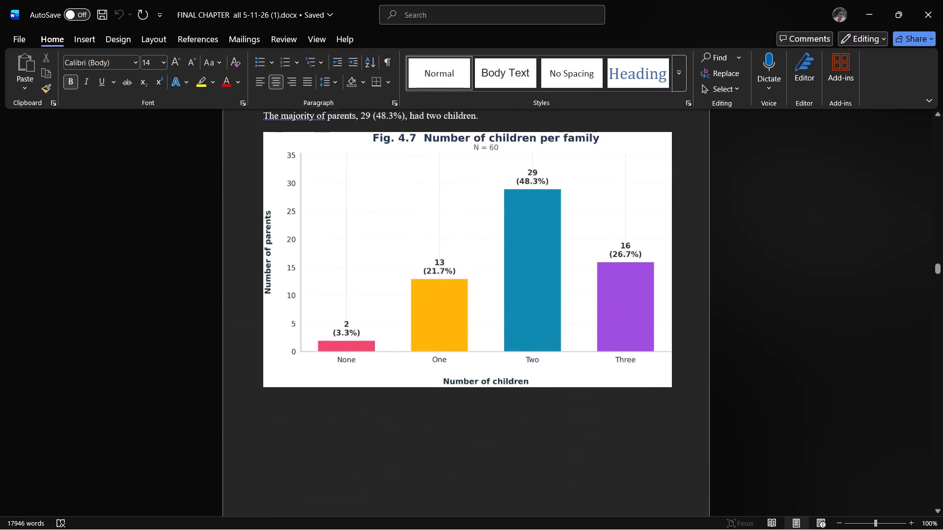
Add blank space before the Table 4.8 caption to push the split occupation table down onto the following page.
scroll(653, 293, down, 12)
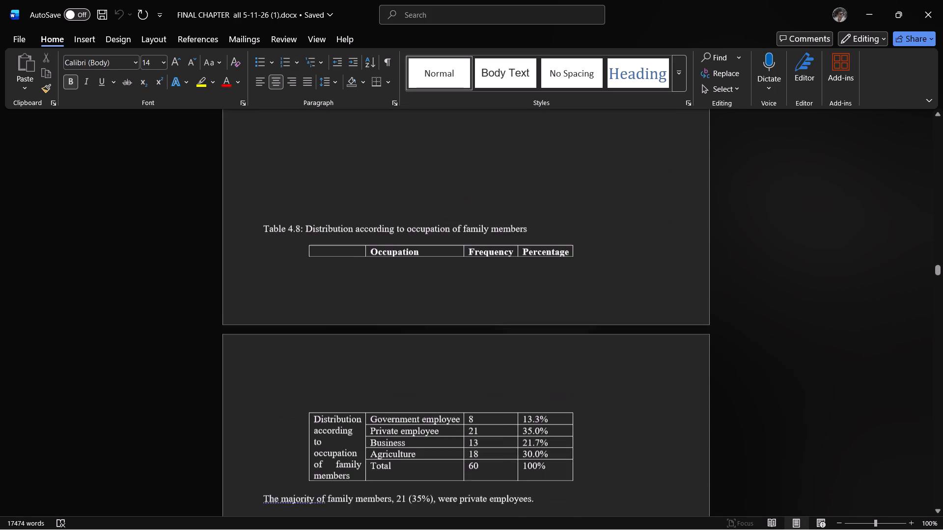
click(540, 211)
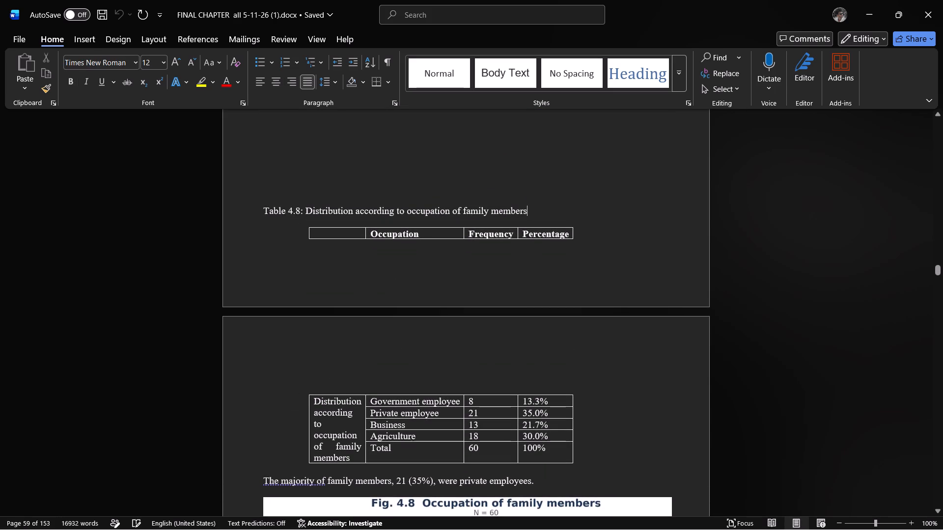
click(261, 213)
key(Return)
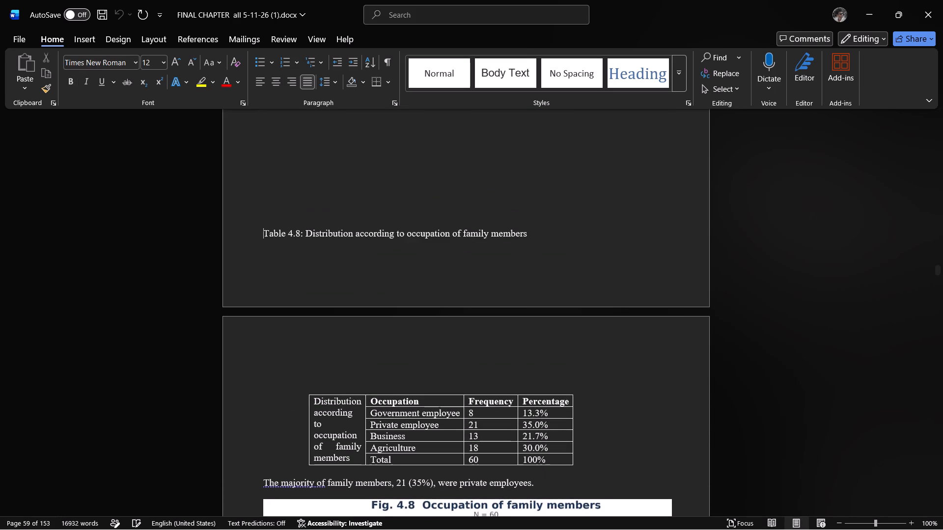
Insert a blank line above the Table 4.8 caption, moving it onto the same page as its table.
key(Return)
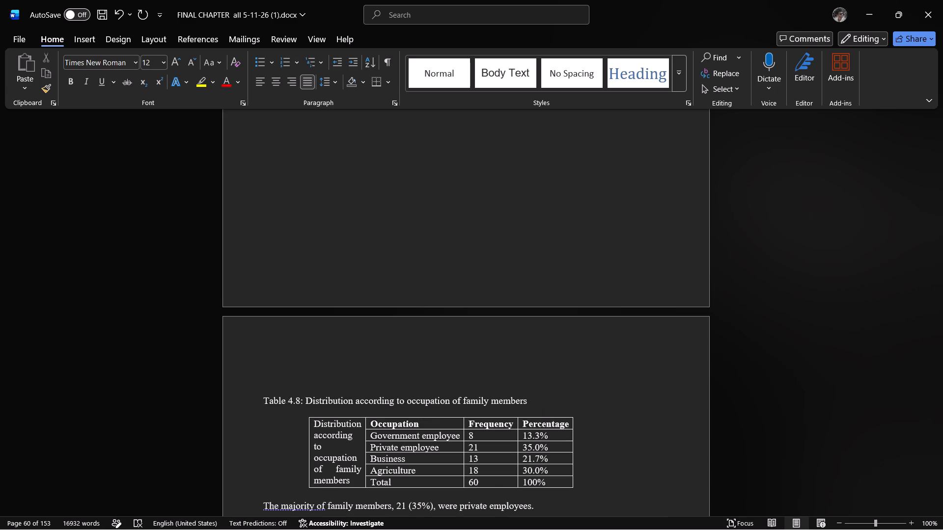
scroll(286, 235, down, 19)
scroll(326, 248, up, 12)
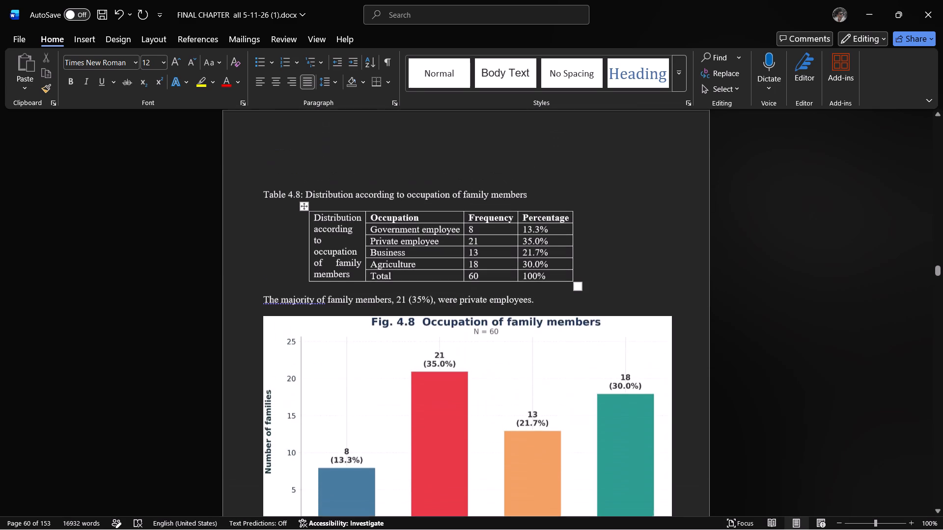
click(304, 204)
Insert two blank lines above the Table 4.7 caption, moving it with the whole table onto the following page.
scroll(377, 284, up, 4)
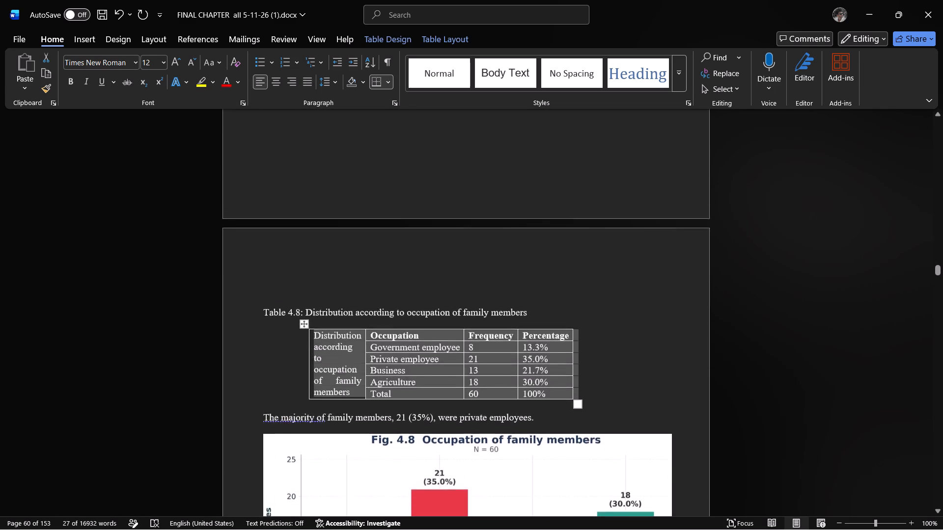
scroll(377, 284, up, 20)
scroll(377, 284, up, 2)
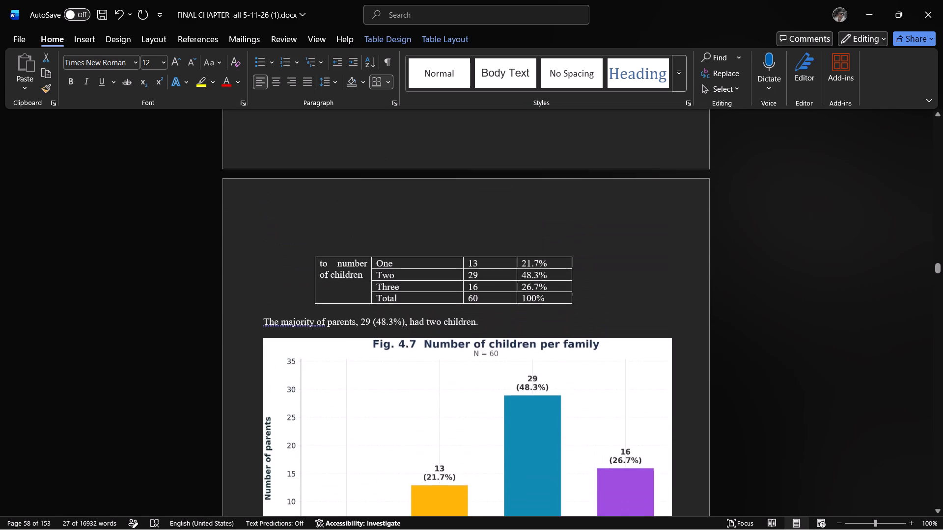
scroll(316, 253, up, 5)
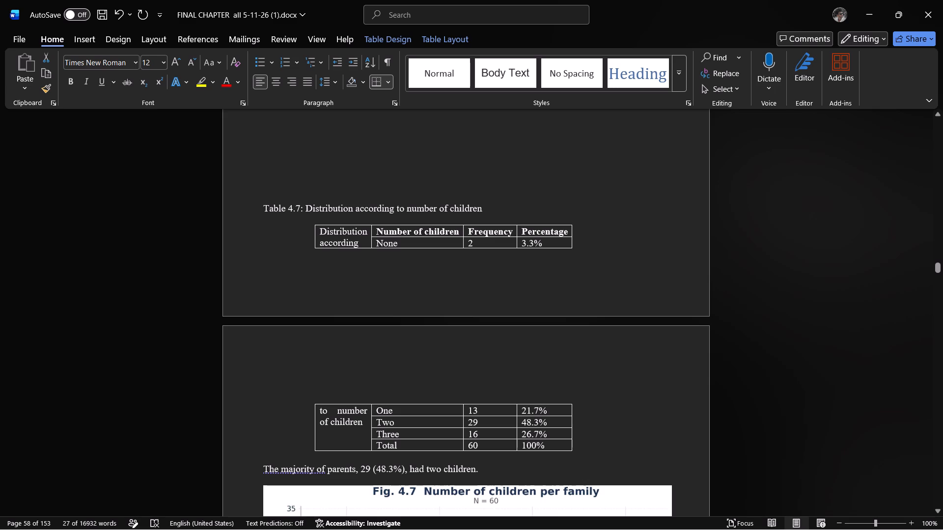
click(261, 205)
key(Return)
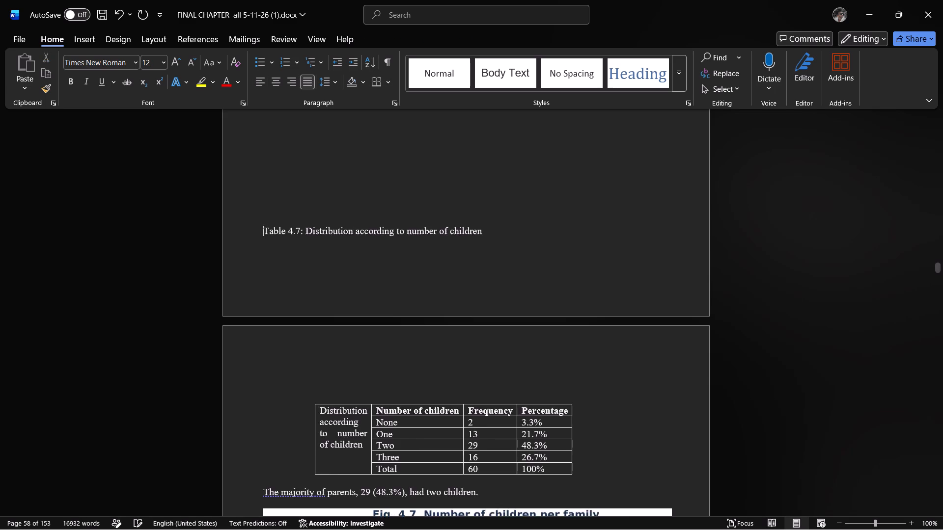
key(Return)
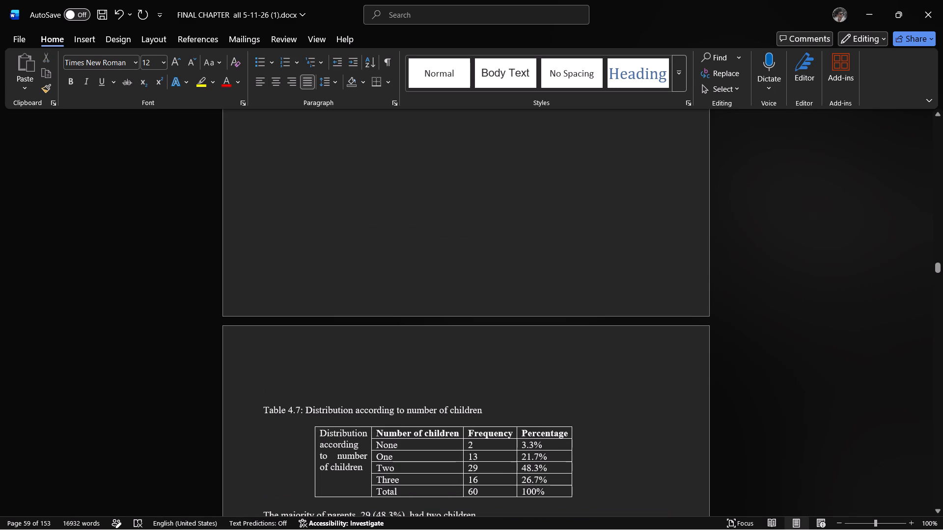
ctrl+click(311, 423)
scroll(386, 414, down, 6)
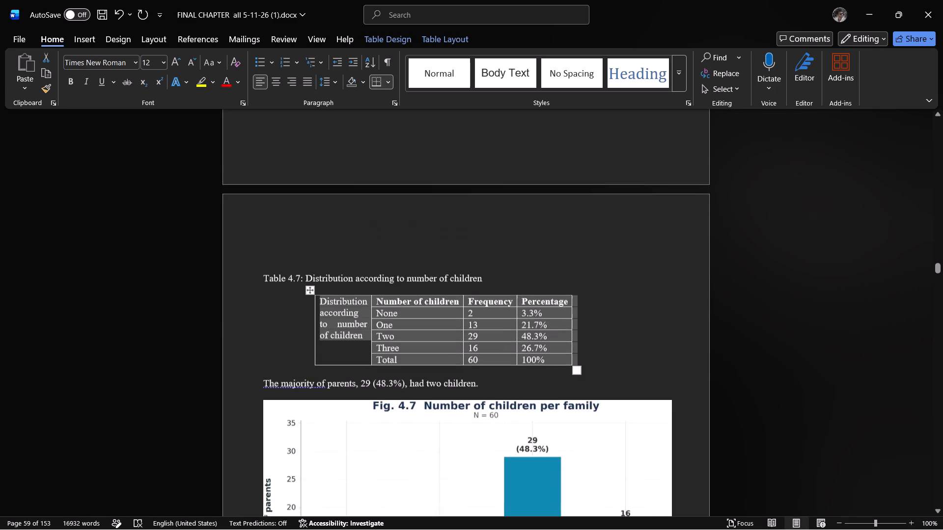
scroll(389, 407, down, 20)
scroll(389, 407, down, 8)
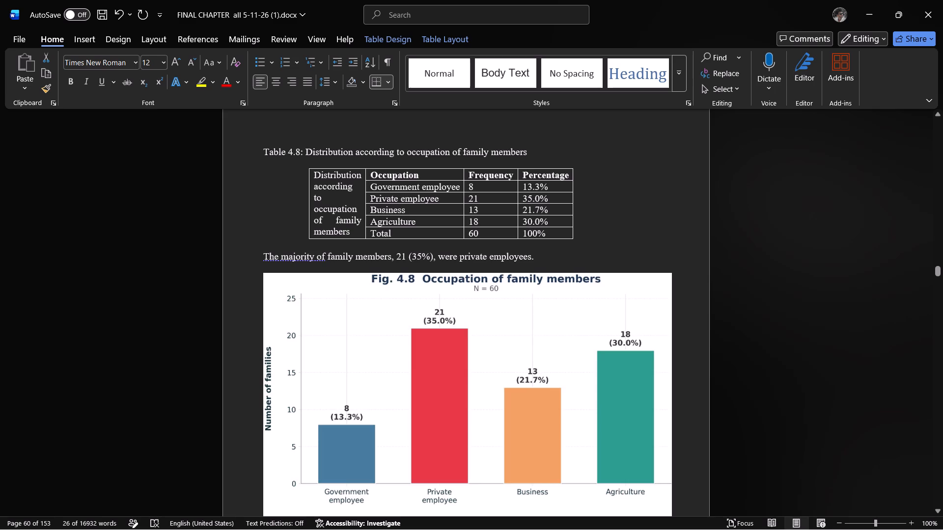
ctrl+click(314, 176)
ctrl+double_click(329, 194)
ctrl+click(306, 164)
Insert three blank lines above the Table 4.6 caption to push it and its table onto the following page.
scroll(422, 291, up, 8)
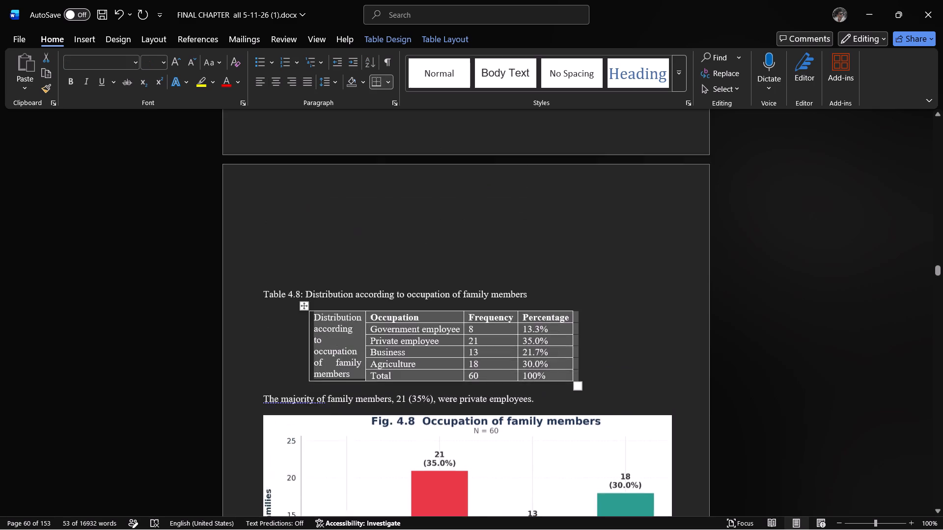
scroll(422, 291, up, 20)
scroll(422, 291, up, 12)
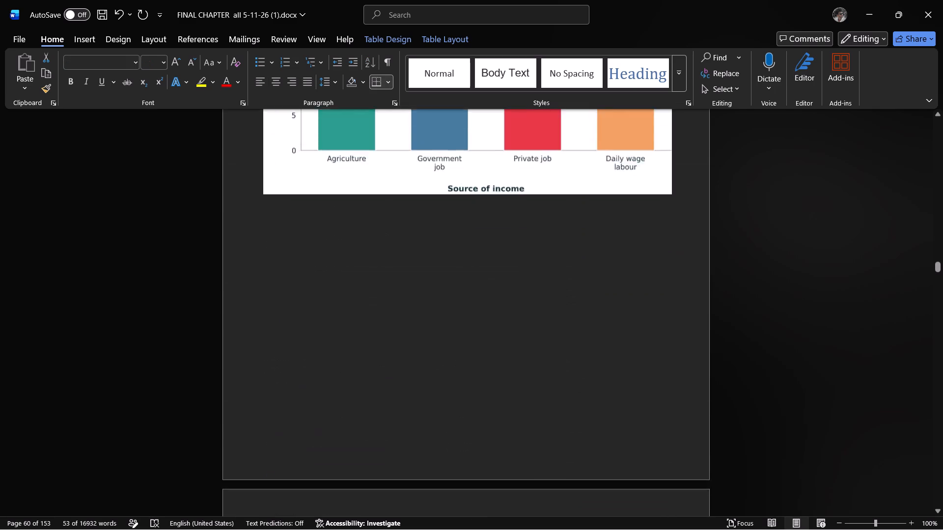
scroll(421, 292, up, 14)
scroll(352, 275, up, 4)
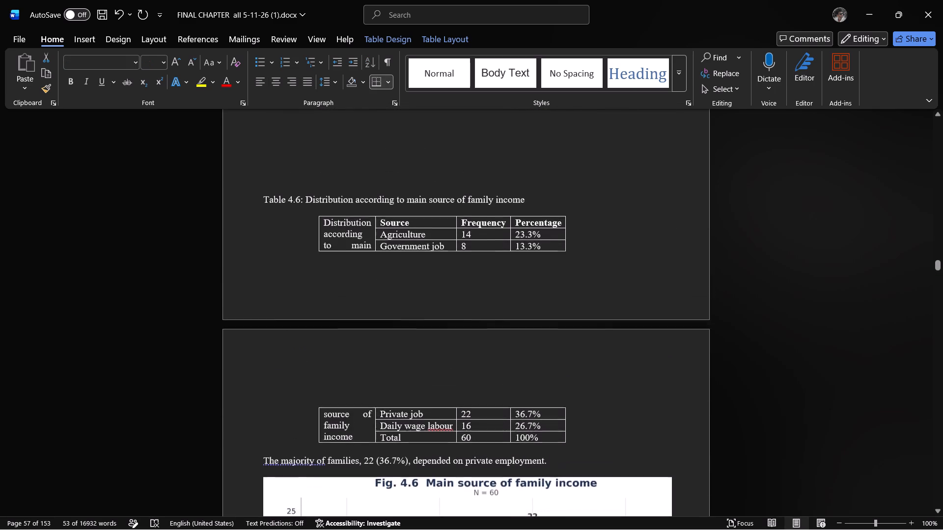
click(262, 207)
key(Return)
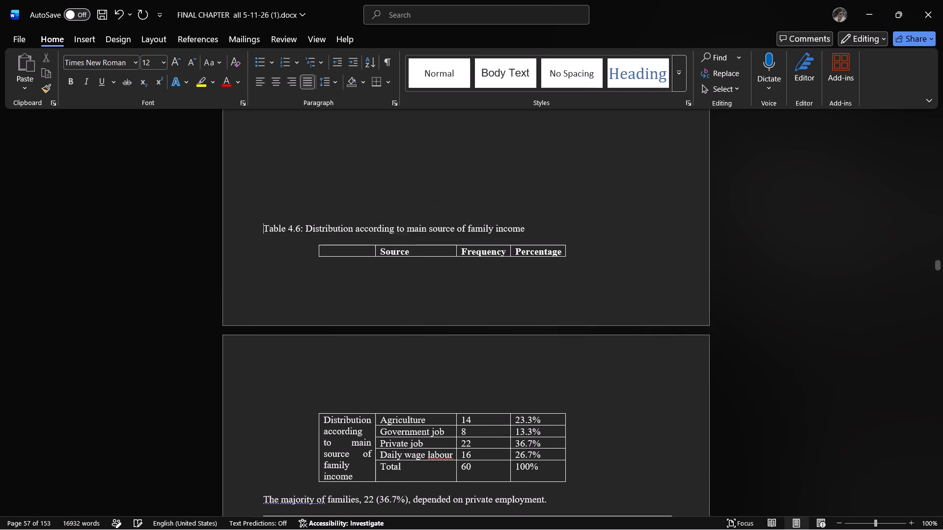
key(Return)
key(Return)
Delete seven blank lines between the educational status chart and the 4.5 monthly family income heading.
scroll(287, 261, up, 12)
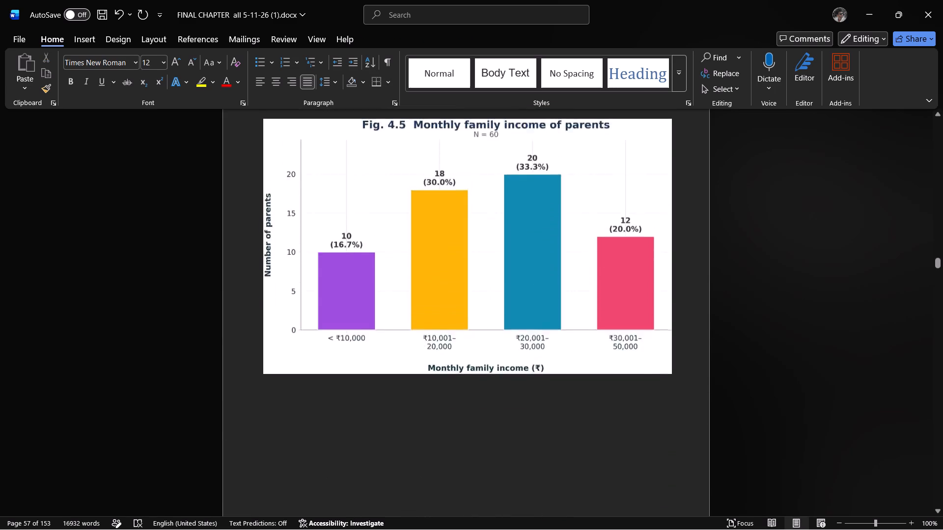
scroll(291, 263, up, 15)
scroll(292, 263, down, 2)
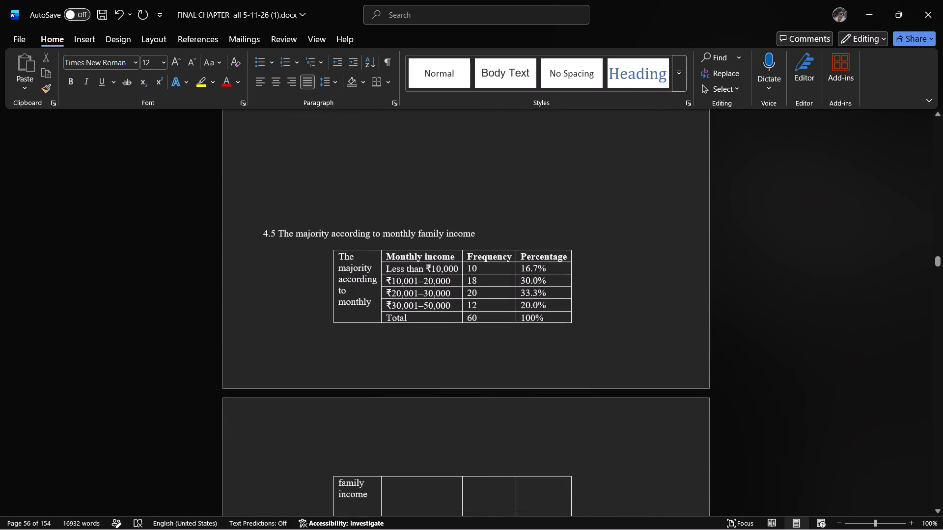
scroll(292, 263, up, 10)
scroll(292, 263, down, 4)
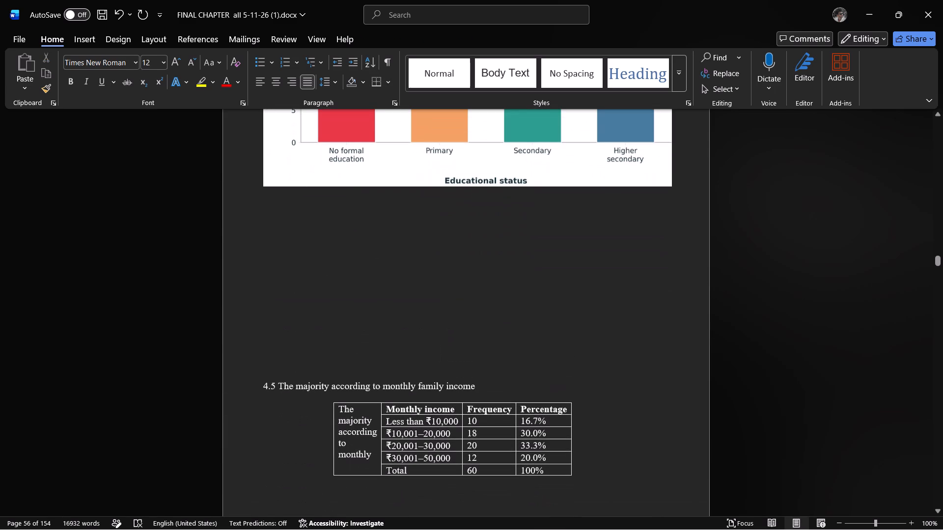
click(287, 371)
key(BackSpace)
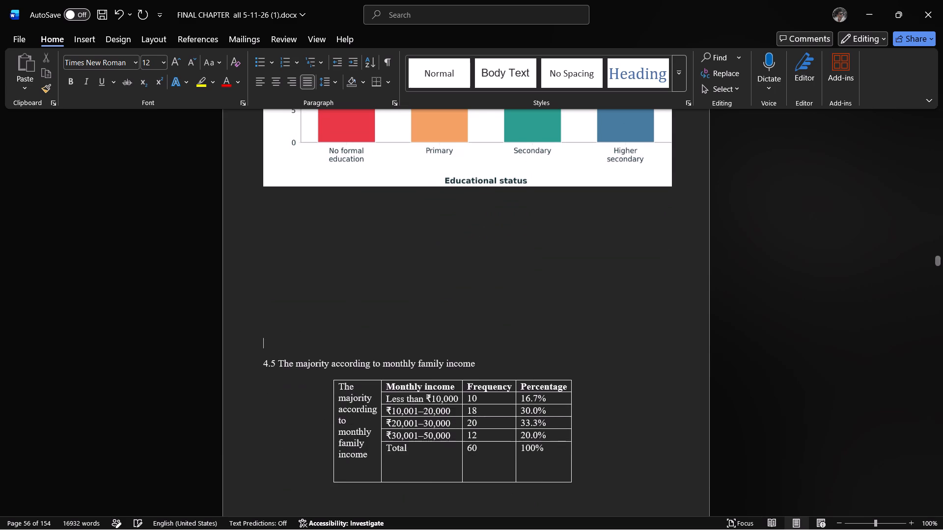
key(BackSpace)
key(BackSpace)
key(BackSpace)
key(BackSpace)
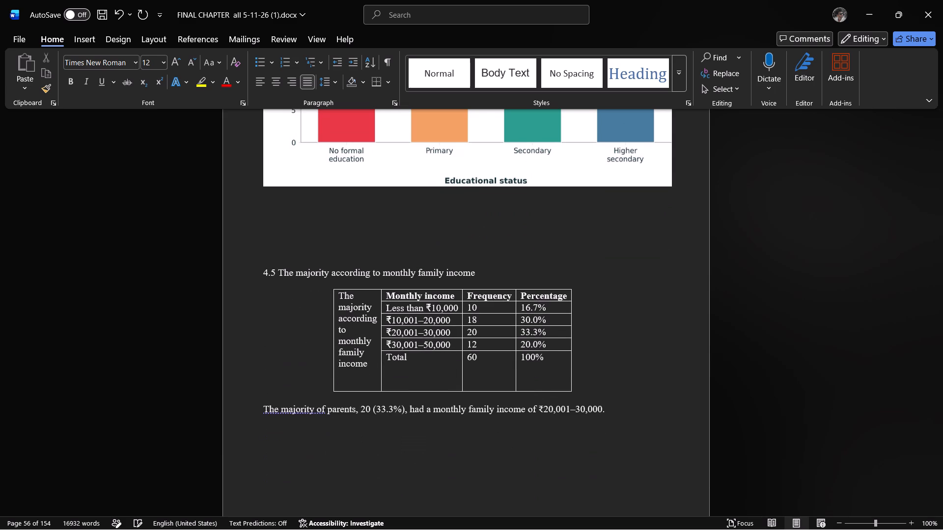
key(BackSpace)
key(BackSpace)
Check the layout down to Table 4.6 and undo the last two blank-line deletions above the 4.5 heading.
scroll(287, 368, down, 6)
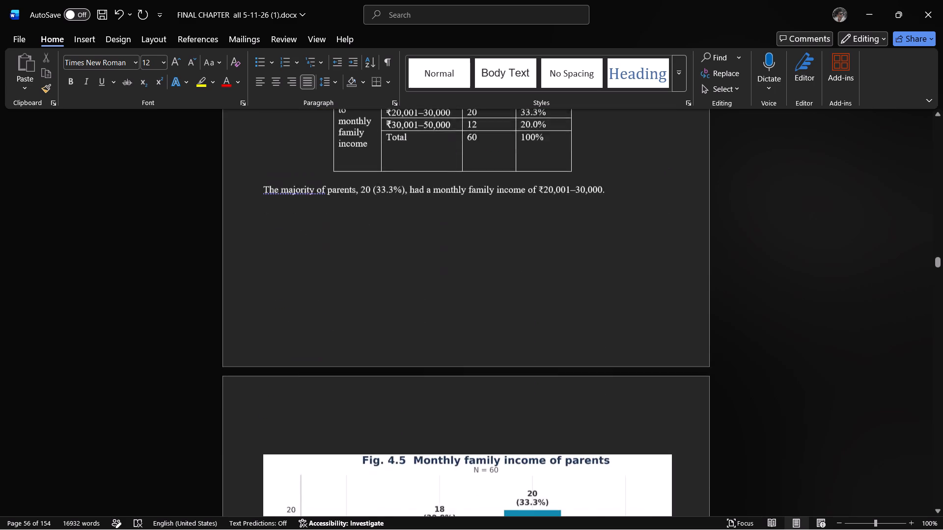
scroll(290, 367, down, 7)
scroll(290, 367, down, 19)
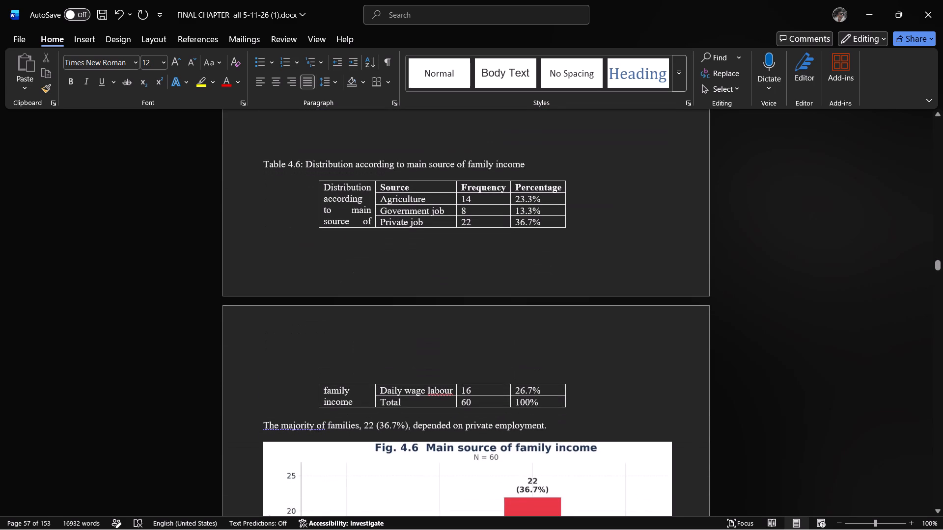
key(ctrl+z)
key(ctrl+z)
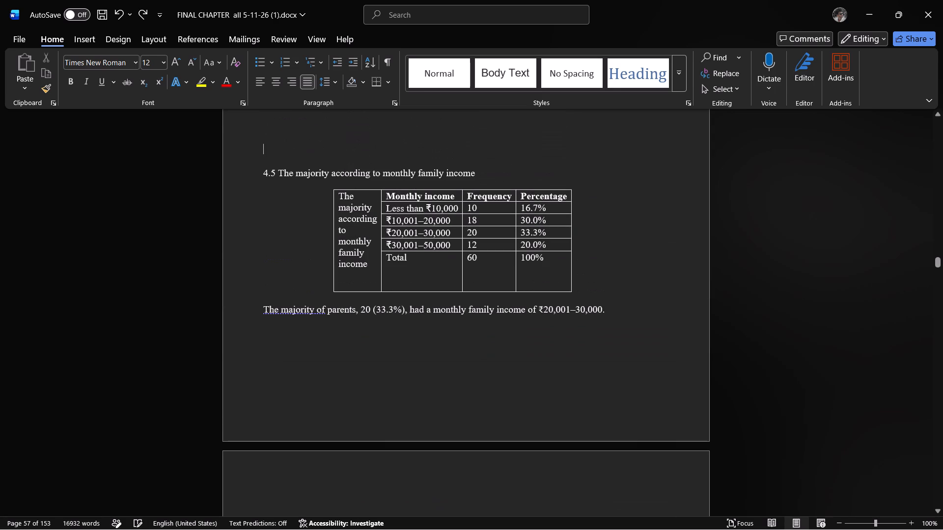
Close the chapter document.
click(935, 0)
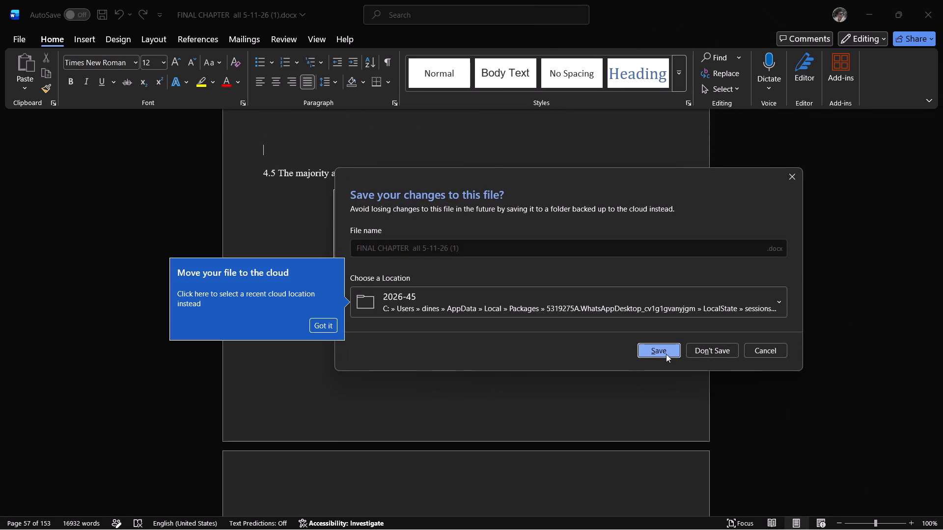
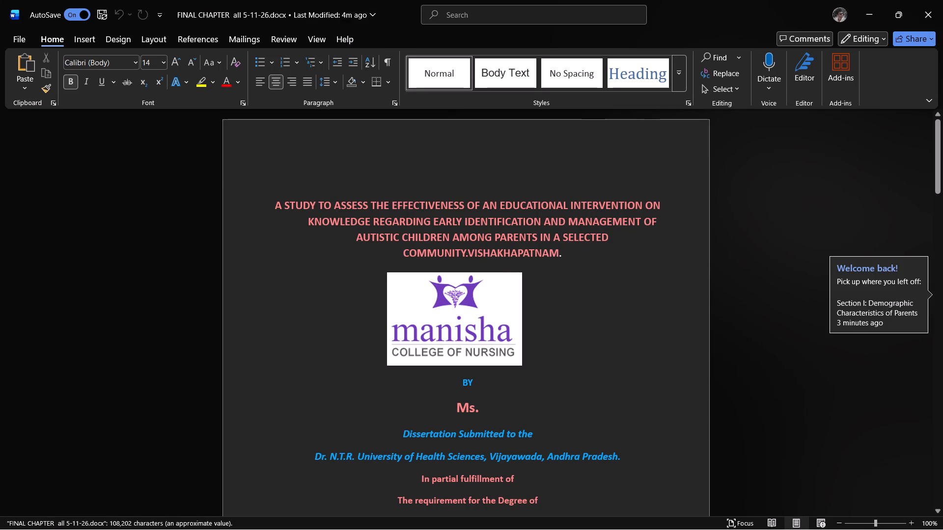
Delete the blank lines above the CHAPTER IV Data Analysis and Interpretation heading.
scroll(472, 229, down, 6)
scroll(574, 138, down, 20)
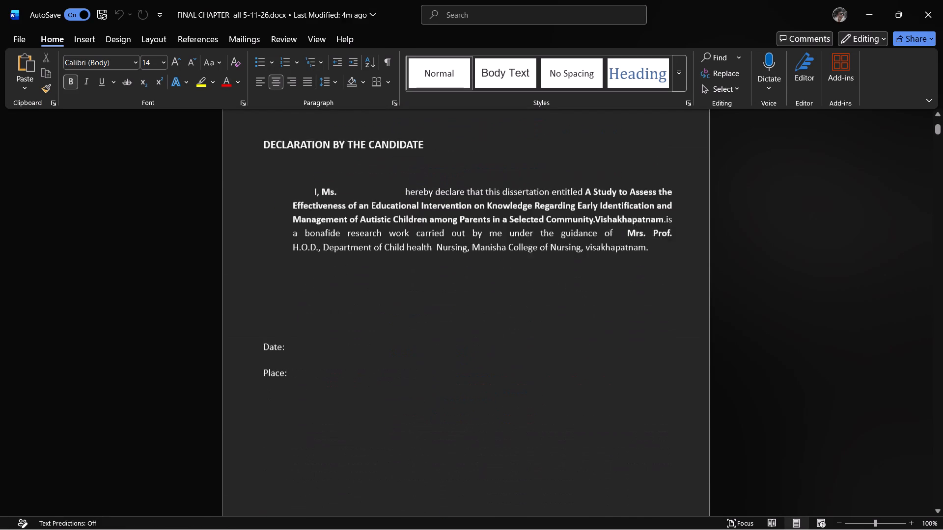
scroll(558, 192, down, 20)
scroll(558, 192, down, 20)
scroll(558, 192, down, 1)
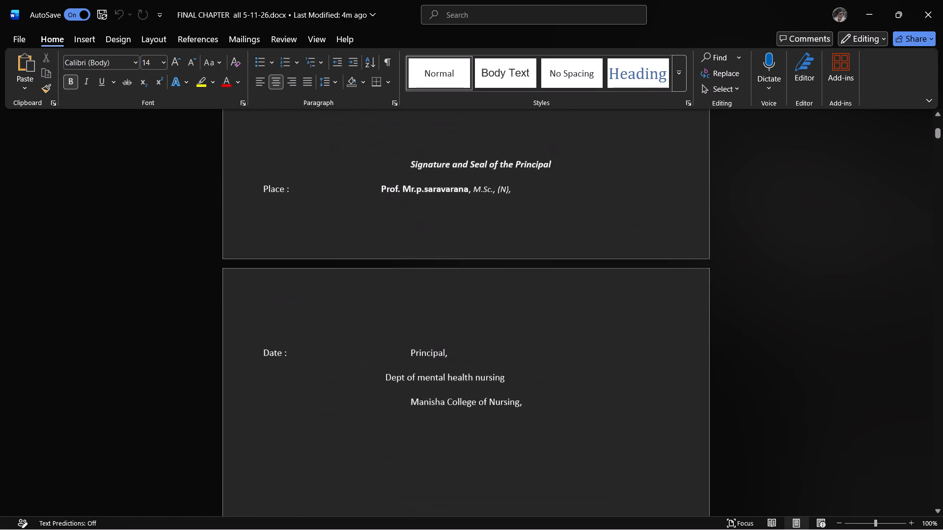
scroll(559, 197, down, 20)
scroll(559, 197, down, 20)
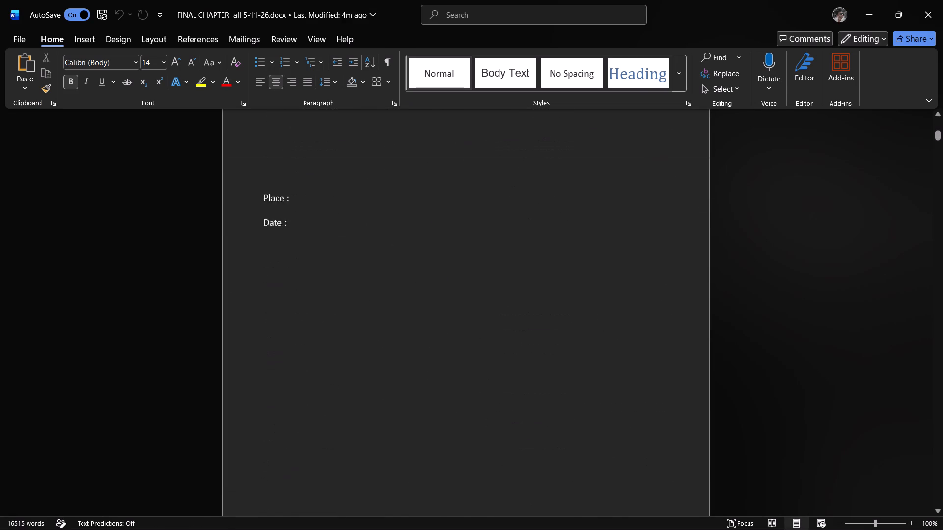
drag(938, 132, 942, 168)
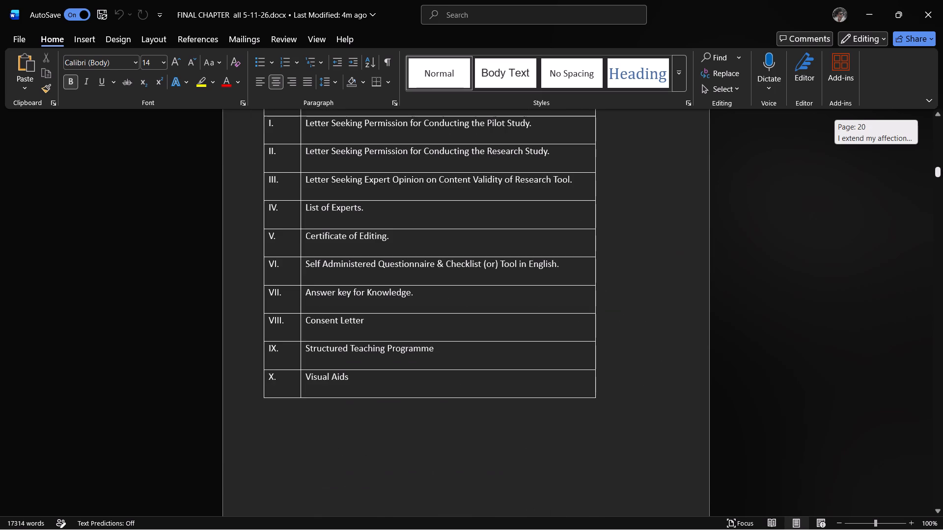
drag(942, 168, 942, 199)
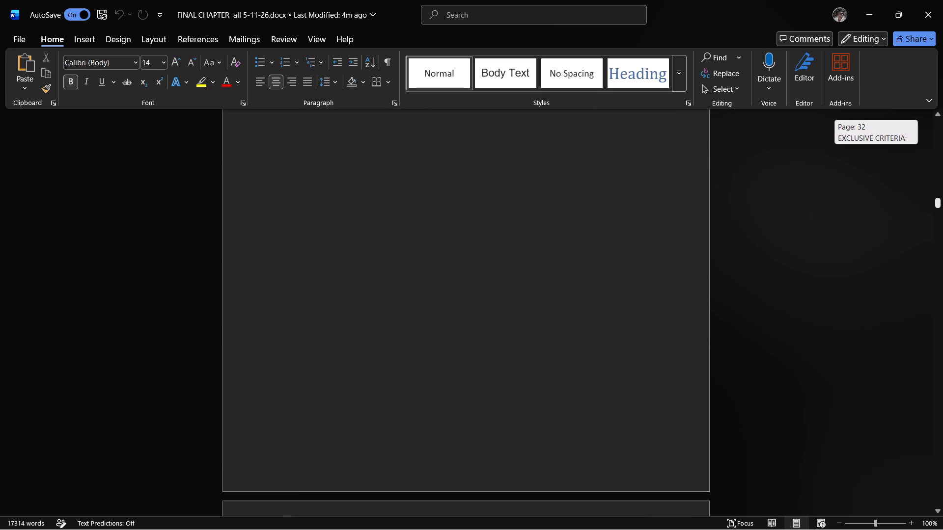
drag(942, 199, 942, 226)
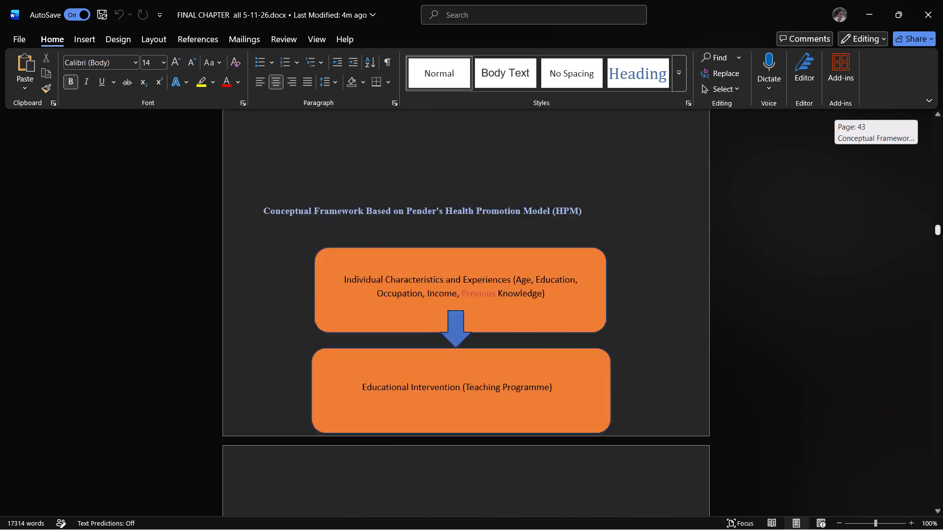
drag(942, 226, 942, 228)
scroll(736, 252, up, 10)
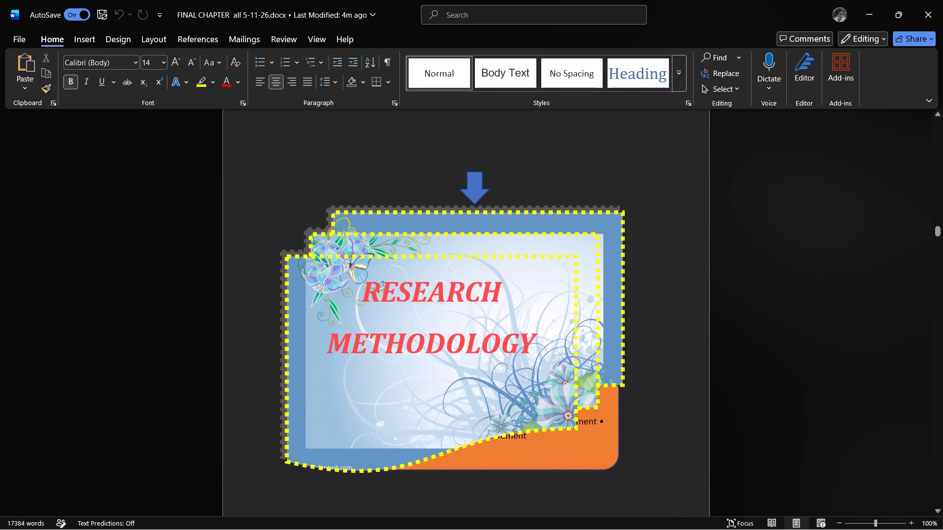
scroll(736, 252, up, 5)
scroll(737, 248, down, 20)
scroll(737, 248, down, 13)
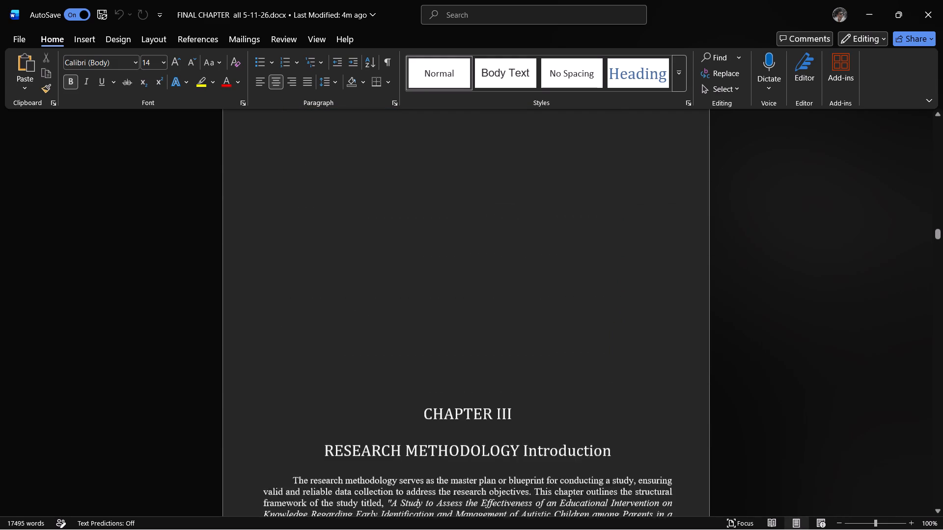
scroll(746, 234, down, 11)
scroll(766, 232, down, 20)
scroll(766, 232, down, 2)
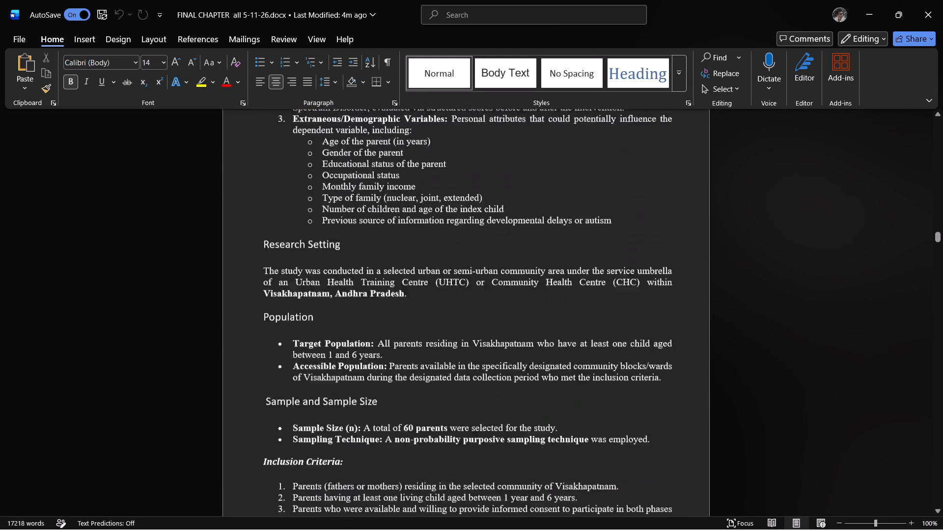
scroll(766, 232, down, 7)
scroll(766, 232, down, 20)
scroll(766, 232, down, 7)
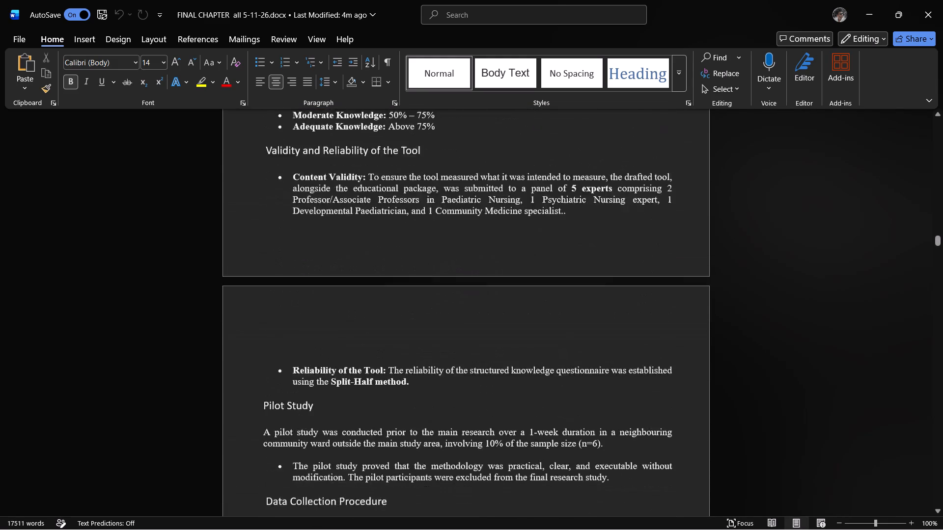
scroll(766, 232, down, 20)
scroll(766, 232, down, 20)
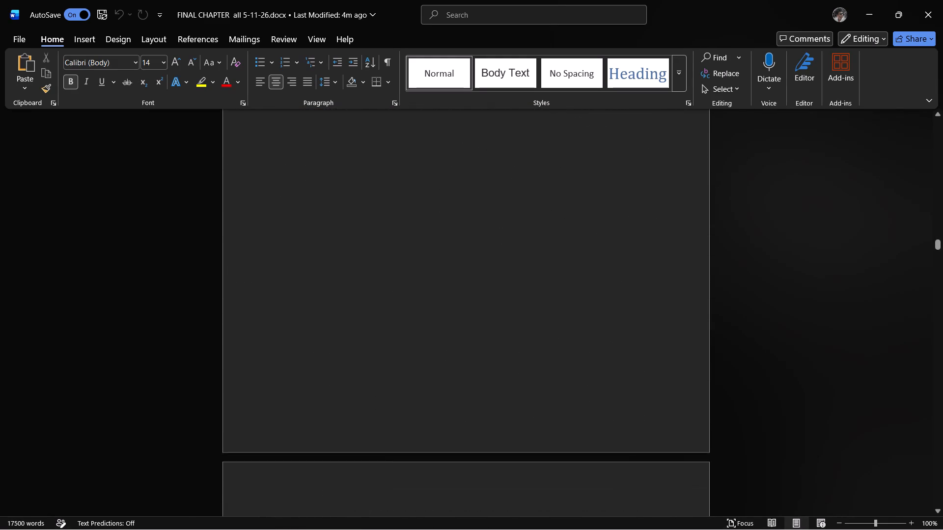
scroll(766, 232, down, 17)
scroll(766, 232, down, 18)
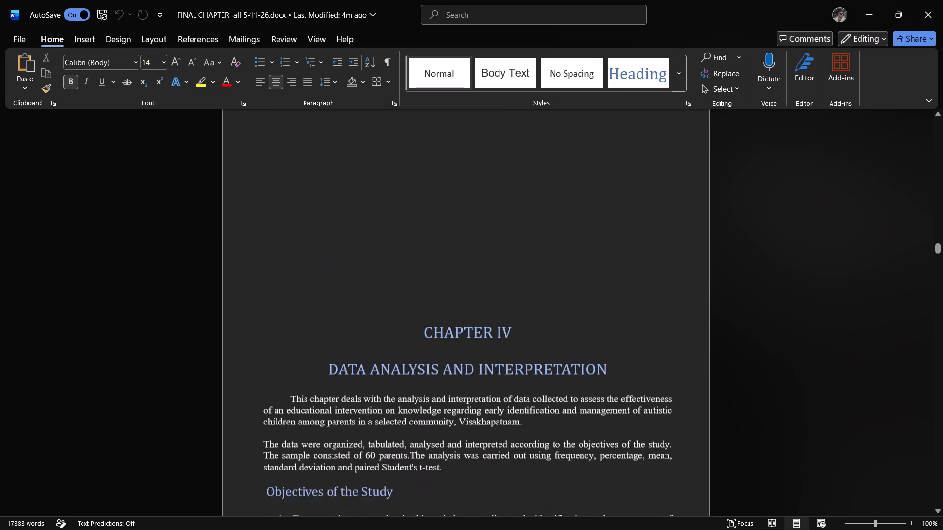
scroll(766, 232, up, 4)
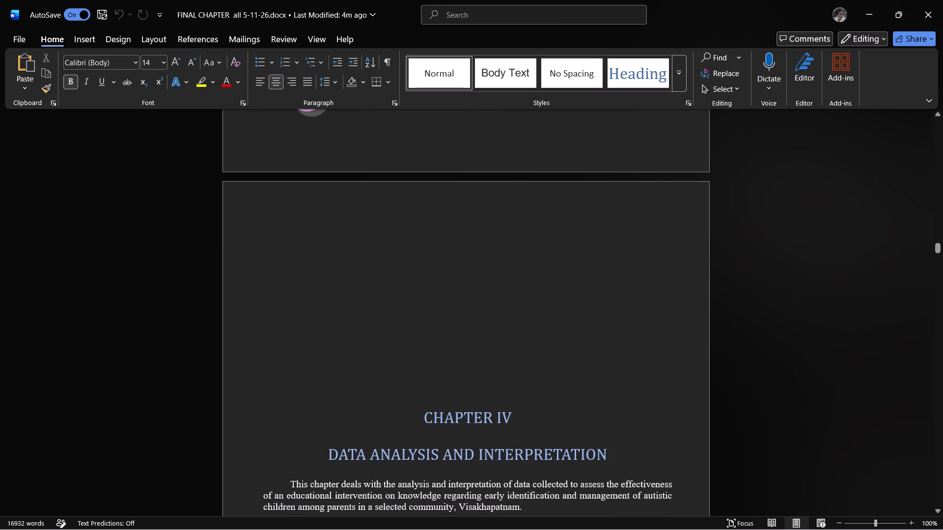
click(440, 381)
key(BackSpace)
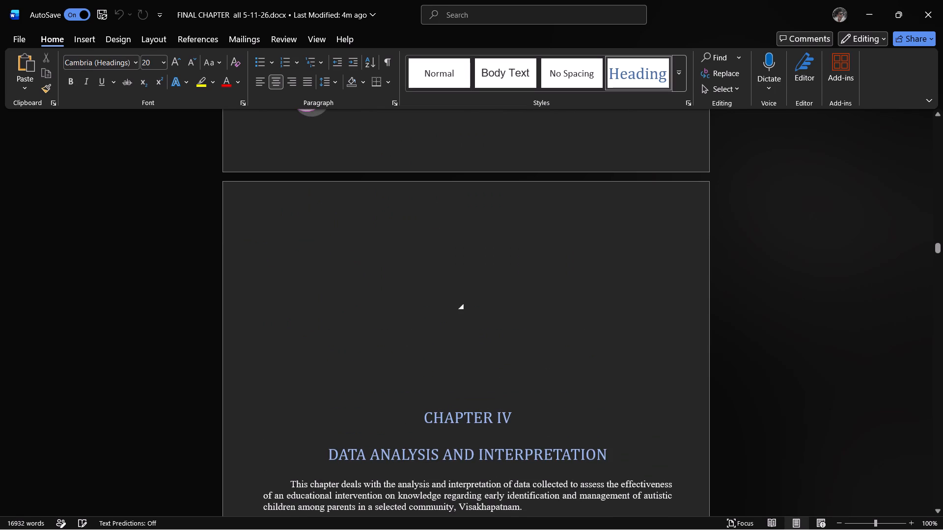
key(BackSpace)
key(BackSpace)
key(BackSpace)
key(BackSpace)
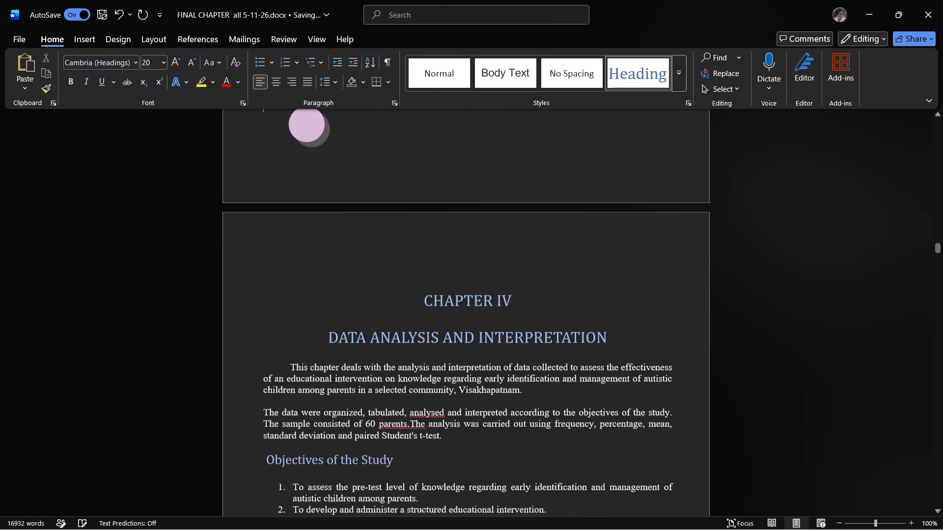
Insert one blank line above the Section I: Demographic Characteristics of Parents heading.
scroll(503, 319, down, 15)
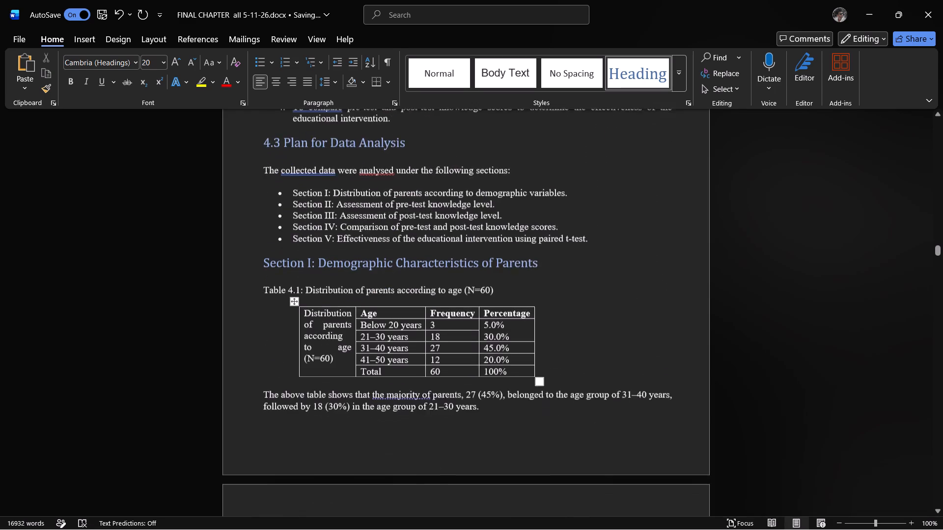
scroll(504, 312, down, 5)
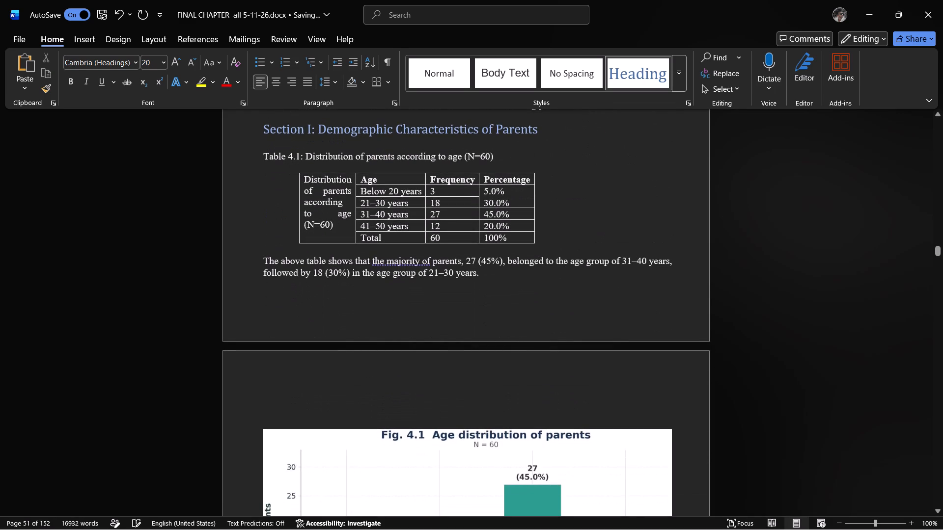
click(258, 153)
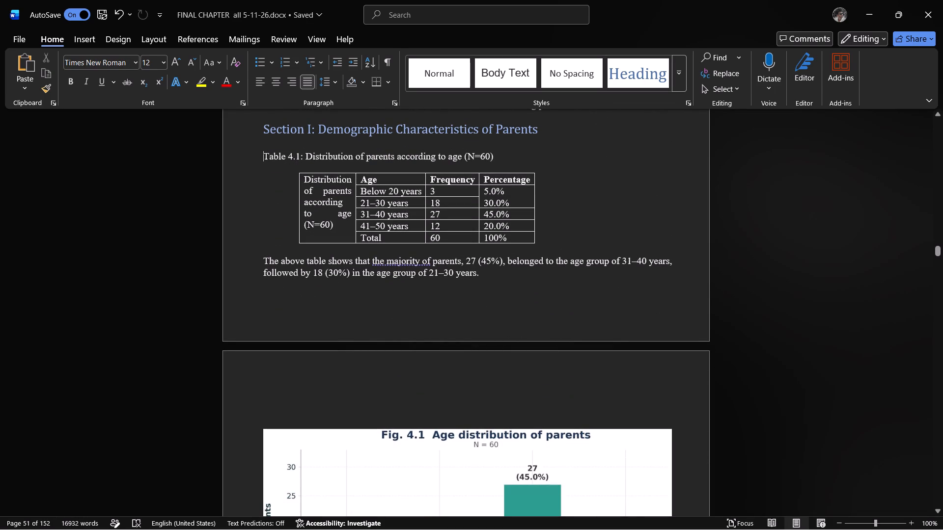
click(263, 120)
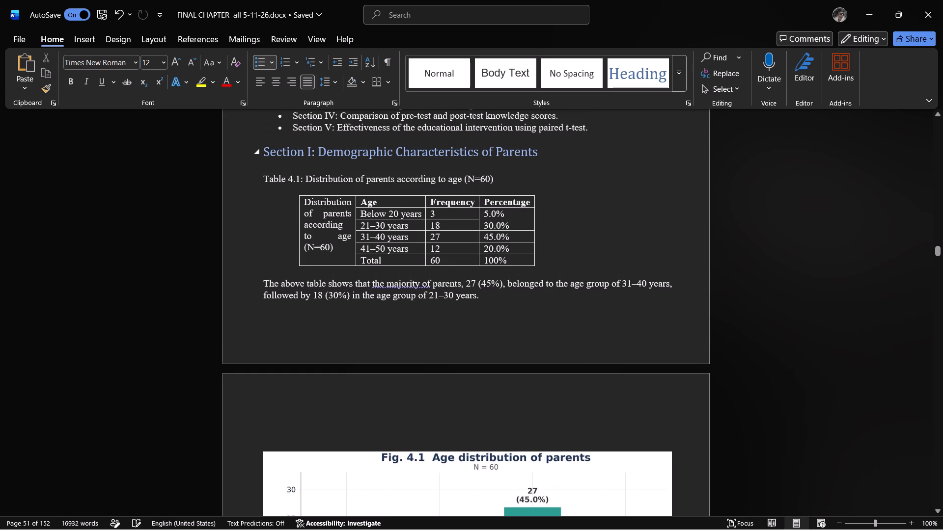
click(265, 155)
key(Return)
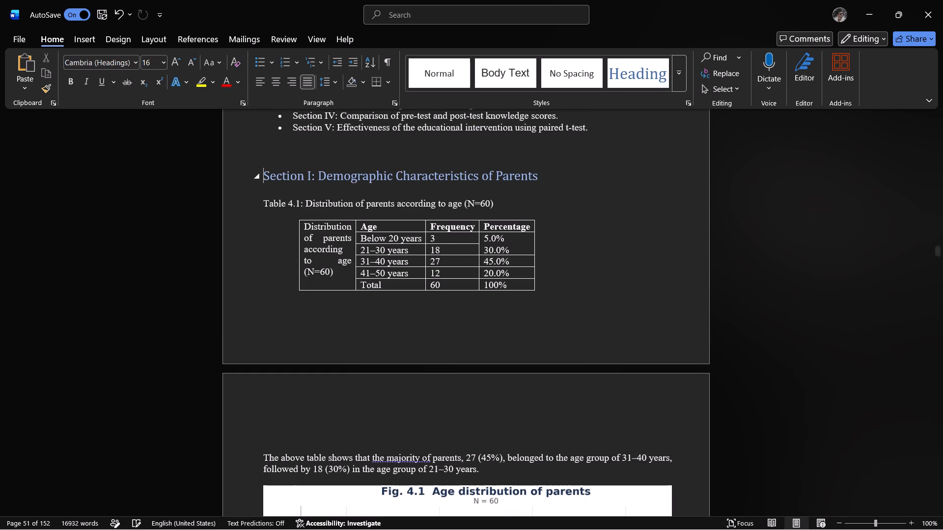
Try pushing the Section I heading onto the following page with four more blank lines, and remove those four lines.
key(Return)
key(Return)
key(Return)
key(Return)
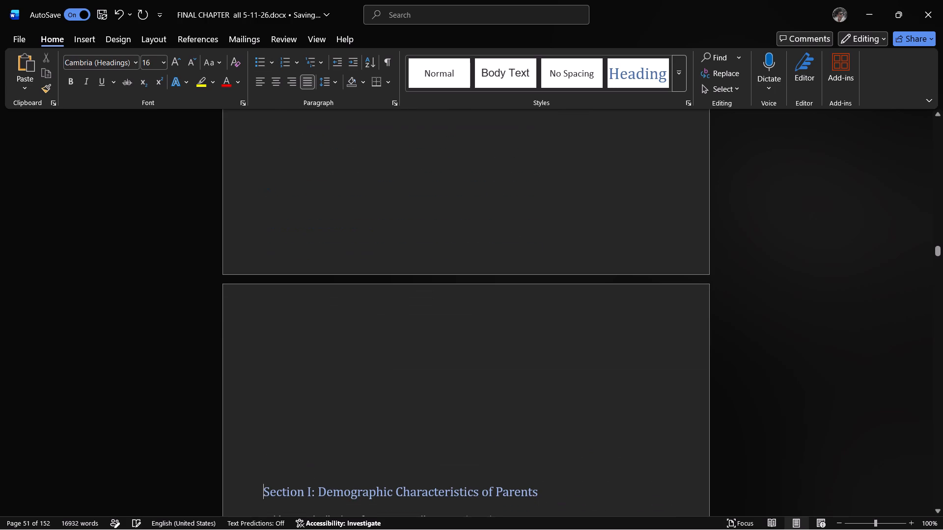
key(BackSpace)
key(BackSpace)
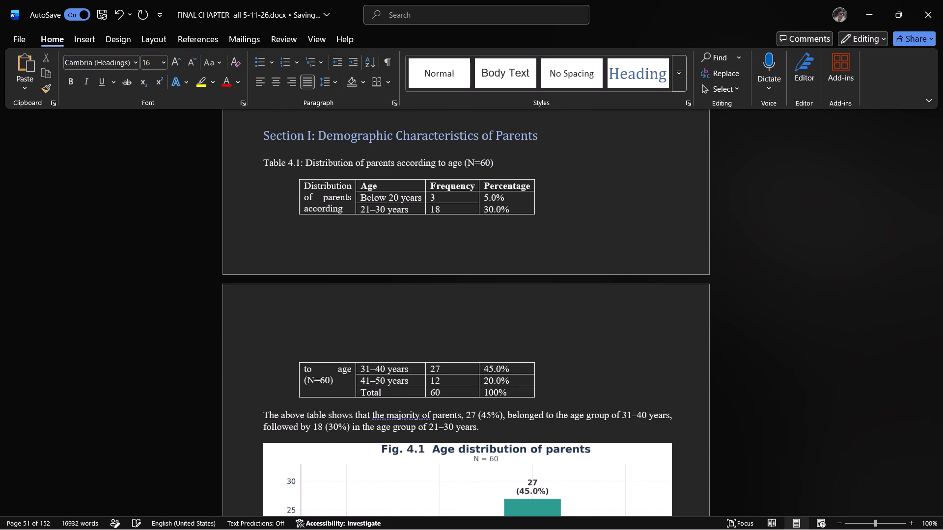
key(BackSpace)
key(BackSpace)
Check the page layout of tables, captions and charts from Table 4.1 through to the Conclusion of Chapter IV.
scroll(481, 349, down, 3)
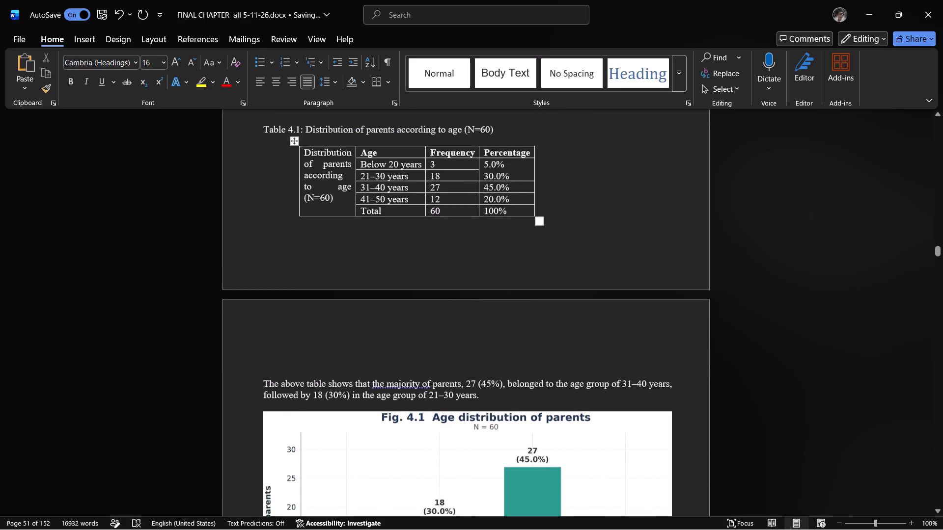
scroll(505, 364, down, 20)
scroll(505, 364, down, 16)
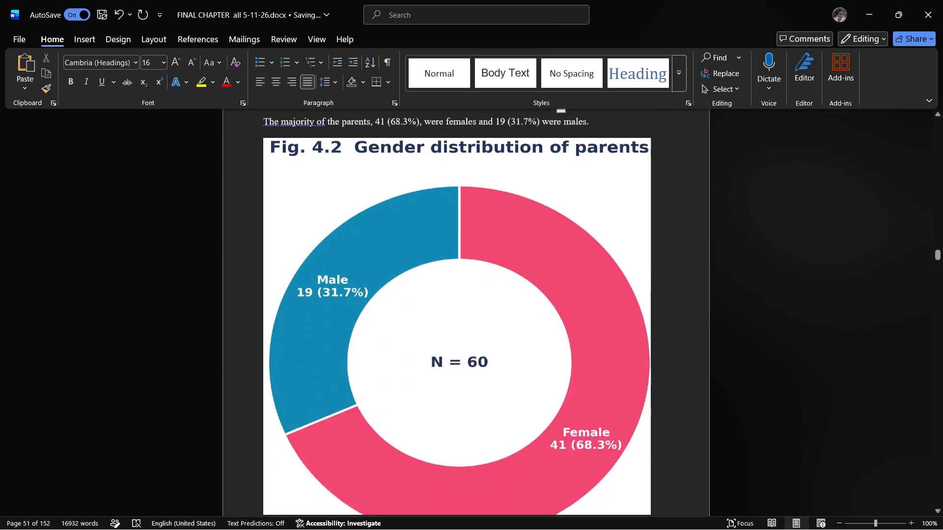
scroll(501, 333, down, 14)
scroll(501, 323, down, 20)
scroll(501, 323, down, 8)
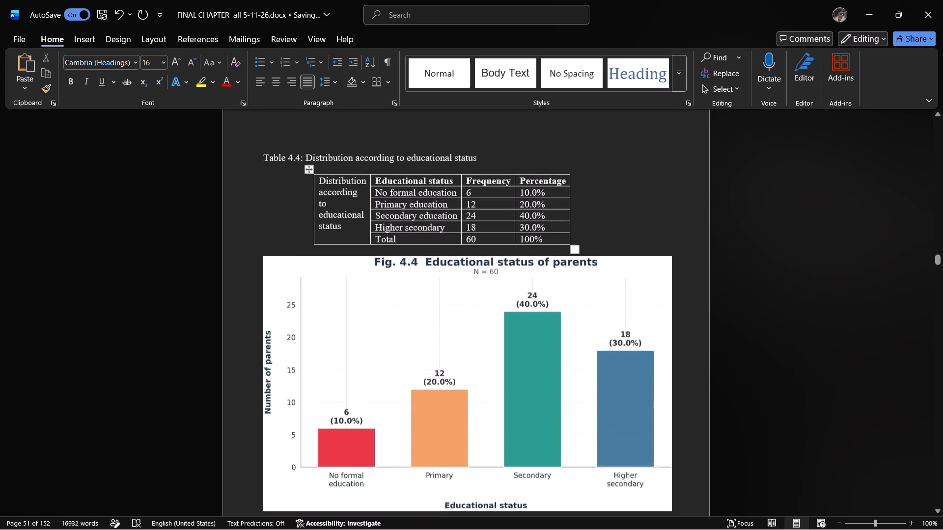
scroll(500, 316, down, 20)
scroll(500, 316, down, 20)
scroll(500, 316, down, 5)
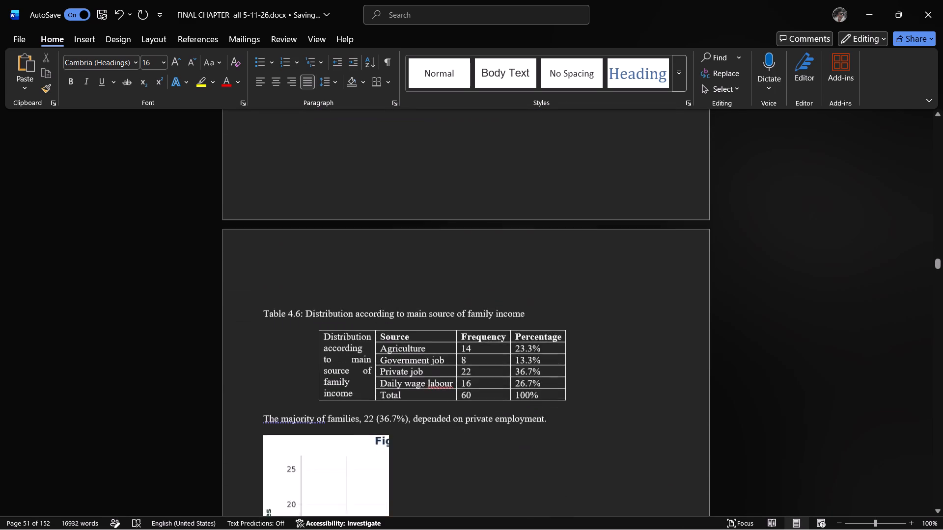
scroll(500, 315, down, 4)
scroll(500, 315, down, 20)
scroll(500, 315, down, 14)
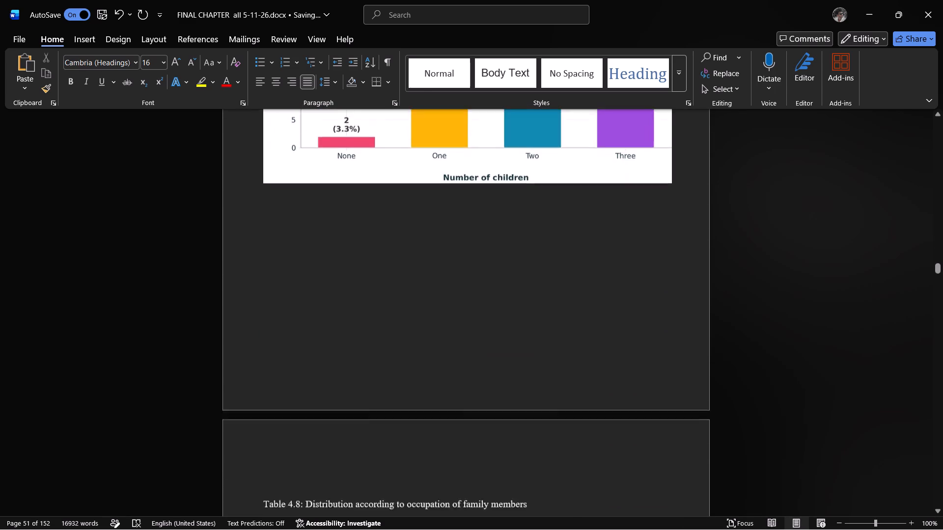
scroll(500, 315, down, 20)
scroll(500, 315, down, 20)
scroll(500, 315, down, 4)
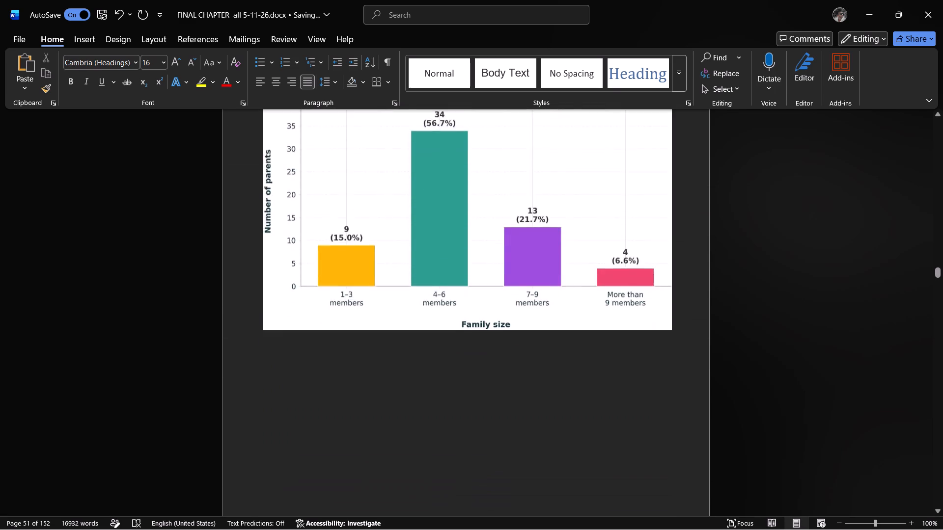
scroll(500, 315, down, 20)
scroll(500, 315, down, 18)
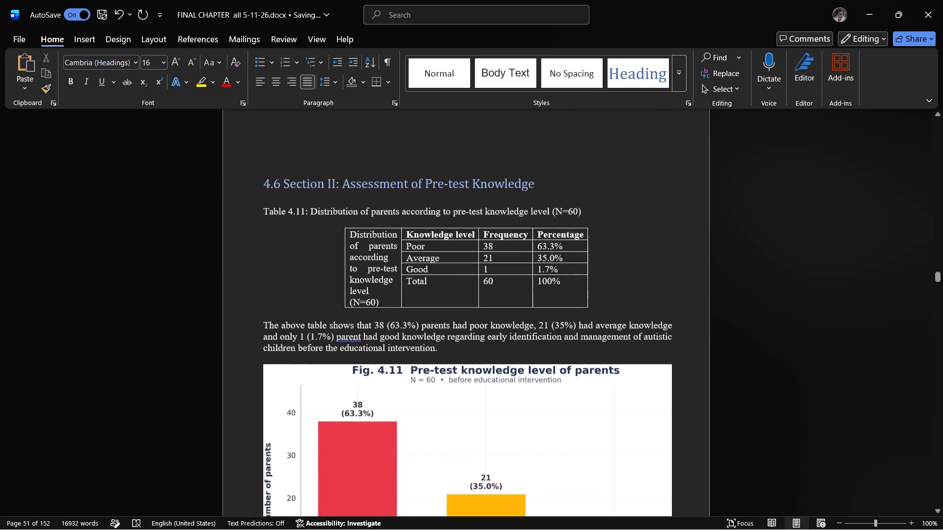
scroll(500, 315, down, 20)
scroll(500, 315, down, 20)
scroll(500, 315, down, 2)
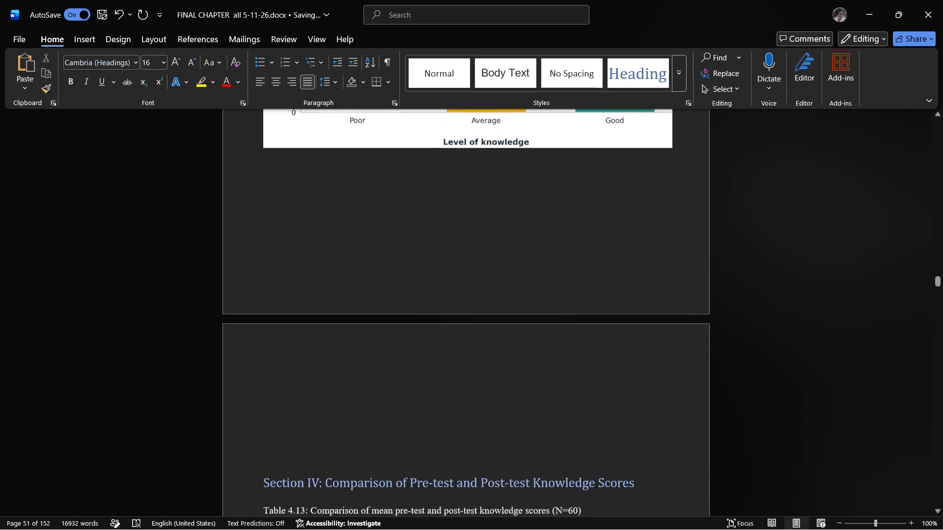
scroll(500, 315, down, 6)
scroll(500, 315, up, 3)
scroll(500, 315, down, 19)
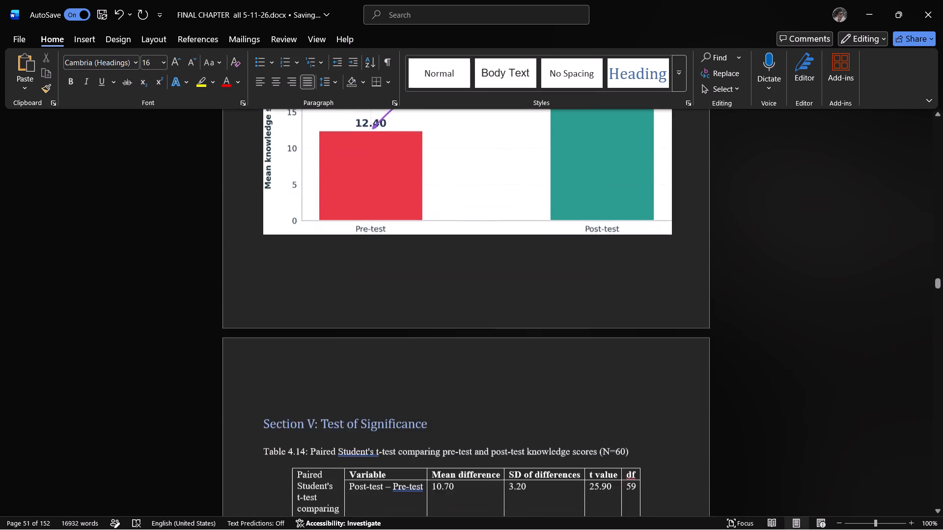
scroll(500, 315, down, 18)
scroll(500, 315, down, 8)
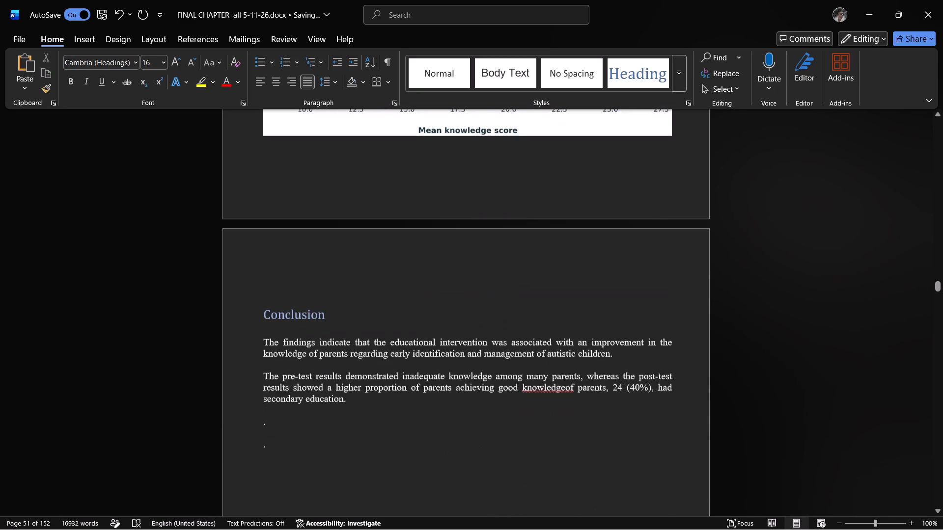
Select the whole of Table 4.14 under Section V and add the whole of Table 4.13 to the same selection.
scroll(500, 315, up, 20)
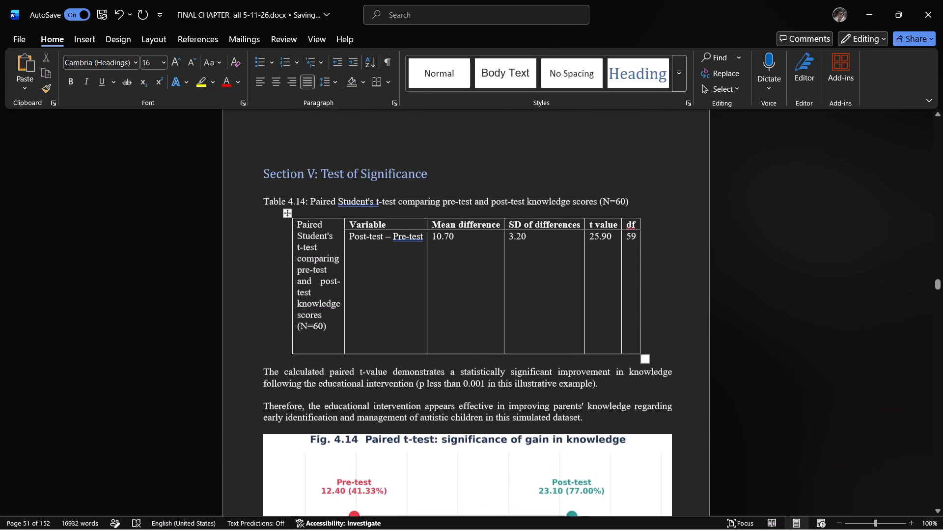
click(289, 212)
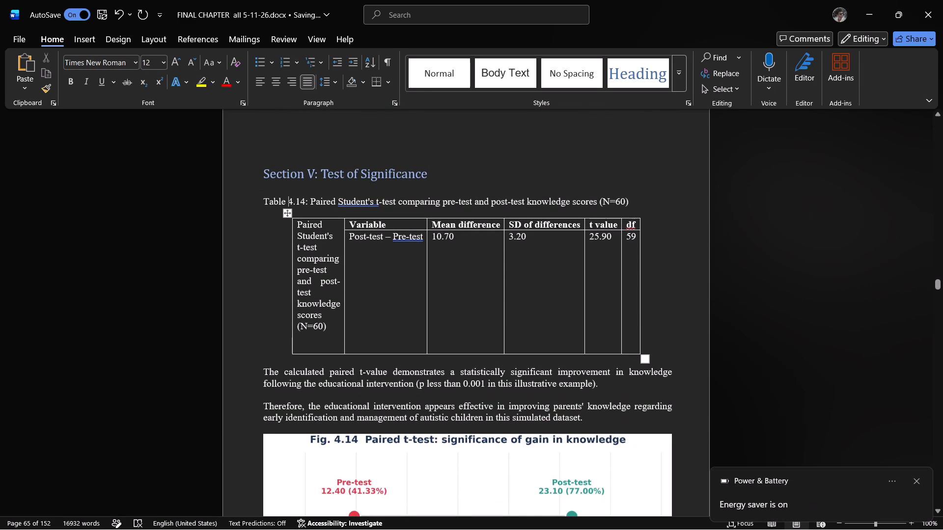
click(289, 216)
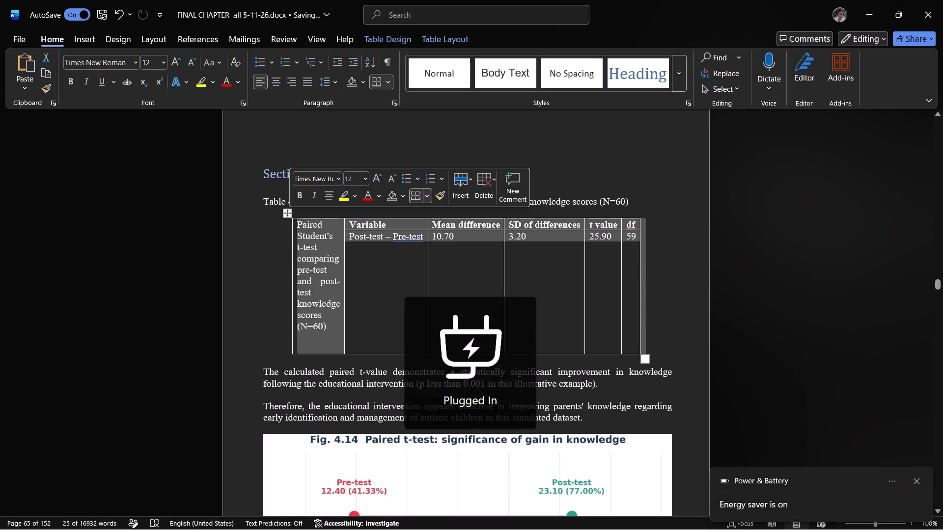
scroll(303, 220, up, 3)
scroll(419, 248, up, 3)
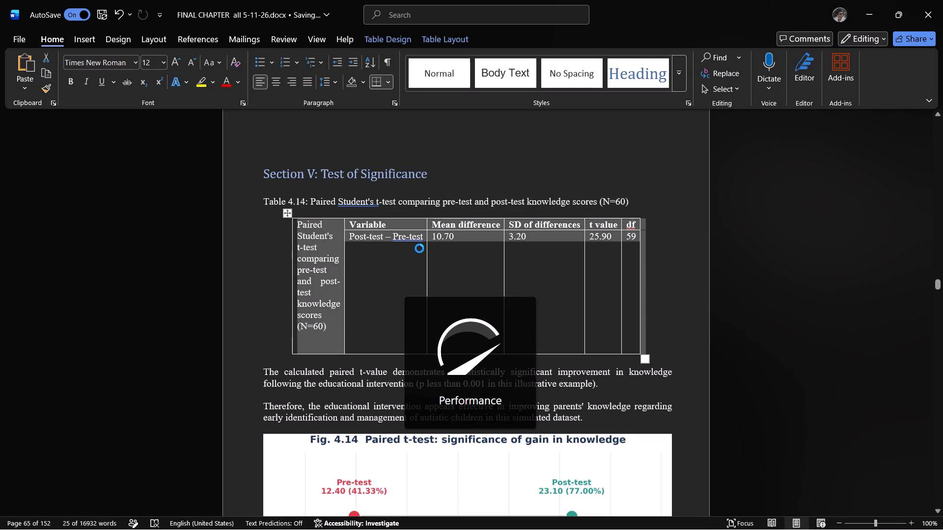
scroll(383, 270, up, 14)
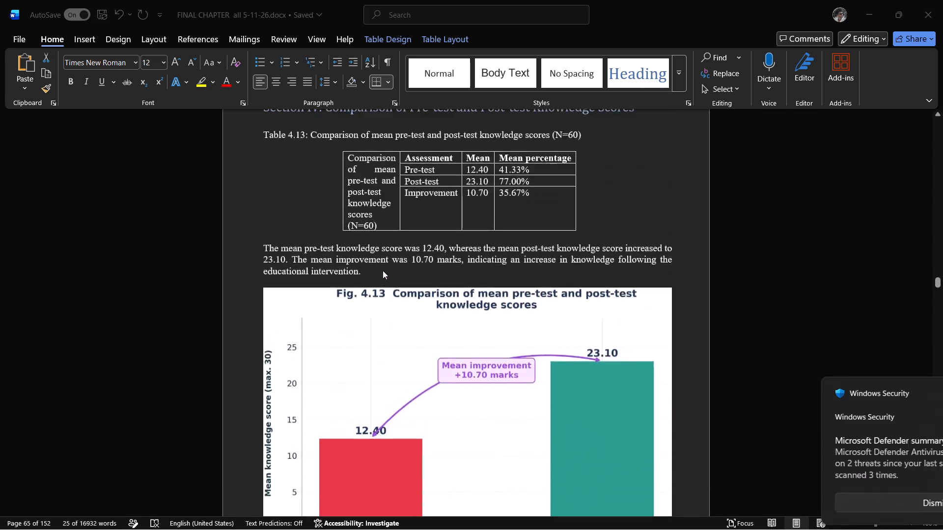
scroll(383, 270, up, 3)
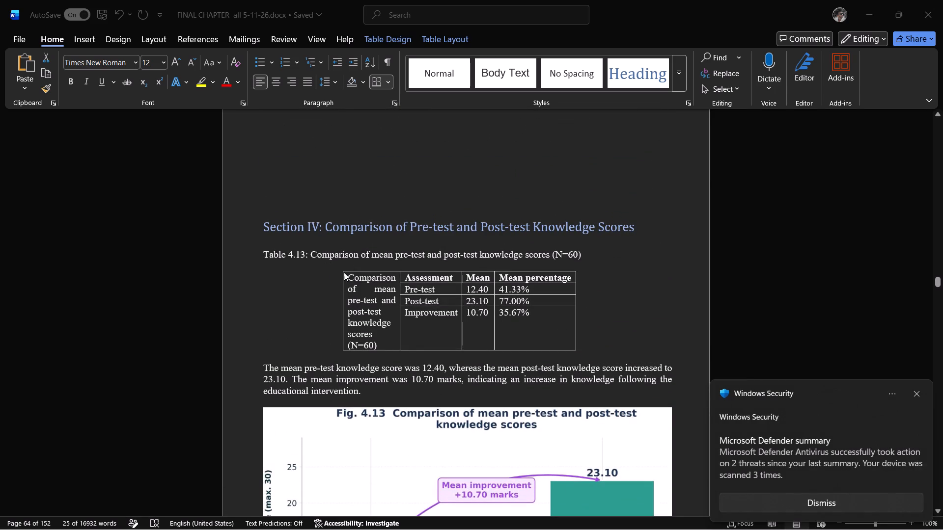
ctrl+click(344, 272)
ctrl+click(352, 282)
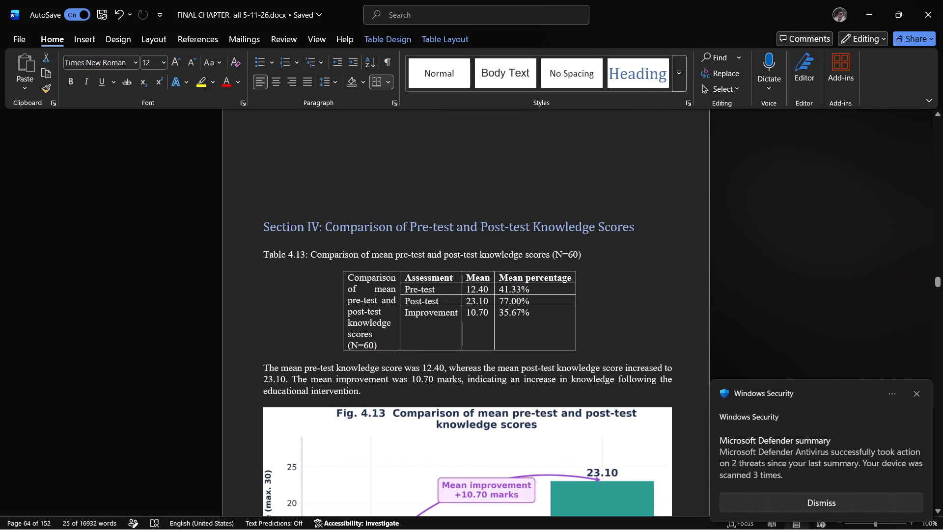
ctrl+click(334, 265)
ctrl+click(336, 271)
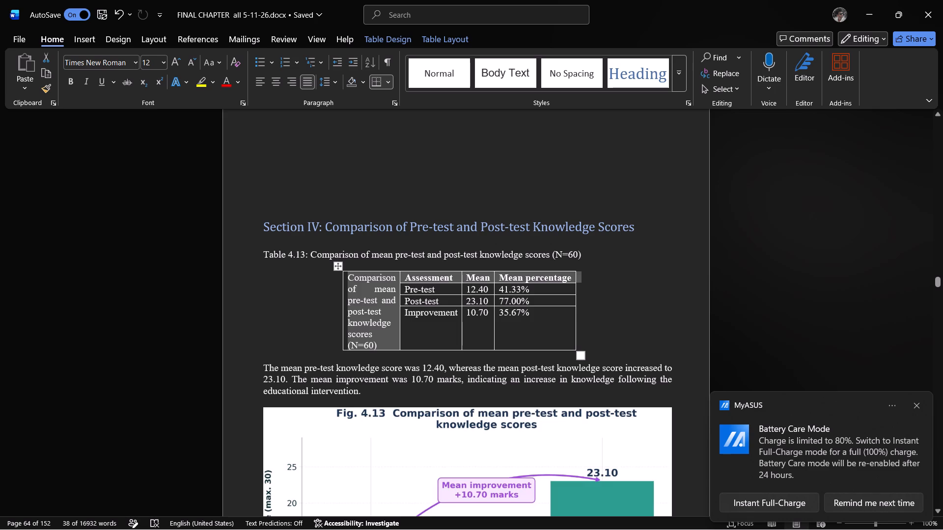
ctrl+click(337, 268)
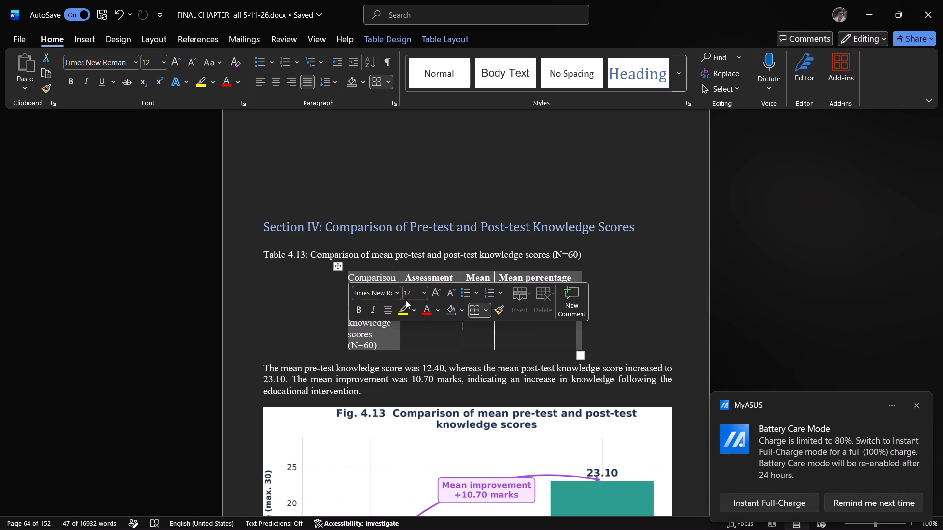
click(917, 406)
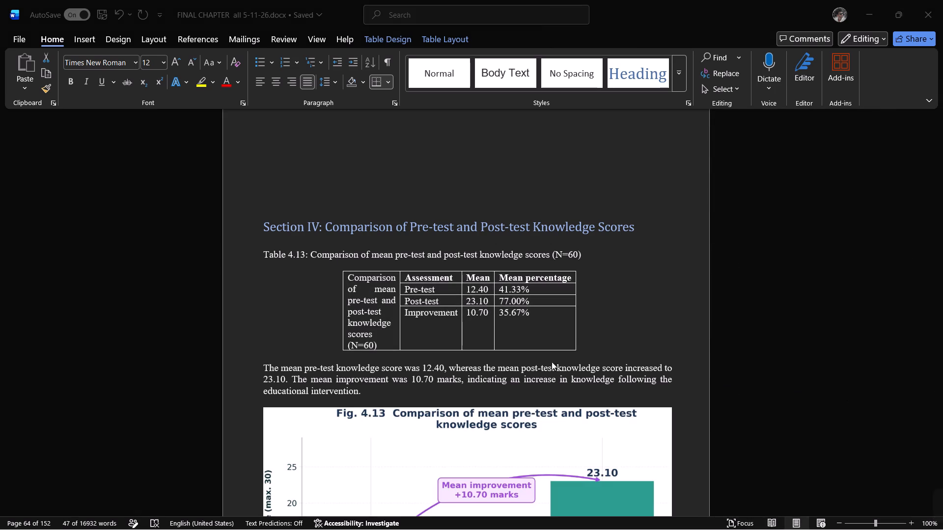
scroll(500, 359, down, 20)
scroll(500, 359, down, 1)
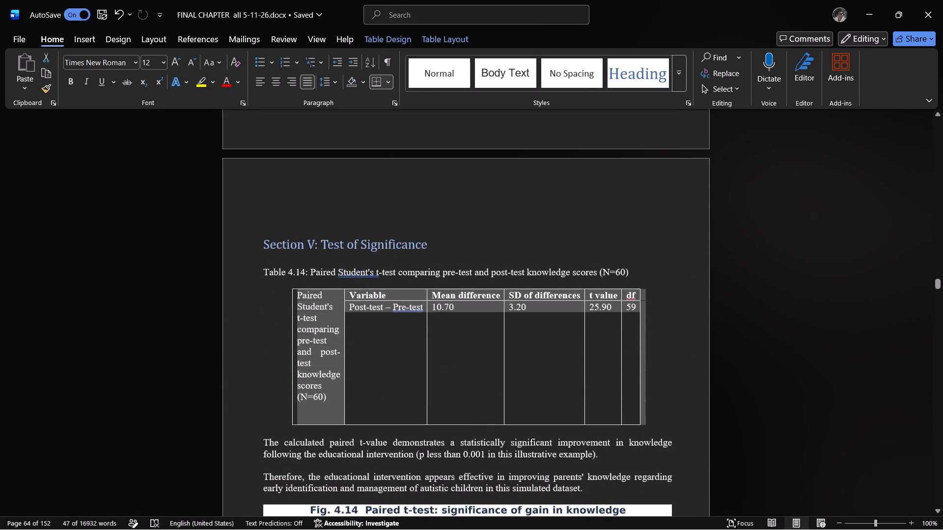
Add the whole post-test and pre-test knowledge level tables, Table 4.12 and Table 4.11, to the multi-table selection.
scroll(500, 352, up, 20)
scroll(500, 352, up, 18)
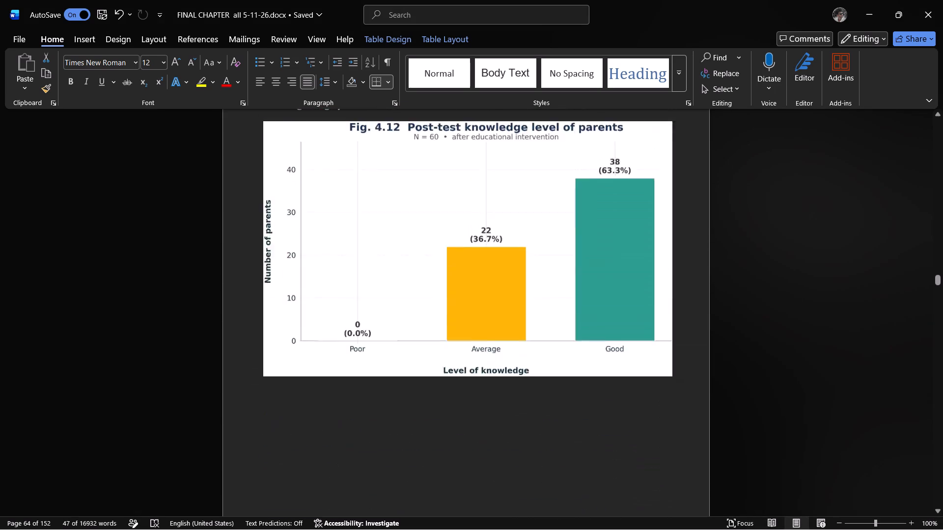
scroll(487, 330, up, 6)
ctrl+click(340, 176)
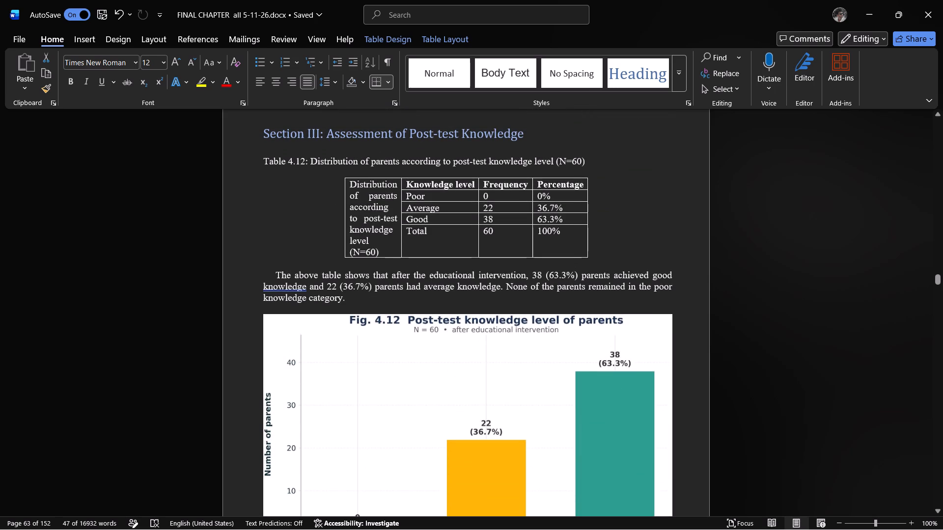
ctrl+click(347, 185)
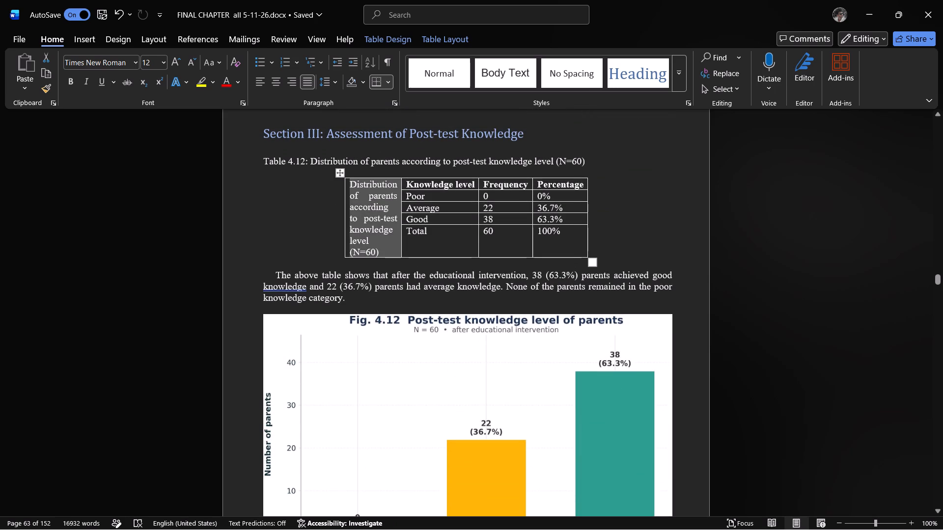
ctrl+click(340, 175)
scroll(453, 298, up, 20)
scroll(453, 298, up, 3)
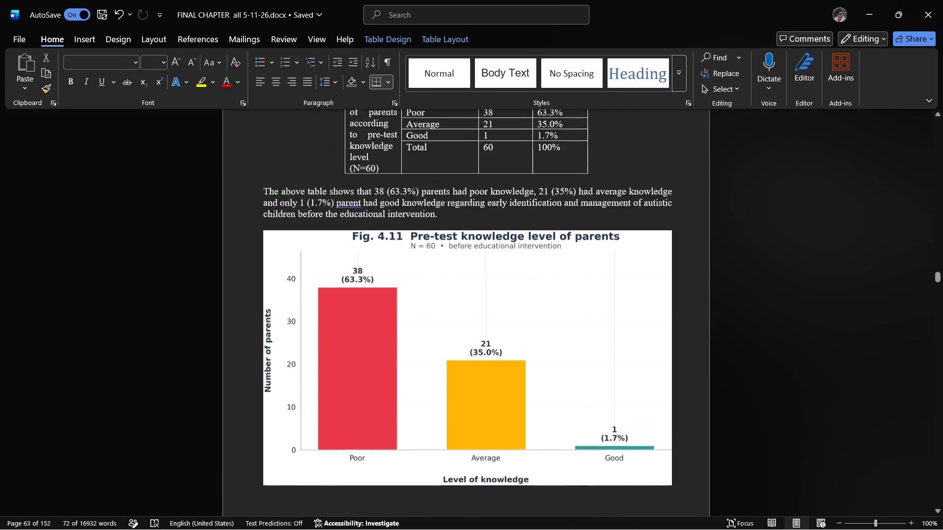
scroll(450, 291, up, 3)
ctrl+click(353, 260)
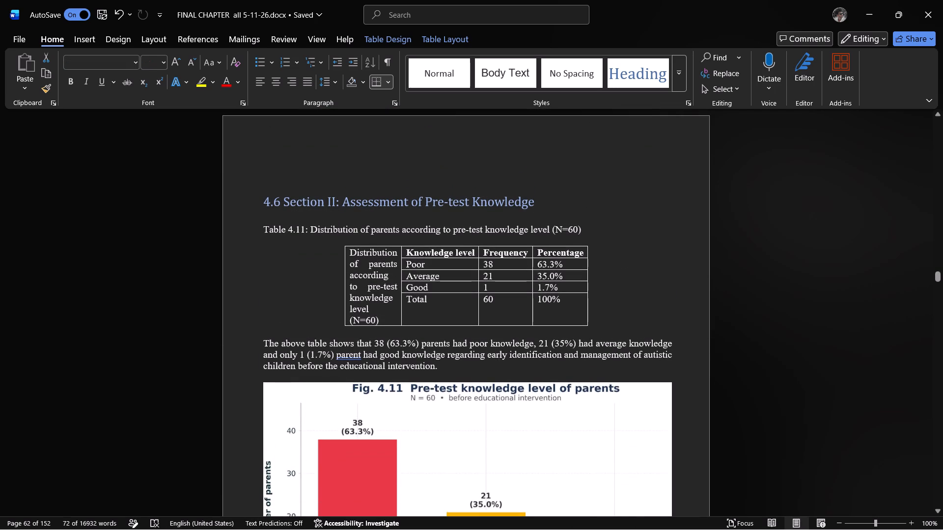
ctrl+click(350, 253)
ctrl+click(374, 262)
ctrl+click(346, 251)
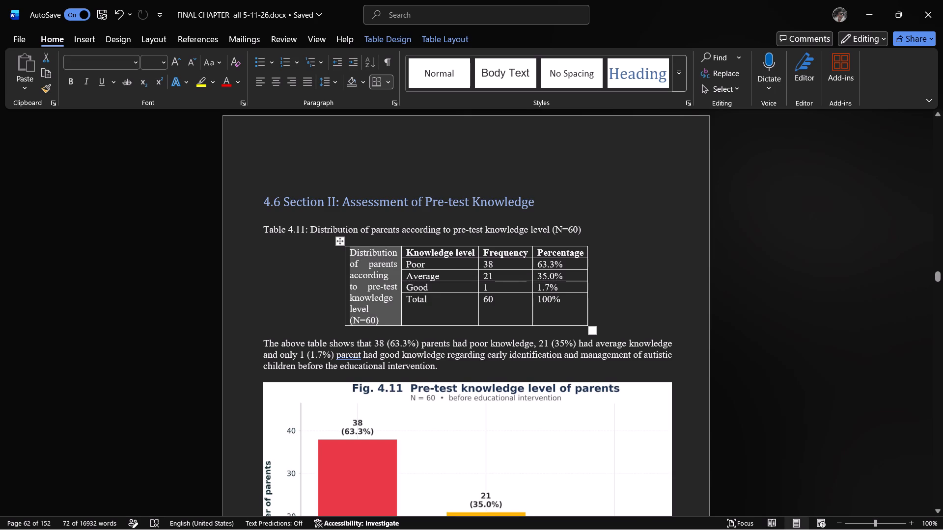
ctrl+click(340, 242)
Extend the multi-table selection with Tables 4.10 (type of family), 4.9 (family size) and 4.8 (occupation of family members).
scroll(437, 293, up, 19)
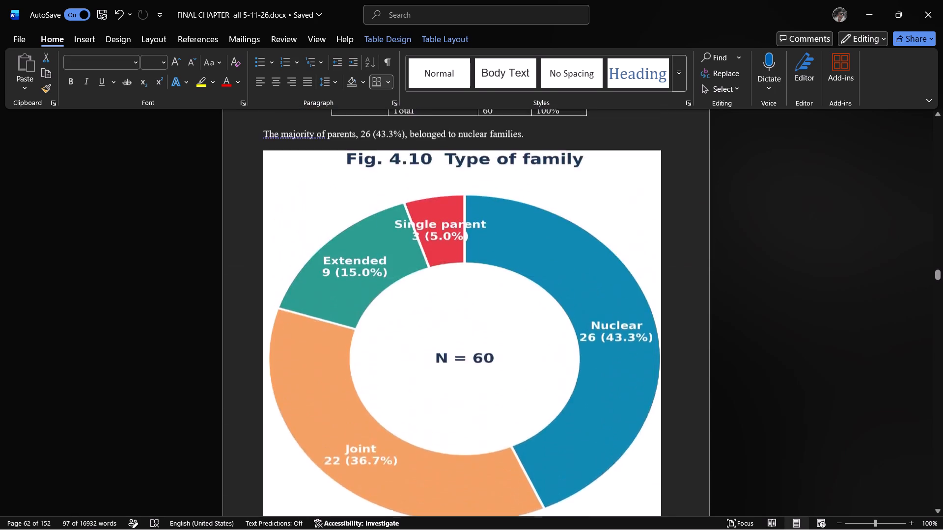
scroll(437, 293, up, 7)
ctrl+click(335, 289)
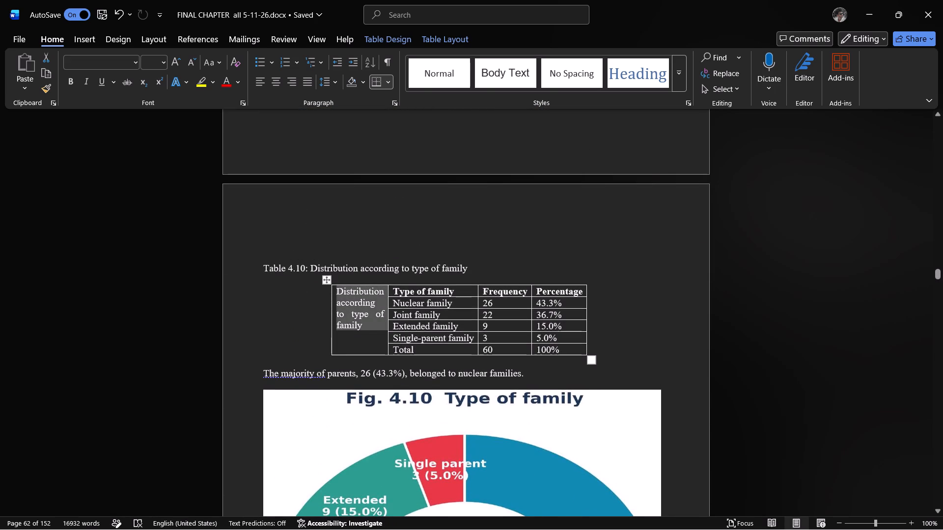
ctrl+click(326, 279)
scroll(423, 303, up, 20)
scroll(423, 303, up, 2)
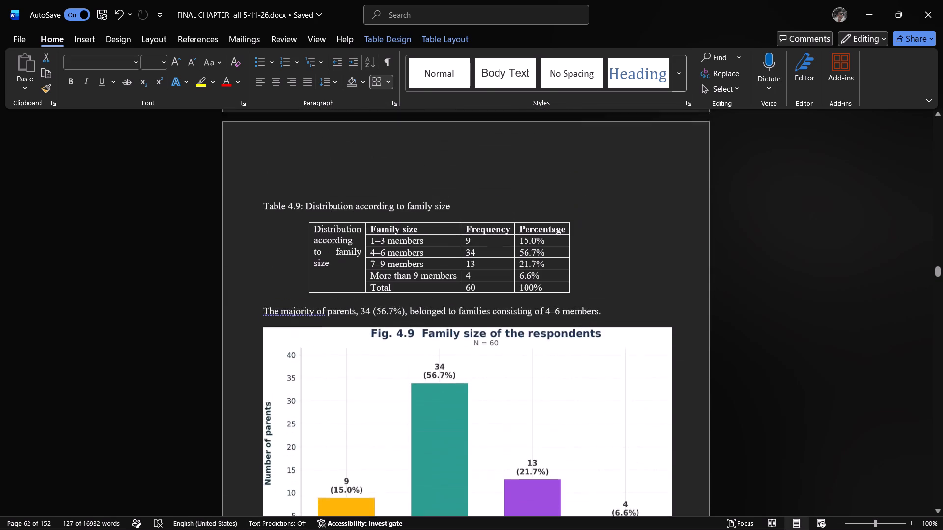
ctrl+click(313, 249)
ctrl+click(305, 233)
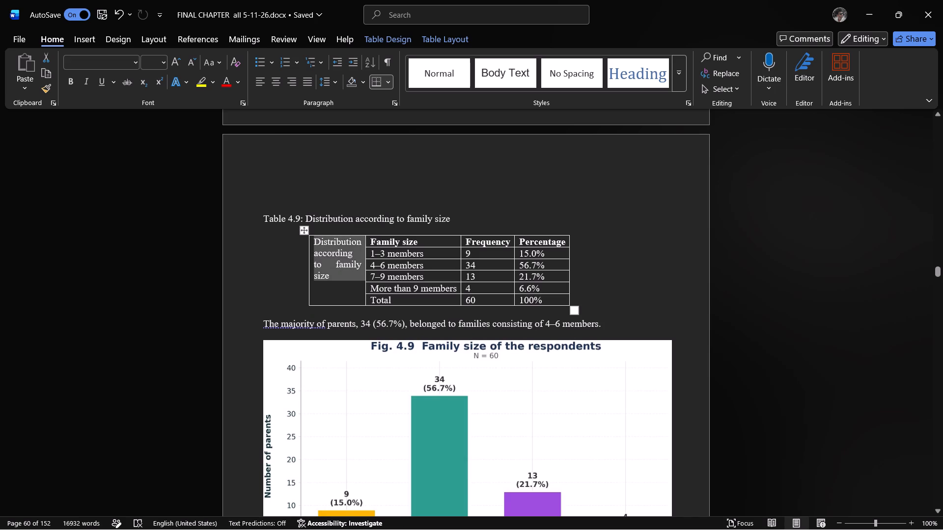
scroll(374, 285, up, 20)
scroll(374, 285, up, 4)
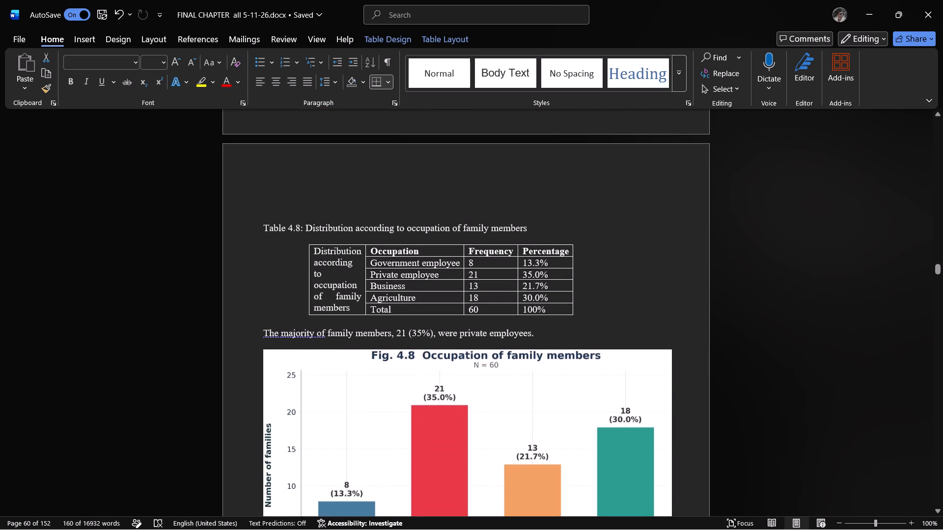
ctrl+click(317, 249)
ctrl+click(310, 255)
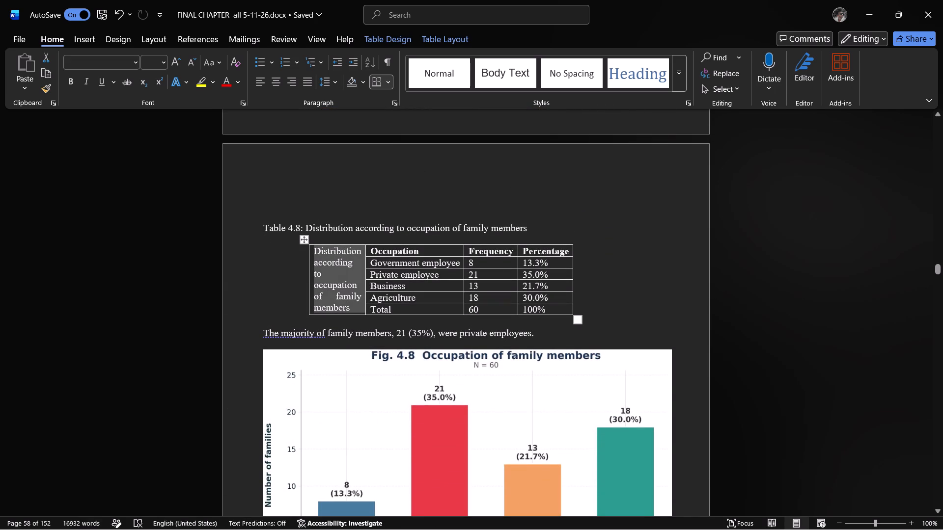
ctrl+click(303, 241)
Extend the multi-table selection with Table 4.7 (number of children), Table 4.6 (source of income) and the 4.5 monthly family income table.
scroll(362, 285, up, 18)
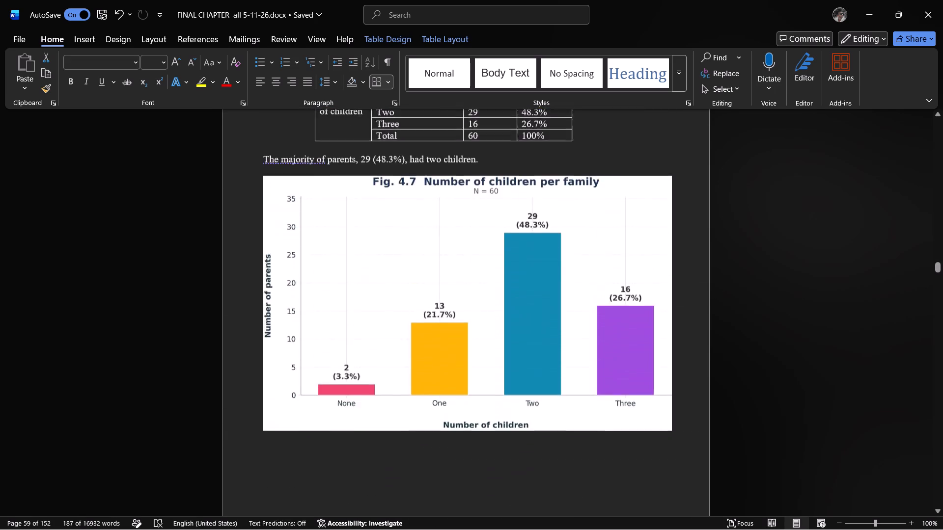
scroll(362, 285, up, 6)
ctrl+click(319, 264)
ctrl+click(311, 247)
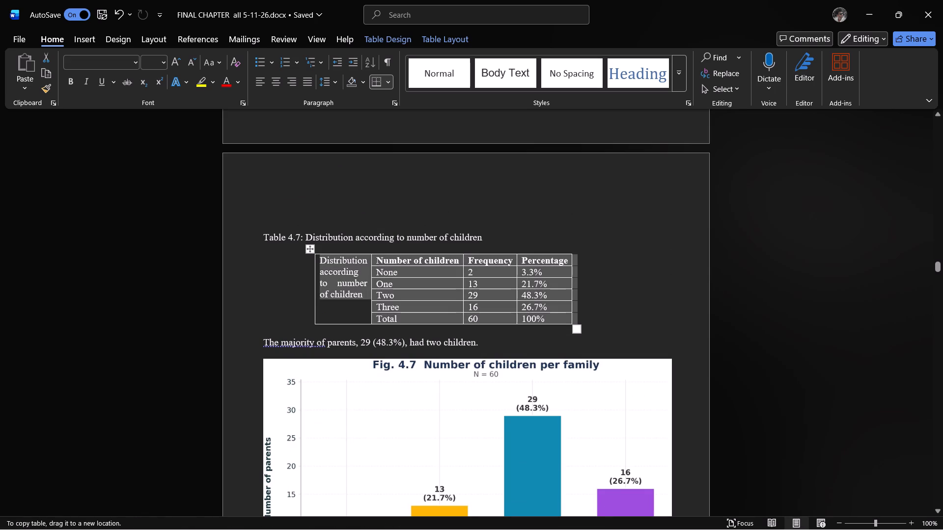
scroll(364, 278, up, 20)
scroll(364, 278, up, 3)
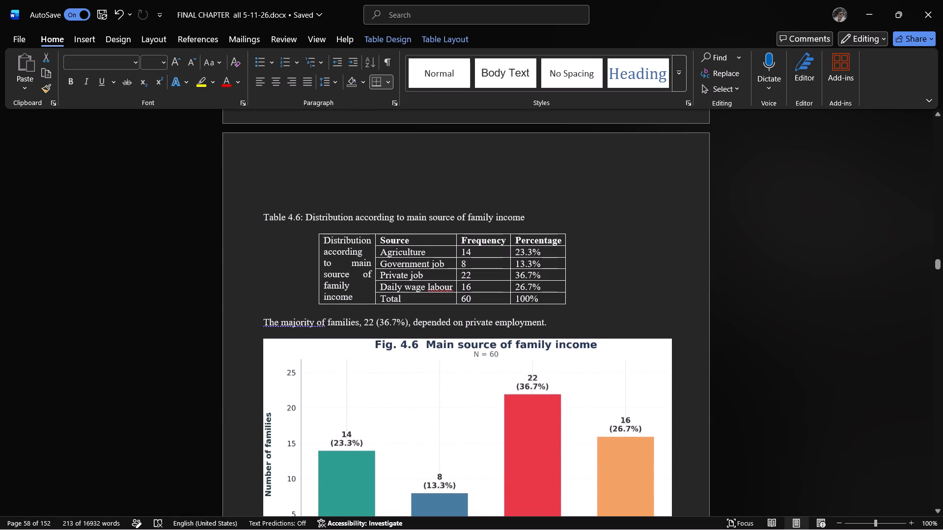
ctrl+click(322, 243)
ctrl+click(312, 232)
scroll(361, 278, up, 7)
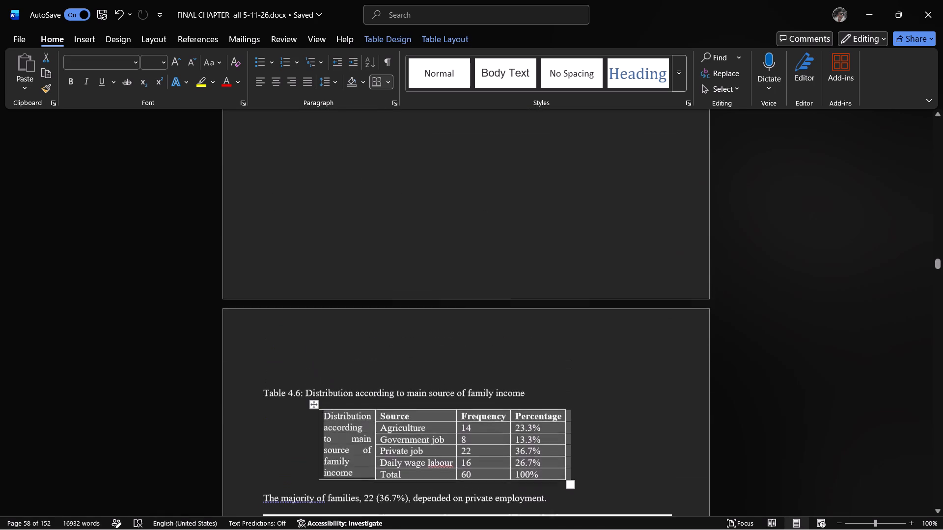
scroll(361, 278, up, 12)
scroll(319, 260, up, 6)
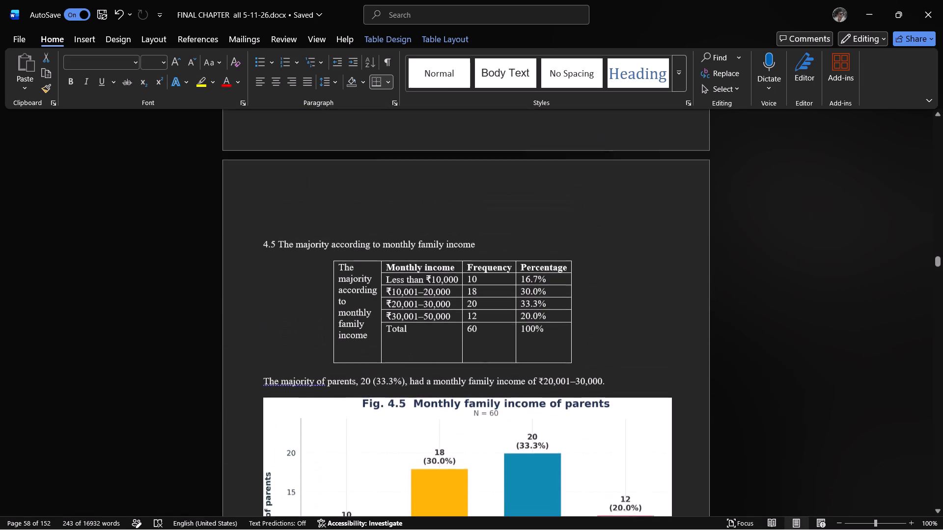
ctrl+click(334, 275)
ctrl+click(324, 265)
Extend the multi-table selection with Tables 4.4 (educational status), 4.3 (religion) and 4.2 (gender).
scroll(353, 280, up, 5)
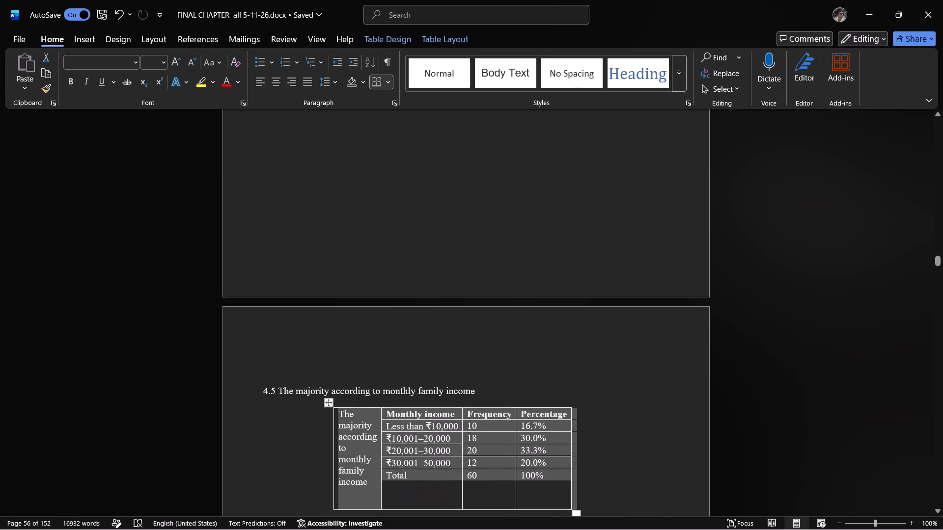
scroll(353, 281, up, 19)
ctrl+click(318, 285)
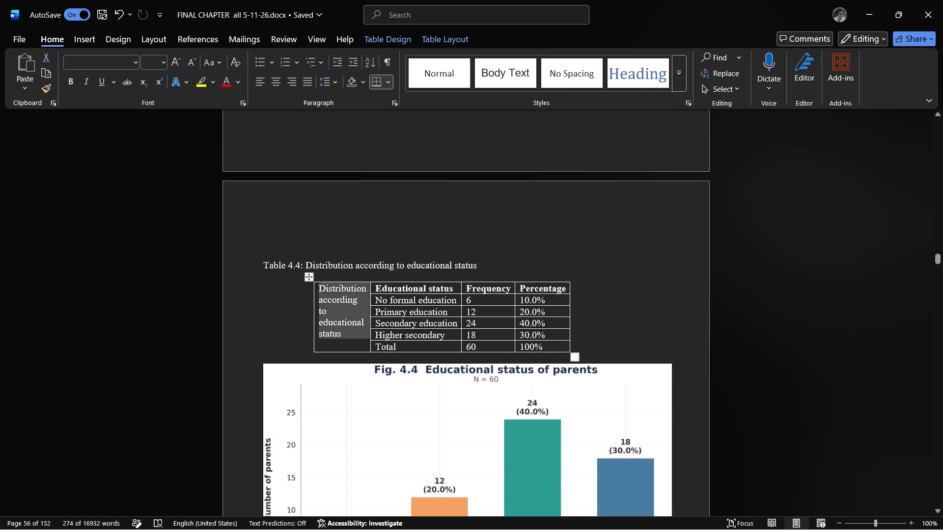
ctrl+click(309, 276)
scroll(367, 298, up, 20)
scroll(367, 298, up, 4)
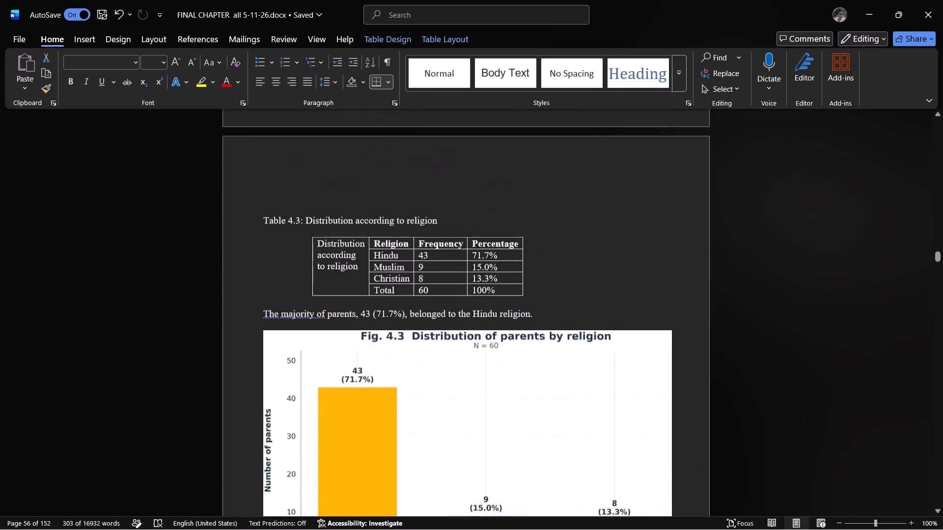
ctrl+click(319, 295)
ctrl+click(313, 296)
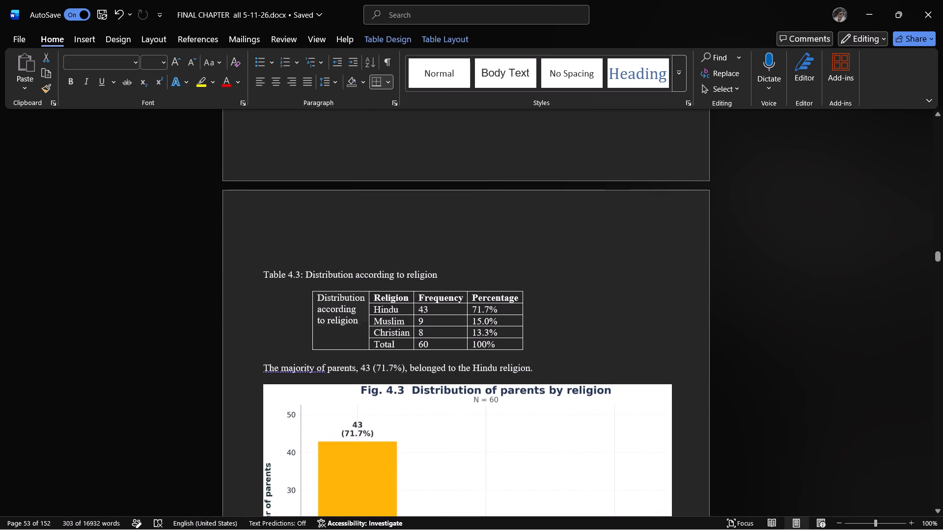
ctrl+click(310, 289)
scroll(367, 302, up, 19)
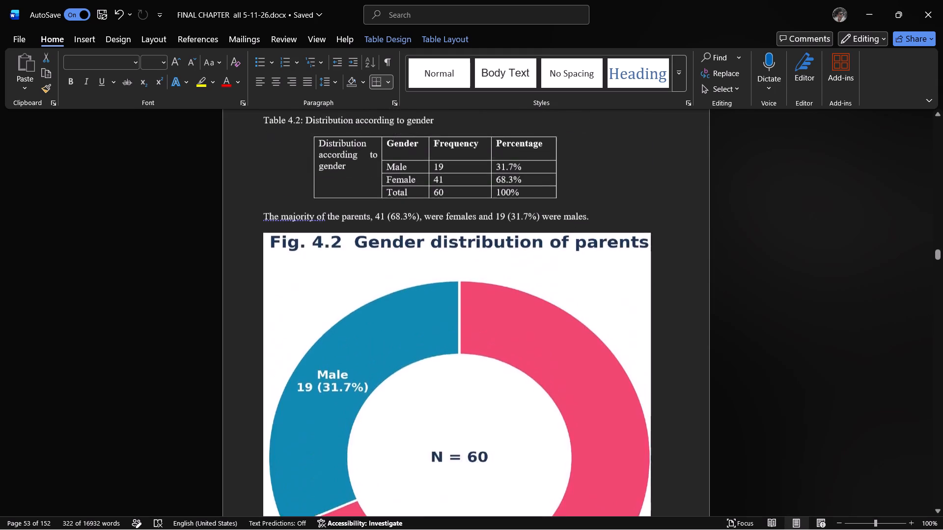
scroll(368, 302, up, 5)
ctrl+click(315, 306)
ctrl+click(311, 295)
Add the whole Table 4.1, distribution of parents according to age, to the multi-table selection.
scroll(358, 313, up, 2)
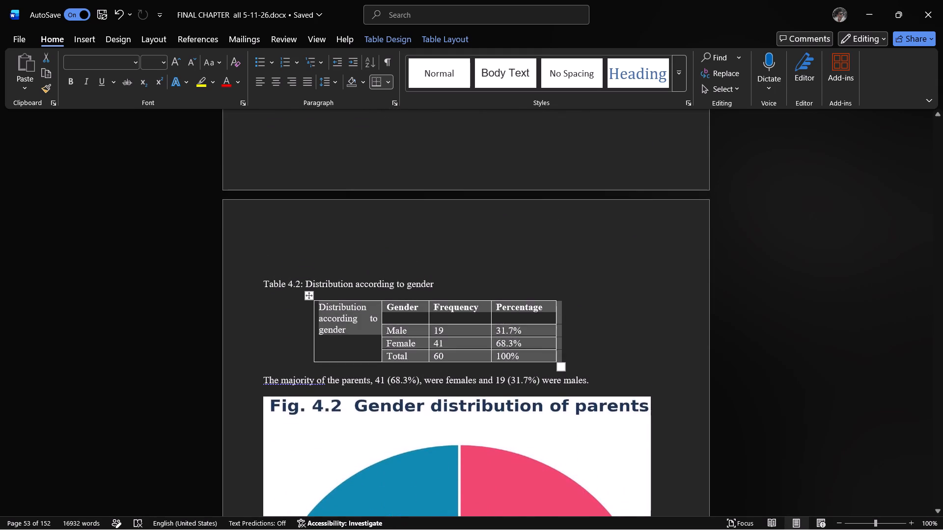
scroll(358, 313, up, 13)
scroll(358, 313, up, 15)
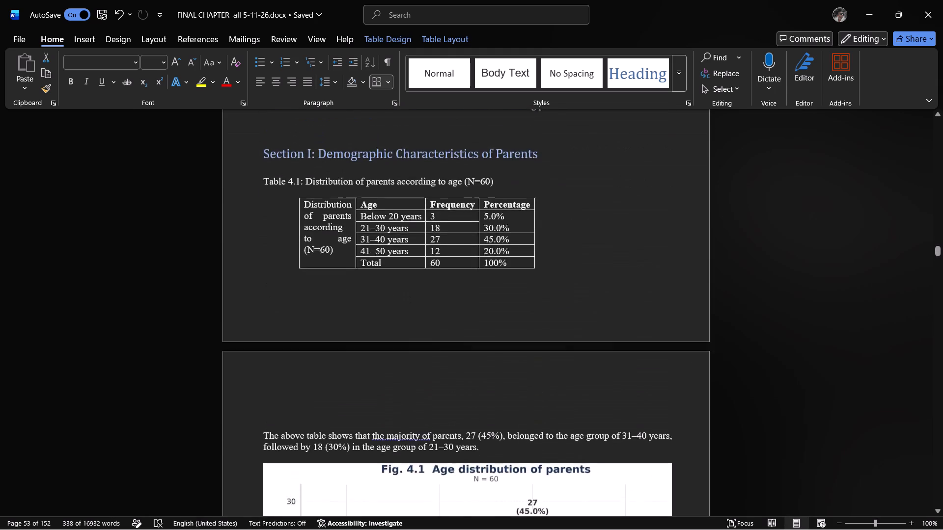
scroll(359, 313, up, 2)
ctrl+click(312, 298)
ctrl+click(301, 293)
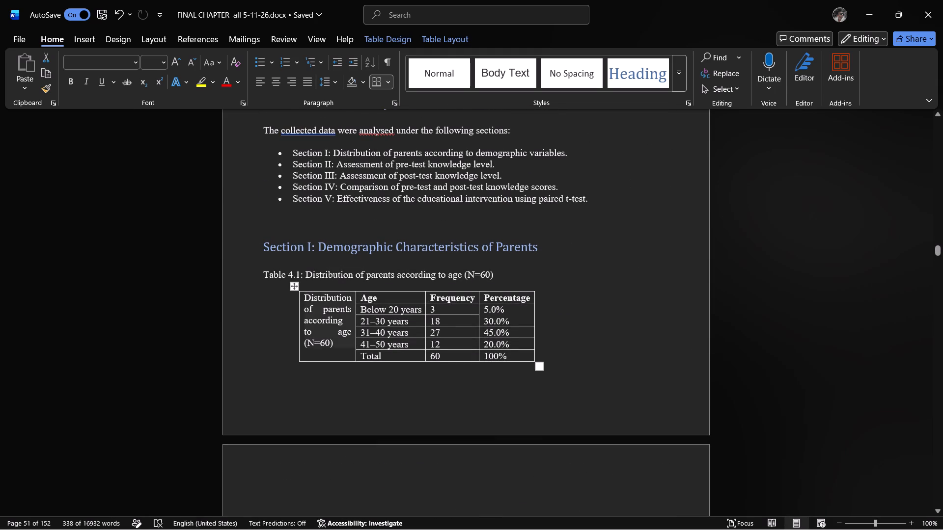
ctrl+click(294, 286)
scroll(363, 311, up, 11)
scroll(363, 311, down, 7)
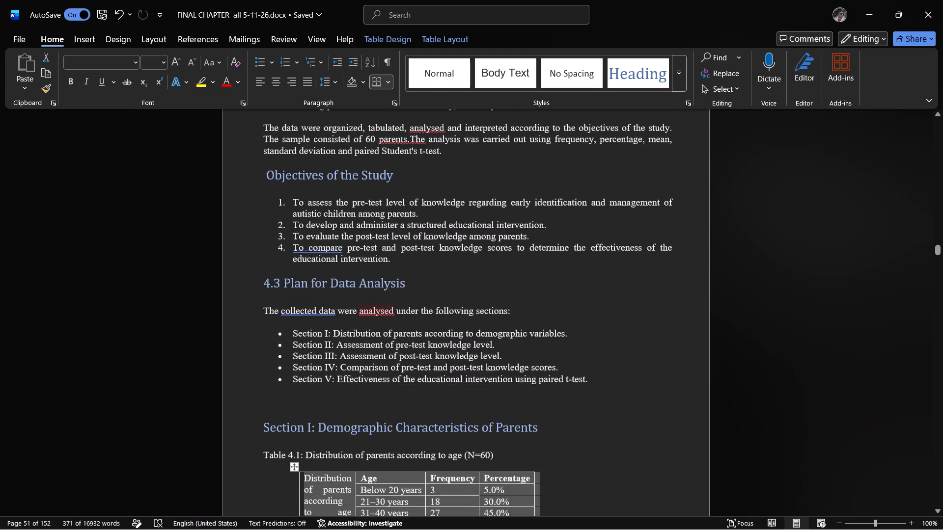
scroll(363, 311, down, 4)
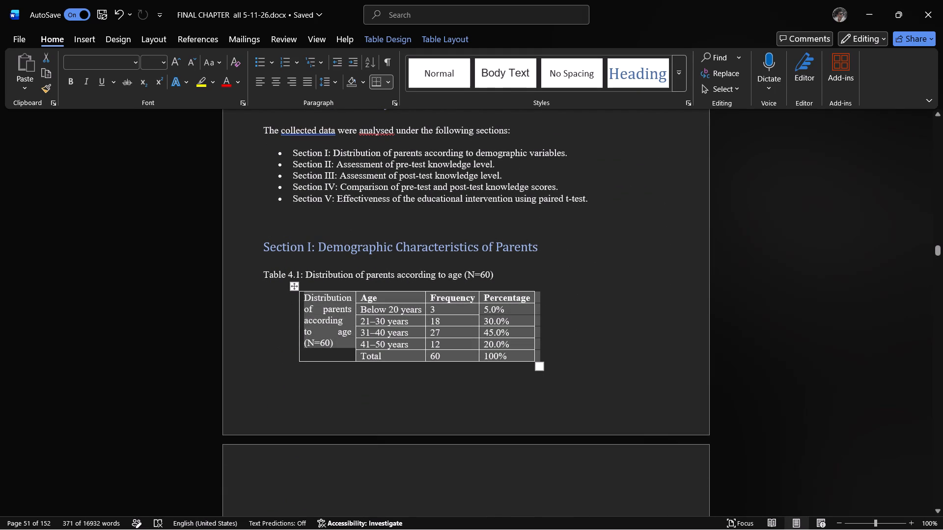
Move the age distribution table up above its Table 4.1 caption and undo the accompanying change to its first cell.
key(alt+shift+Up)
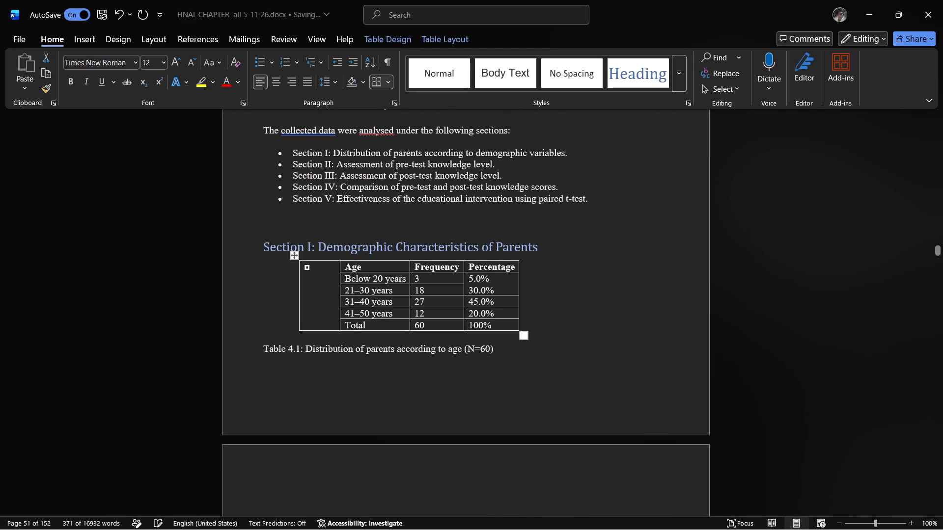
key(ctrl+z)
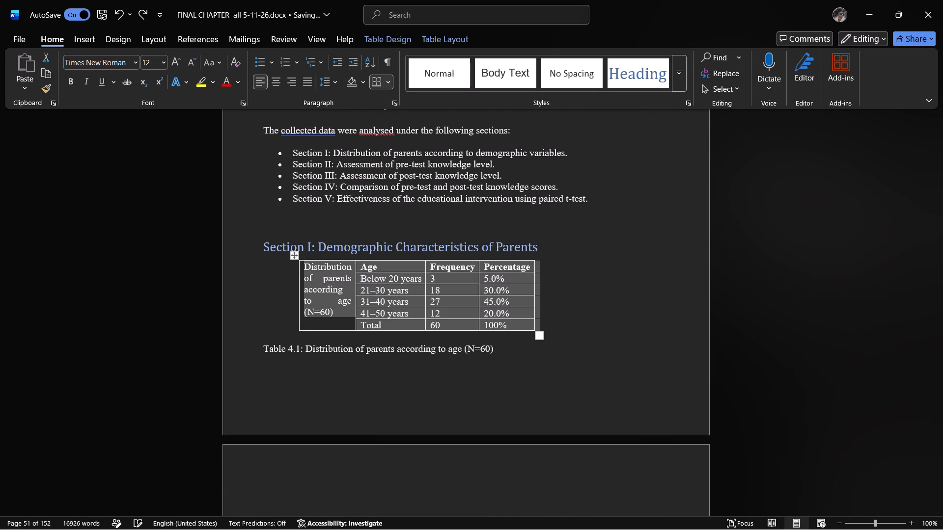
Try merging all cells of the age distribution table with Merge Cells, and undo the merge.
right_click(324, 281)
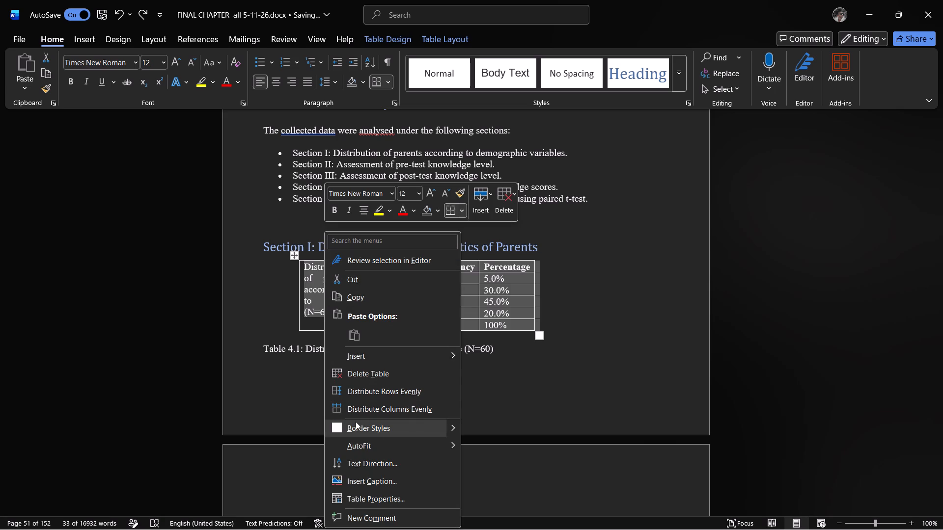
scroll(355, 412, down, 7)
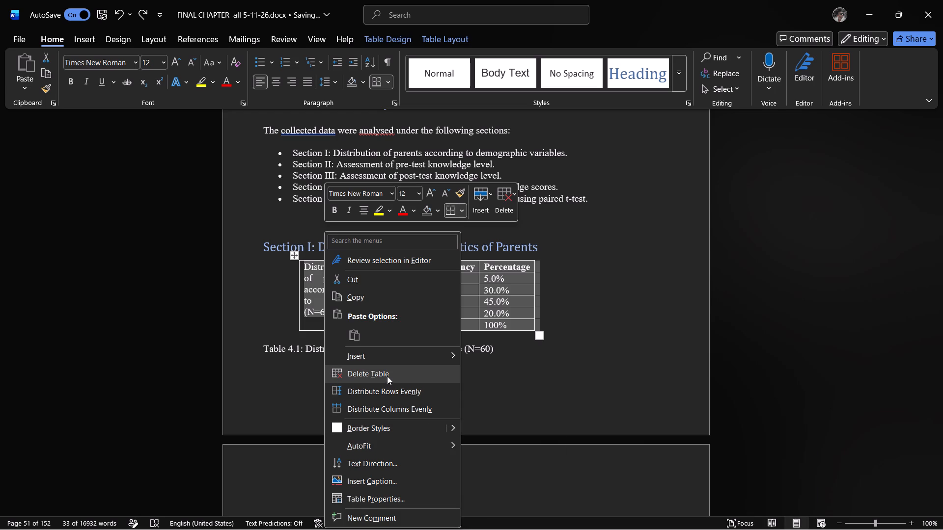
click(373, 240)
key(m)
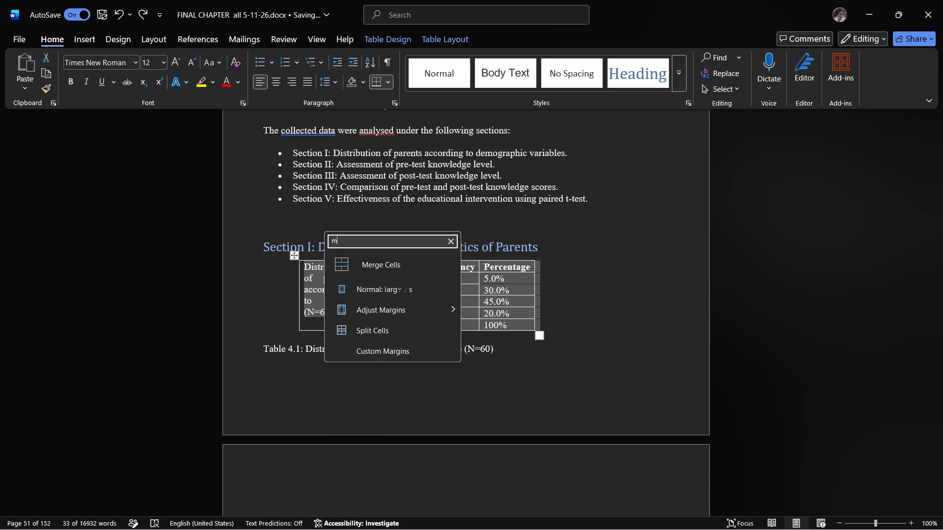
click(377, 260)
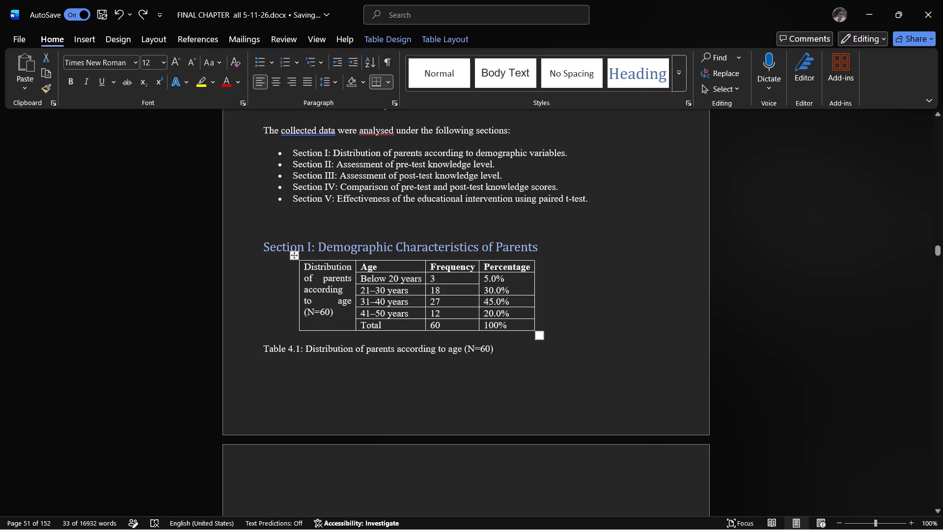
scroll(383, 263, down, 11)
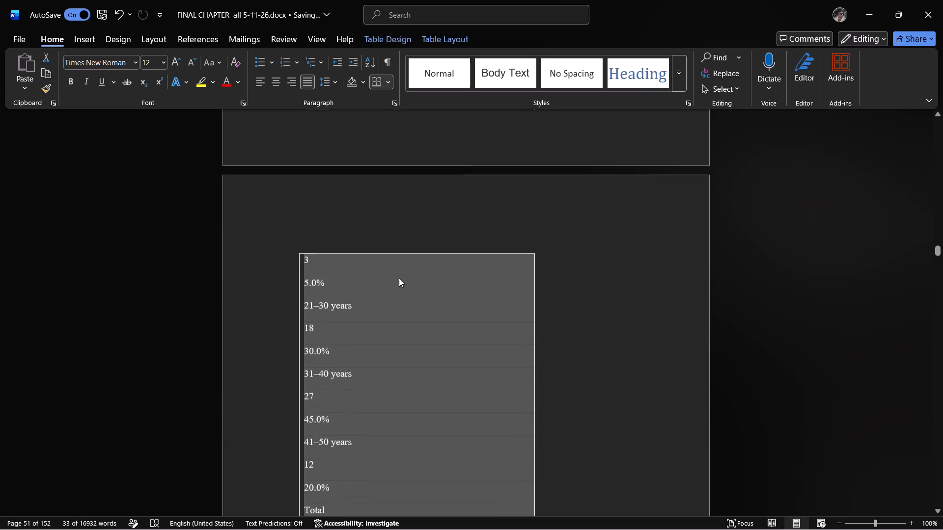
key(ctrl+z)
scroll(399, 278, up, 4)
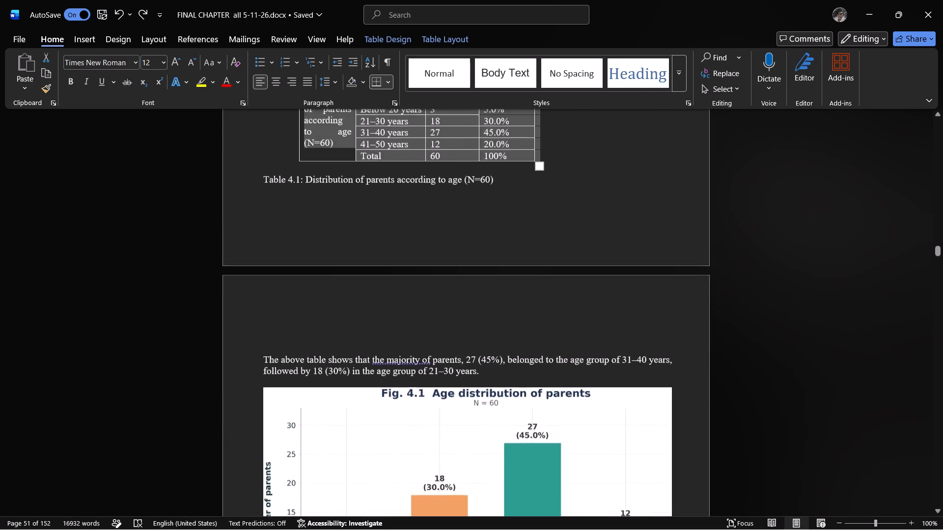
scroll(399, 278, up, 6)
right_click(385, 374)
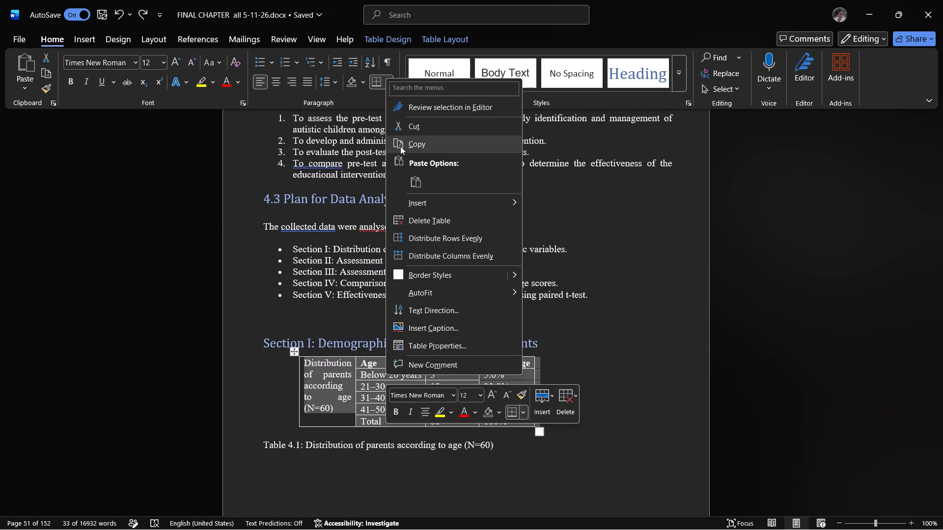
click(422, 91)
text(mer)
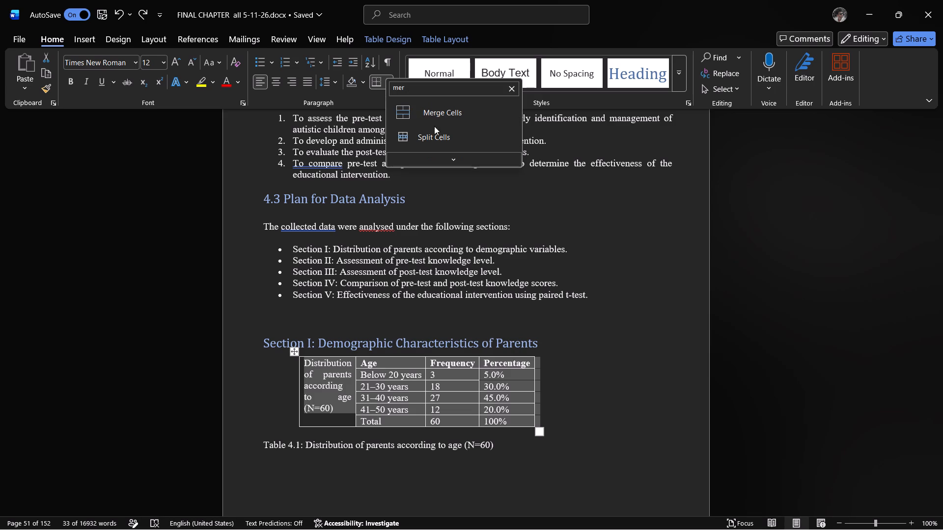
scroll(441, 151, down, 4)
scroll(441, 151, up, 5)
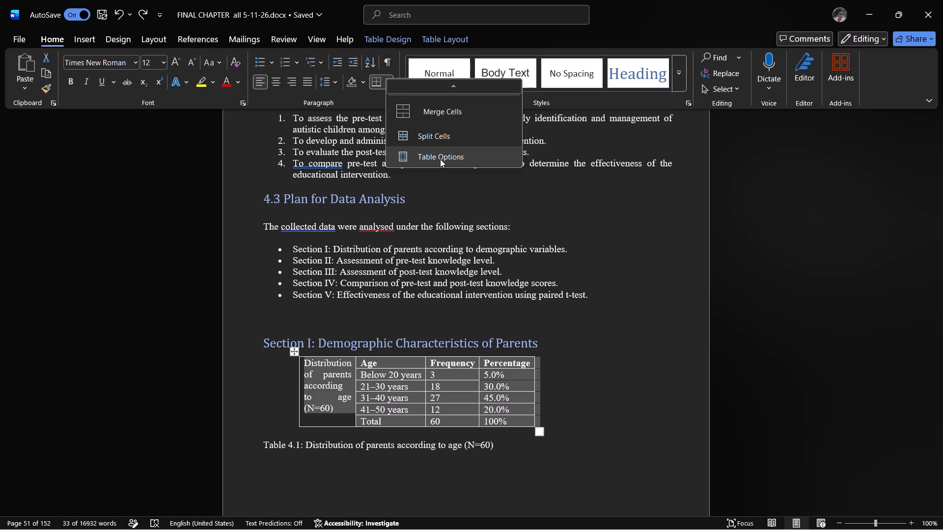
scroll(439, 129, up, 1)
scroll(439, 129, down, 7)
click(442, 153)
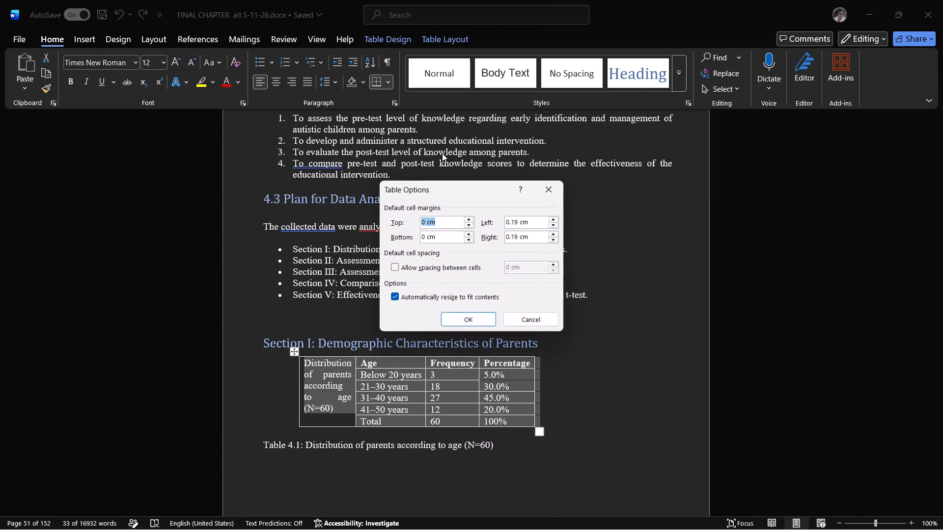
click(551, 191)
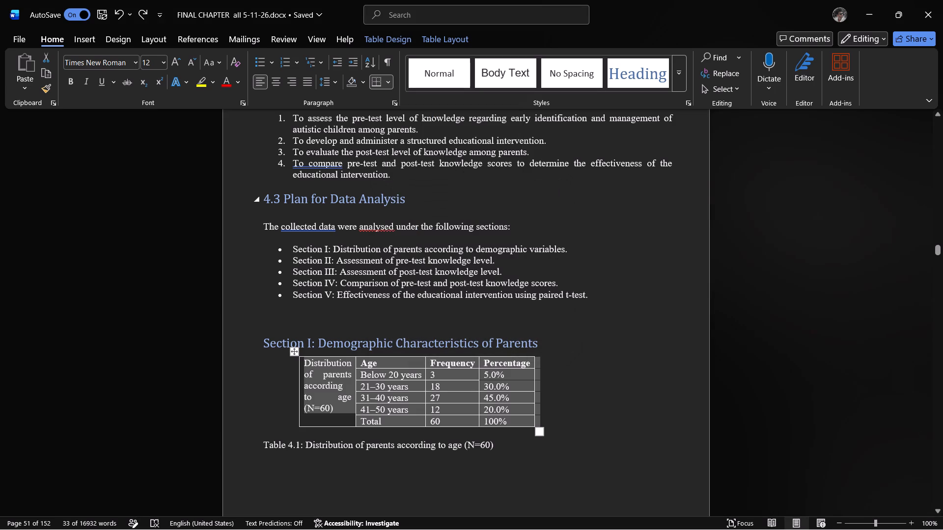
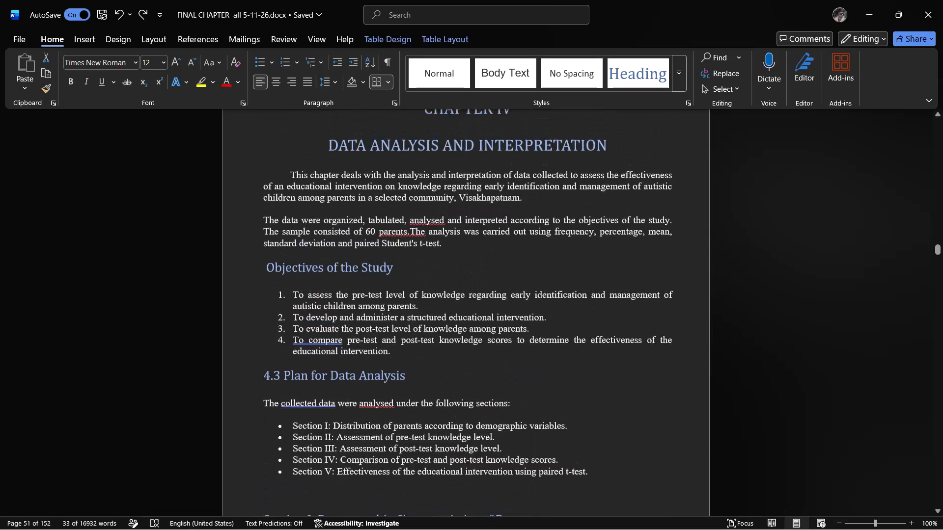
Clear the age distribution table selection in Chapter IV and close the thesis document.
scroll(419, 314, up, 18)
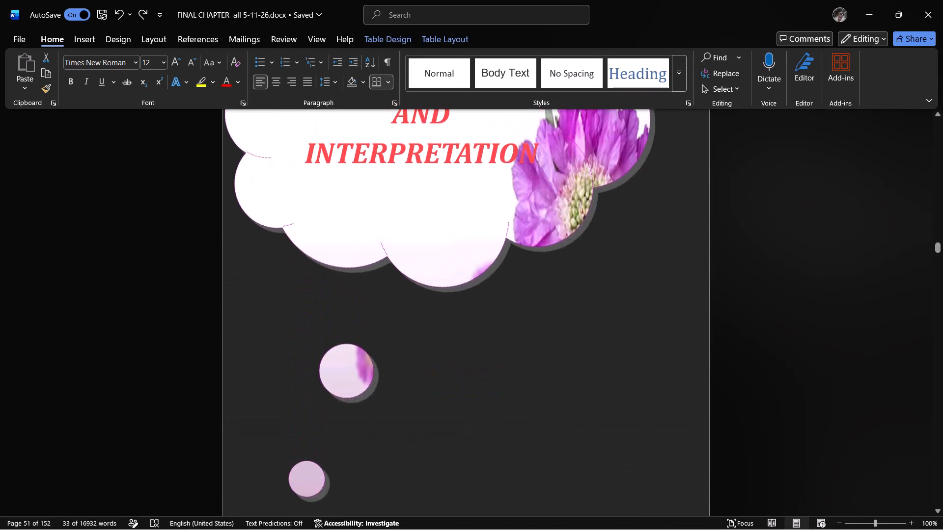
scroll(418, 314, up, 11)
scroll(422, 315, down, 20)
scroll(422, 315, down, 4)
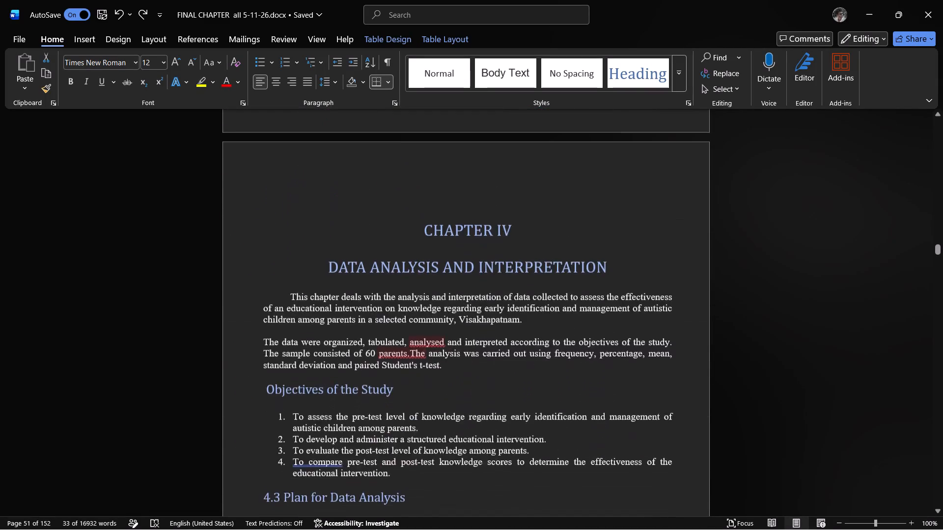
scroll(422, 315, down, 18)
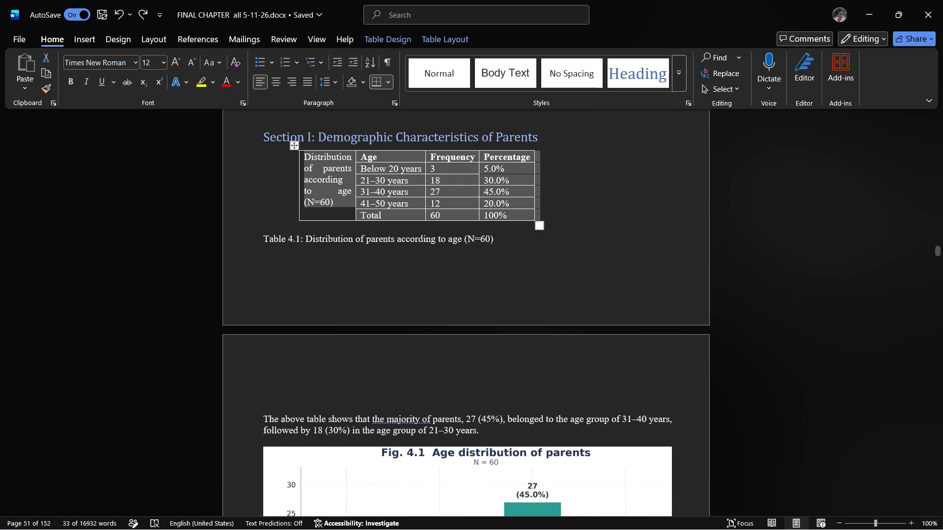
click(468, 305)
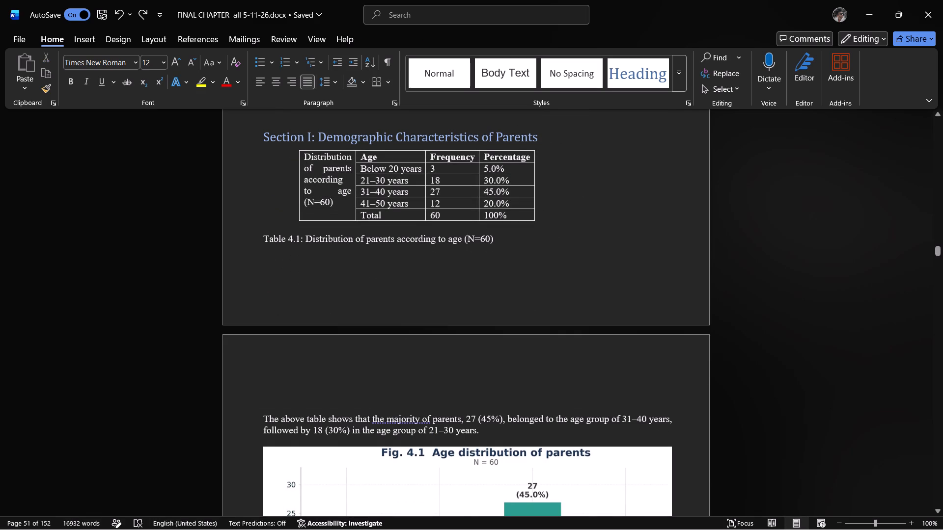
click(942, 0)
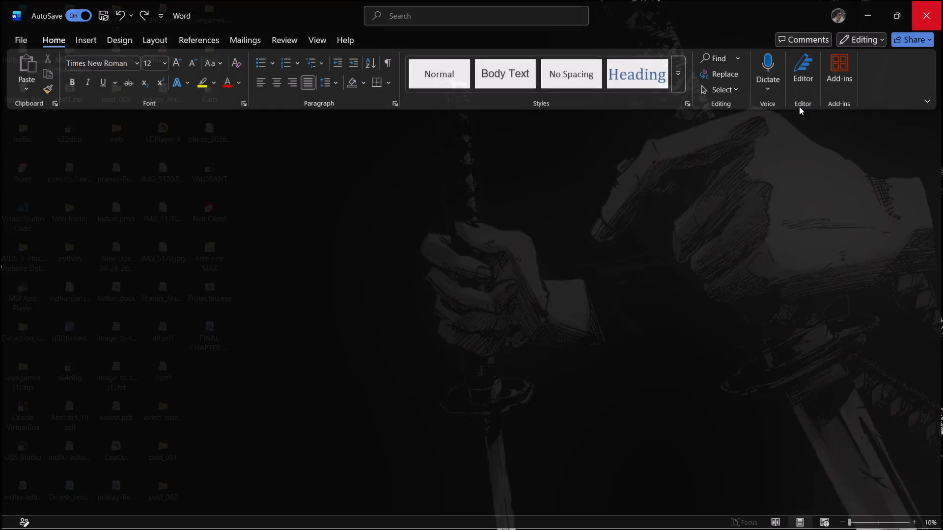
Duplicate the FINAL CHAPTER all 5-11-26.docx file on the desktop and open the copy.
click(211, 342)
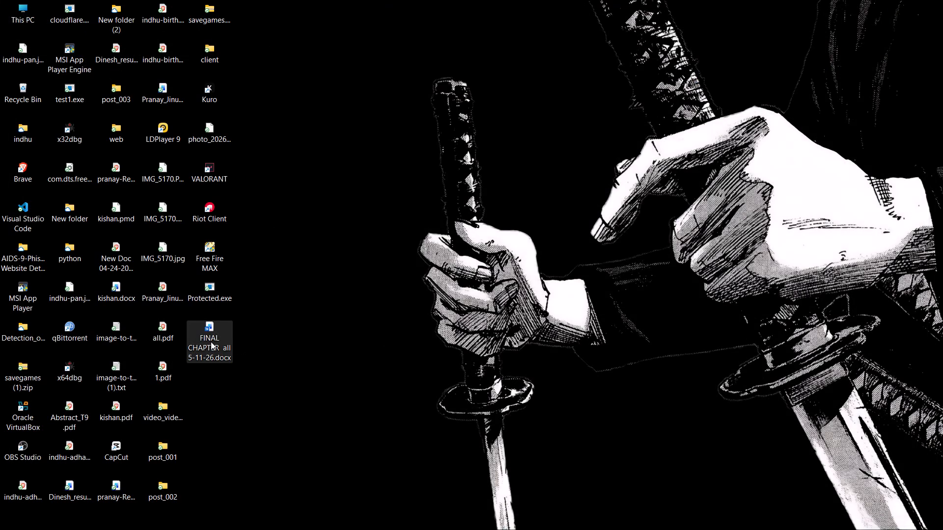
key(ctrl+c)
click(220, 388)
key(ctrl+v)
double_click(209, 391)
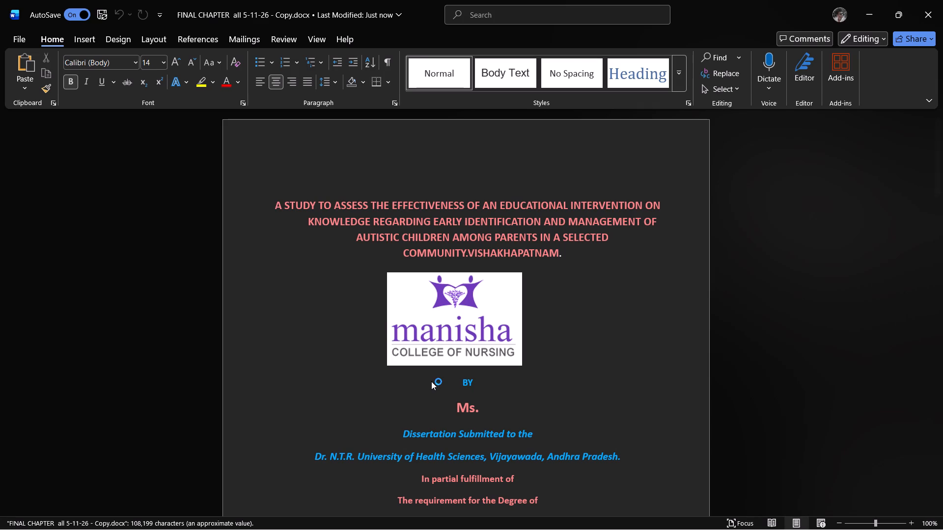
Select the whole Table 4.1 age distribution table under Section I of Chapter IV in the copied document.
drag(942, 165, 939, 224)
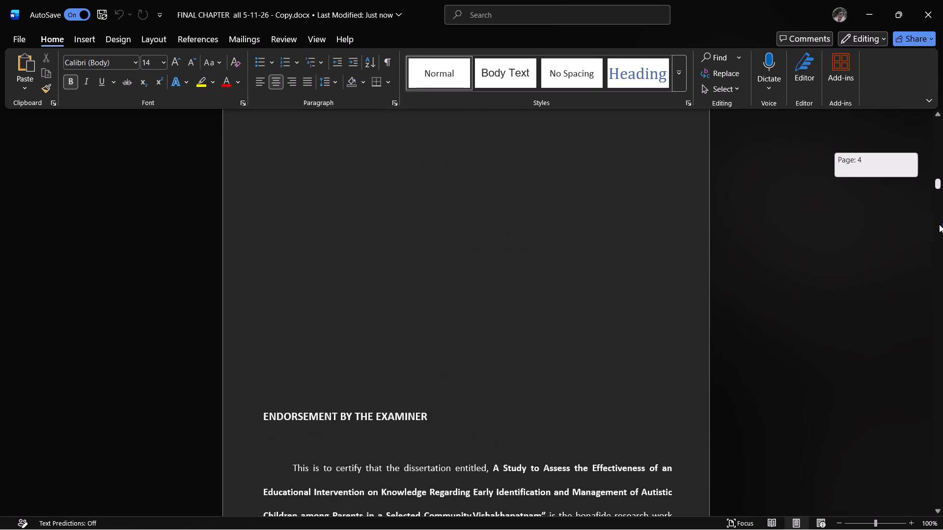
drag(939, 224, 942, 312)
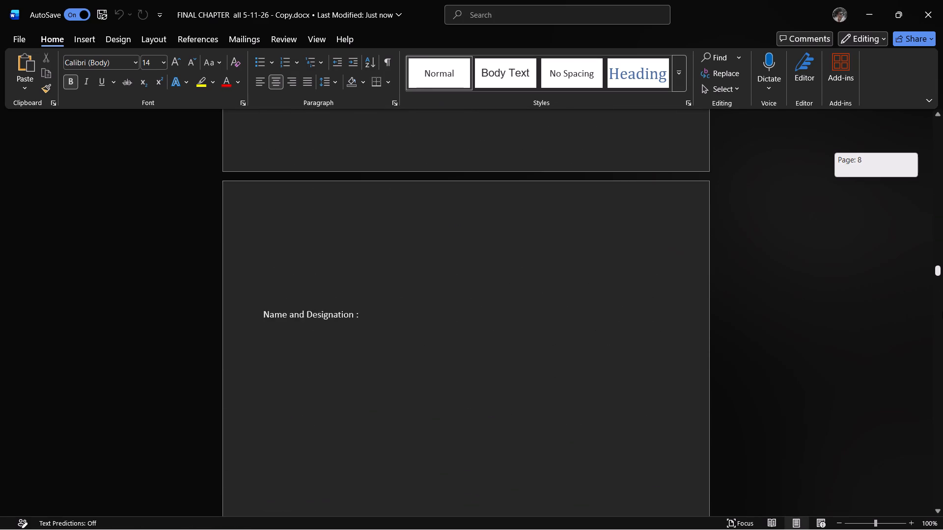
drag(942, 312, 938, 403)
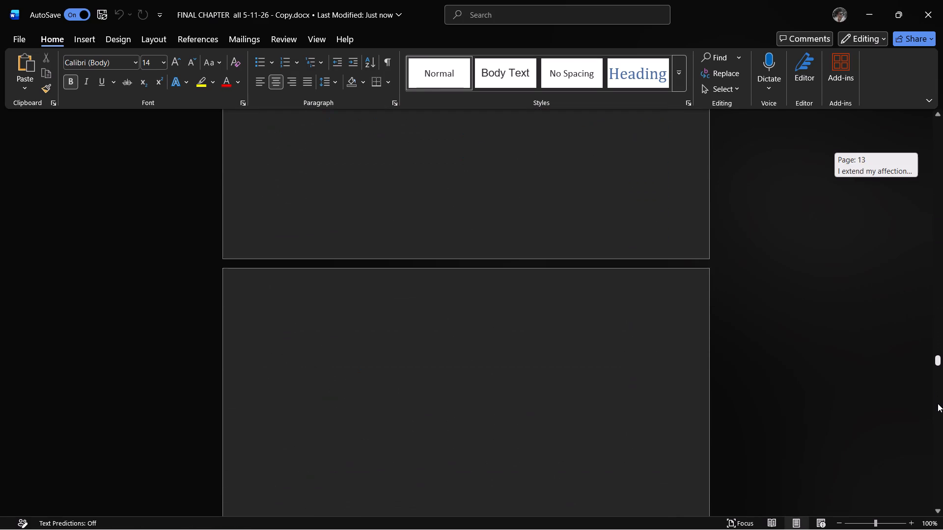
drag(938, 403, 938, 461)
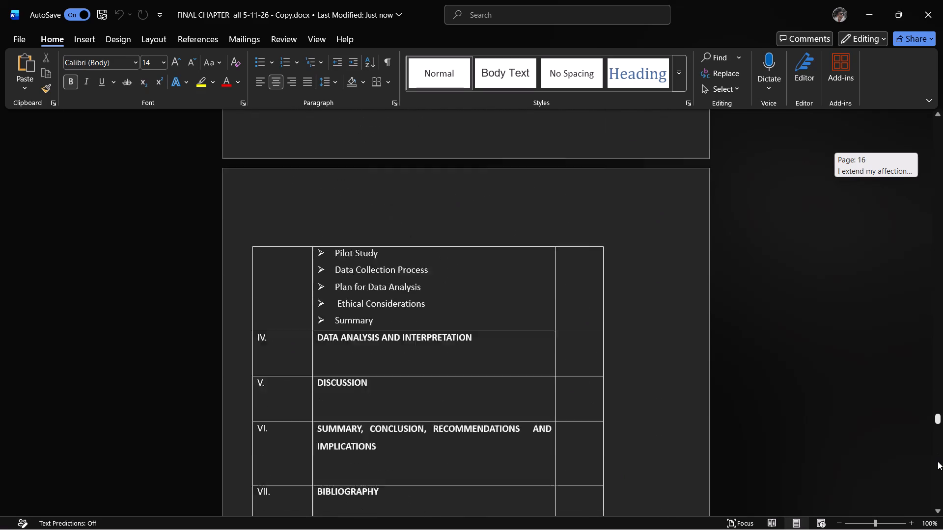
drag(938, 461, 938, 484)
drag(939, 449, 941, 473)
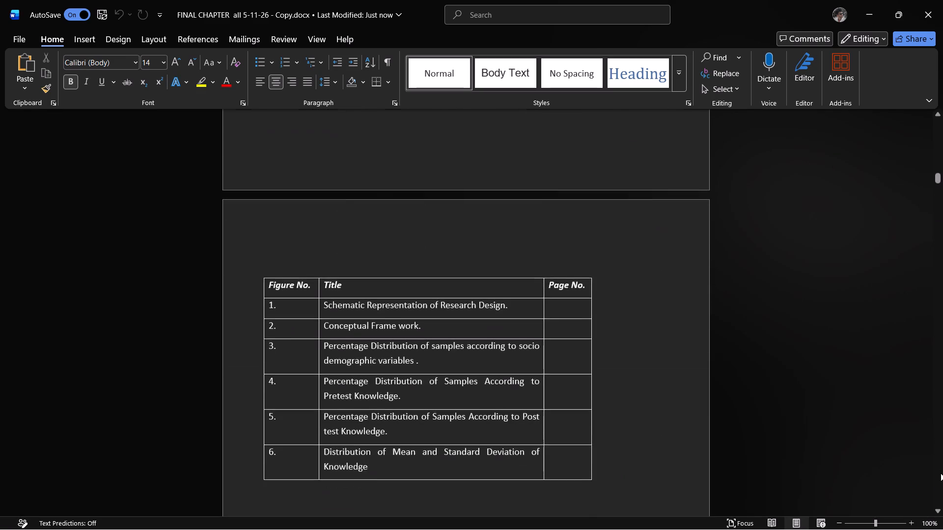
drag(941, 473, 941, 477)
drag(942, 197, 942, 231)
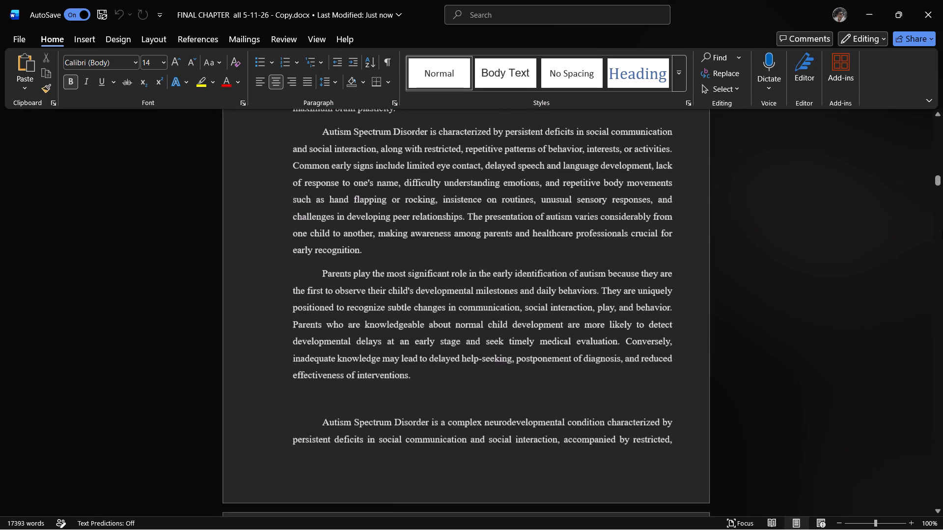
drag(942, 231, 942, 298)
drag(936, 187, 941, 256)
scroll(690, 341, up, 18)
scroll(690, 341, down, 4)
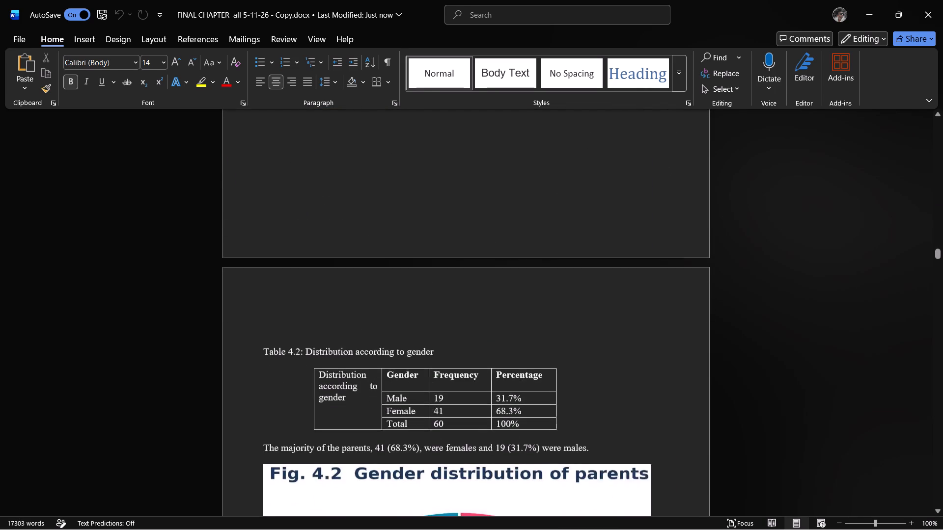
scroll(625, 341, up, 16)
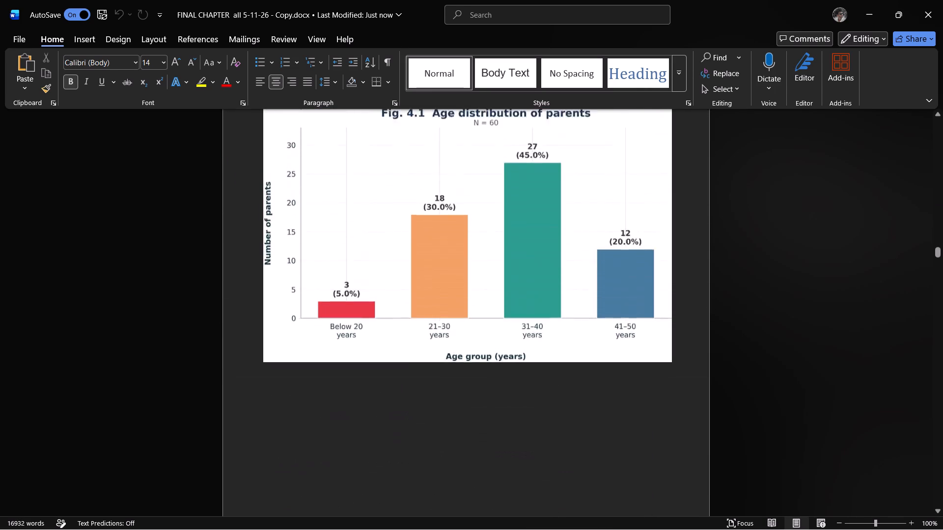
scroll(625, 341, up, 17)
click(370, 324)
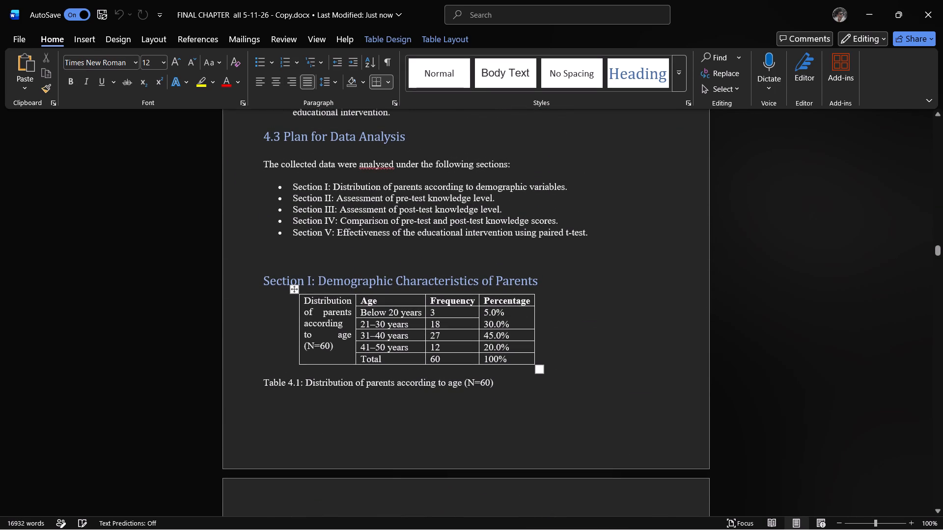
click(292, 289)
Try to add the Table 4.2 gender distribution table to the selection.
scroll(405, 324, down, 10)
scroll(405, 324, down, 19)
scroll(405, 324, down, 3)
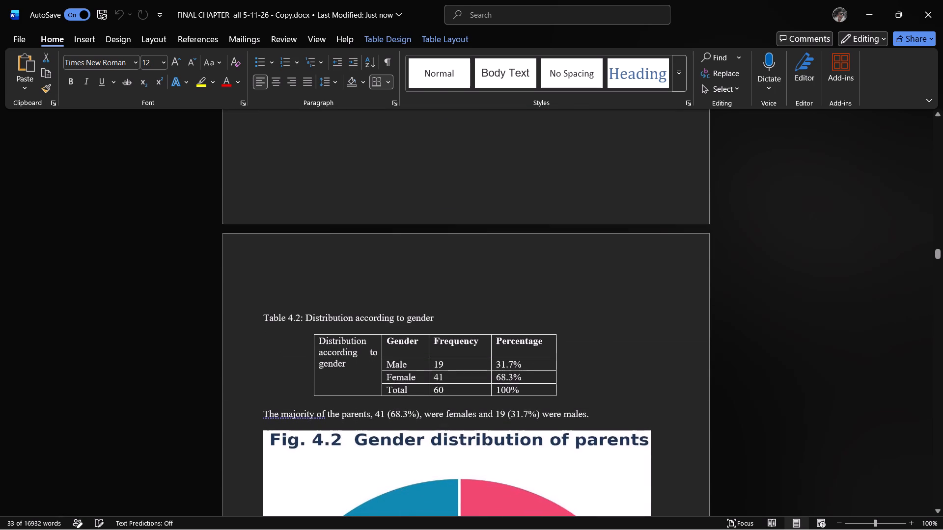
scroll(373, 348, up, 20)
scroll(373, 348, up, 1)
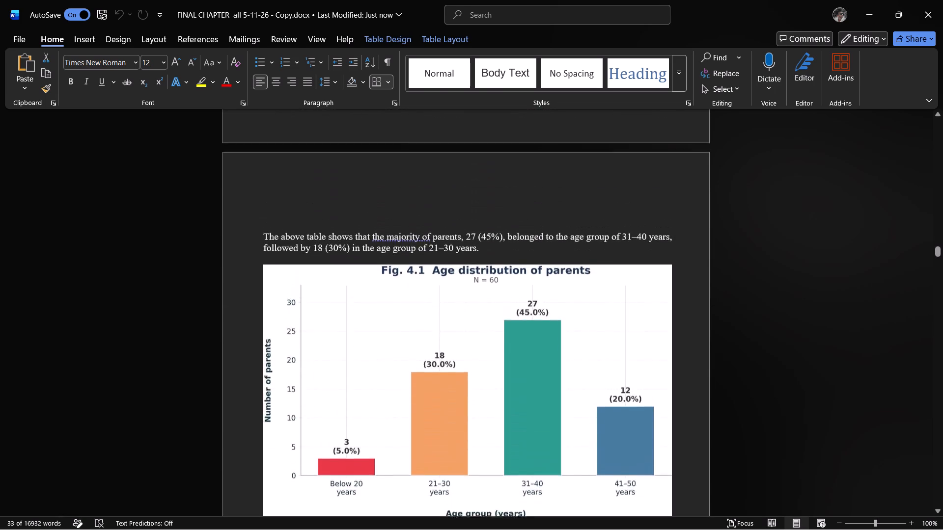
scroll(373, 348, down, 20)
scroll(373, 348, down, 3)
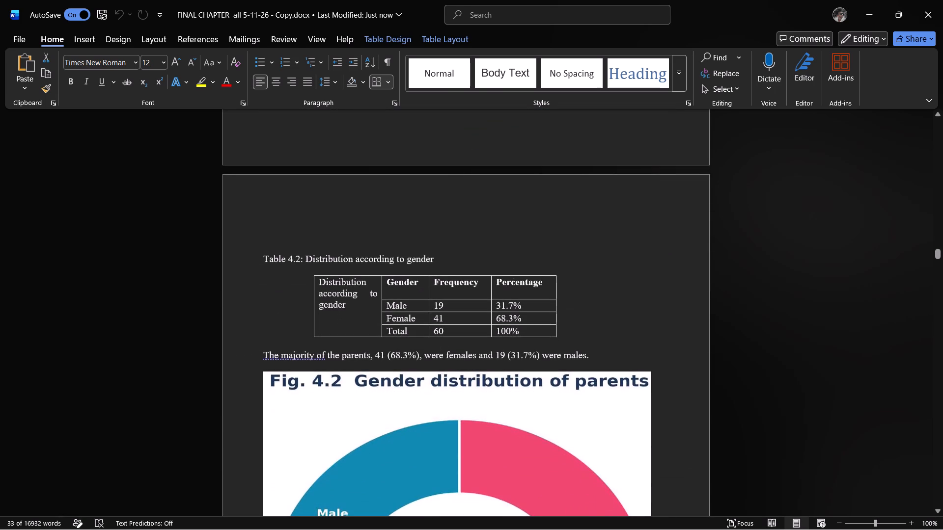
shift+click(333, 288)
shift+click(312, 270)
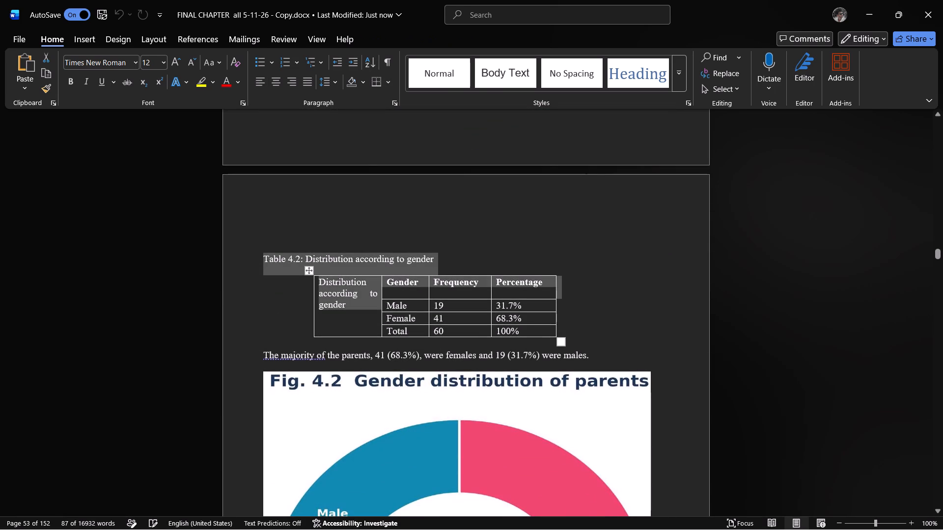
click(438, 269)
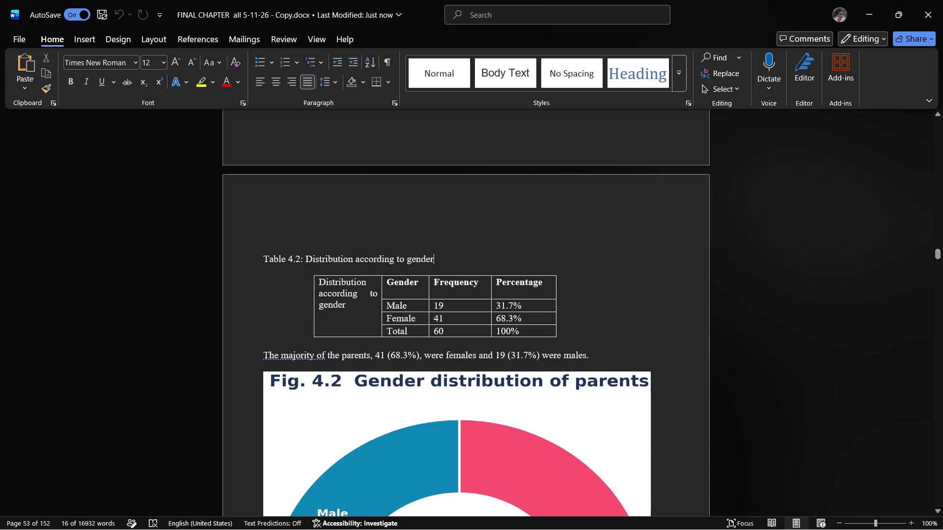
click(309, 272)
Reselect the Table 4.1 age distribution table and add the whole Table 4.2 gender table to the selection.
scroll(429, 329, up, 15)
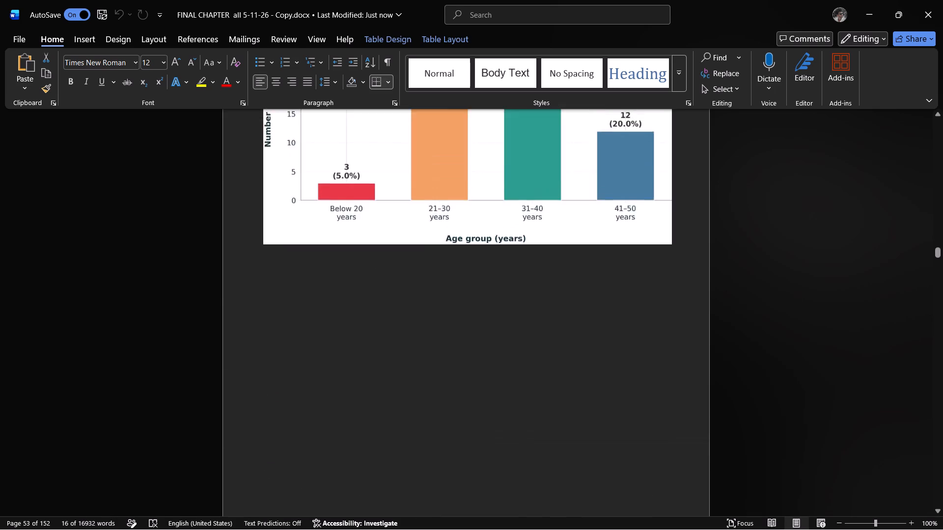
scroll(429, 329, up, 15)
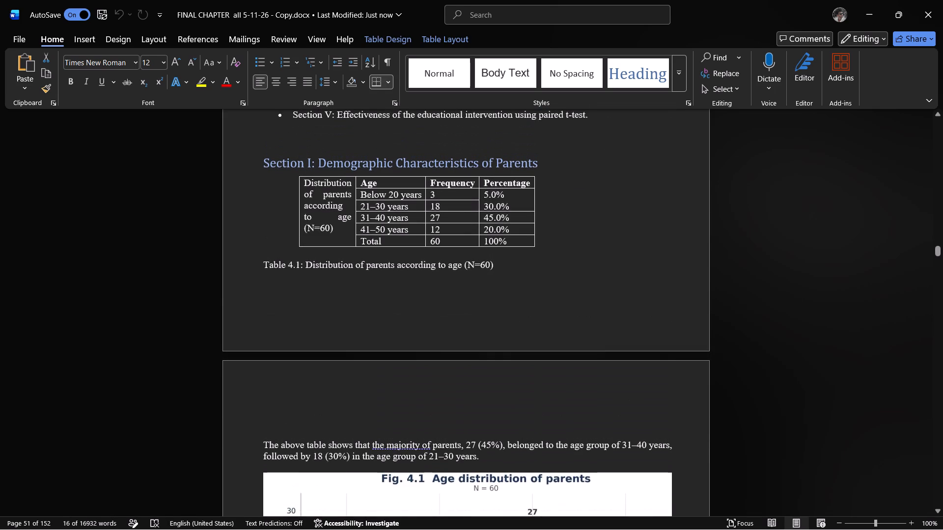
click(303, 180)
click(297, 173)
scroll(462, 312, down, 9)
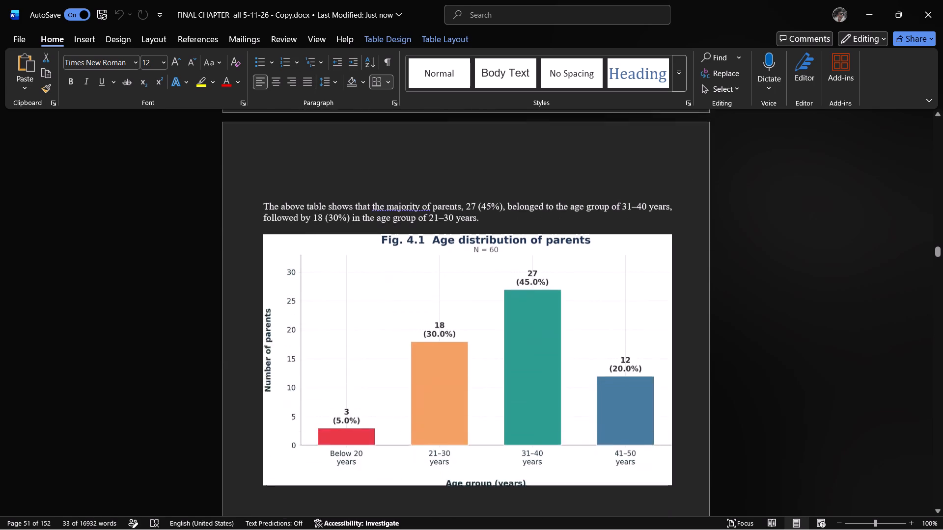
scroll(463, 311, down, 20)
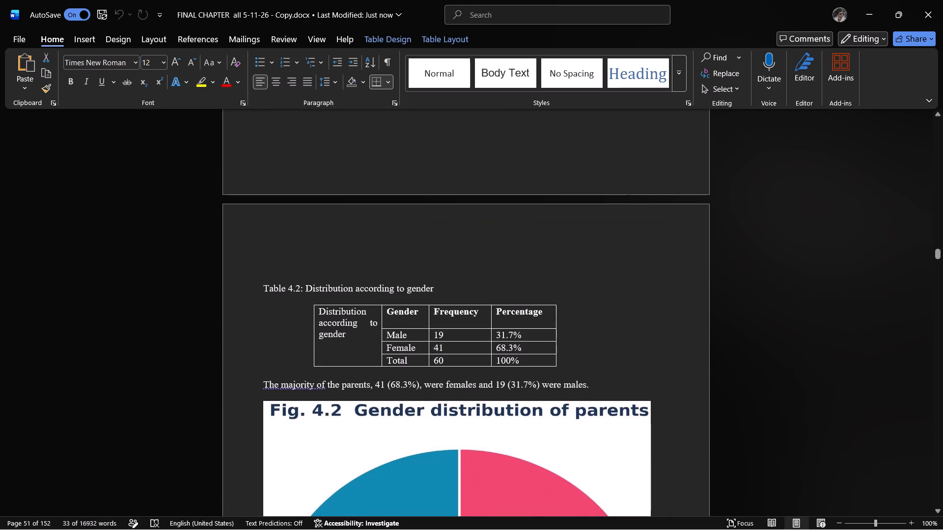
ctrl+click(323, 310)
ctrl+click(313, 313)
ctrl+click(326, 315)
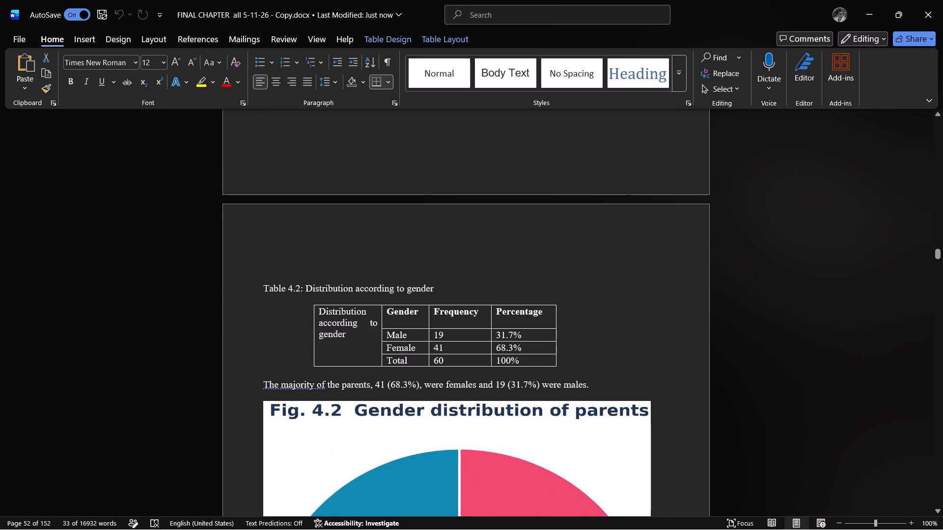
ctrl+click(318, 313)
ctrl+click(308, 300)
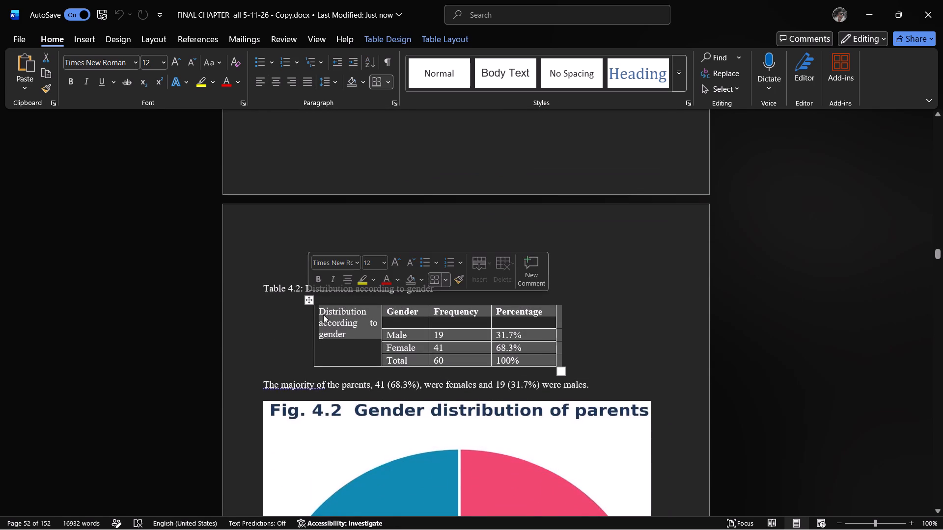
Search the selected tables' commands for "merg", open Table Options and accept its existing settings.
right_click(325, 320)
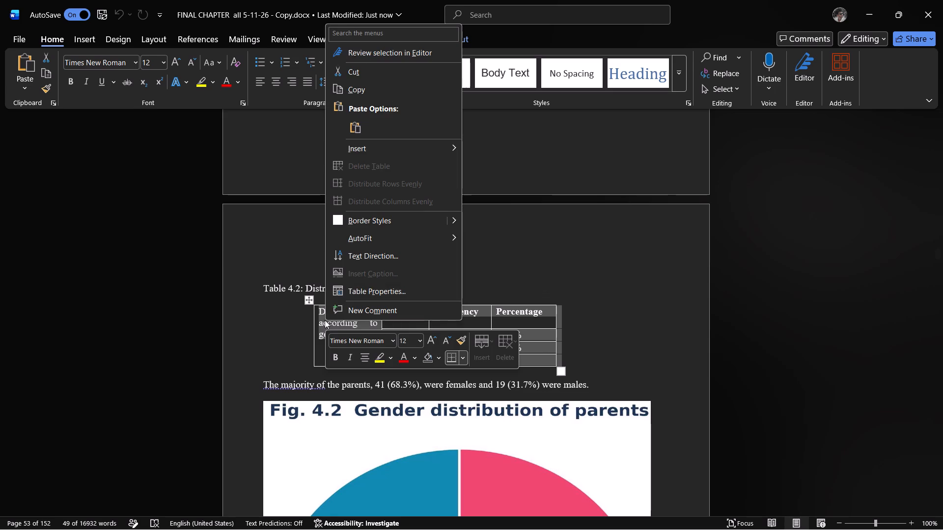
click(373, 34)
text(merg)
scroll(371, 51, up, 3)
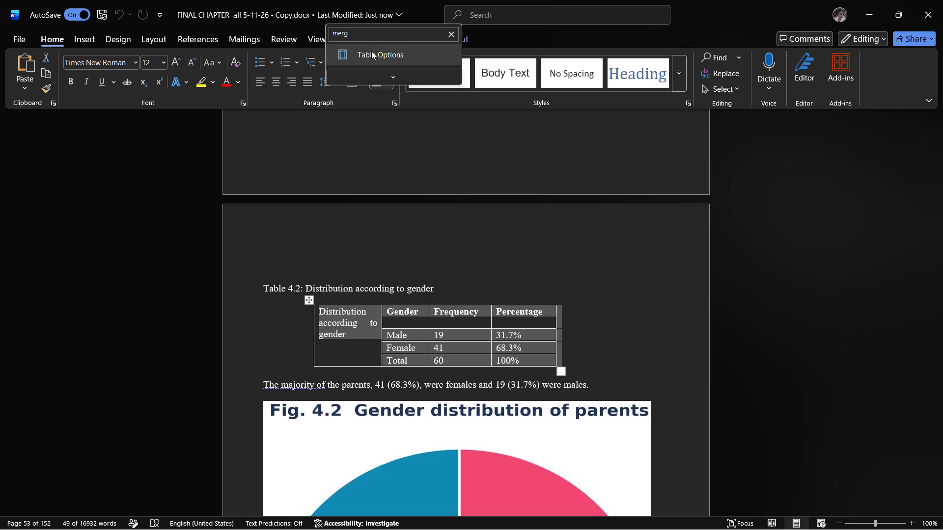
click(379, 53)
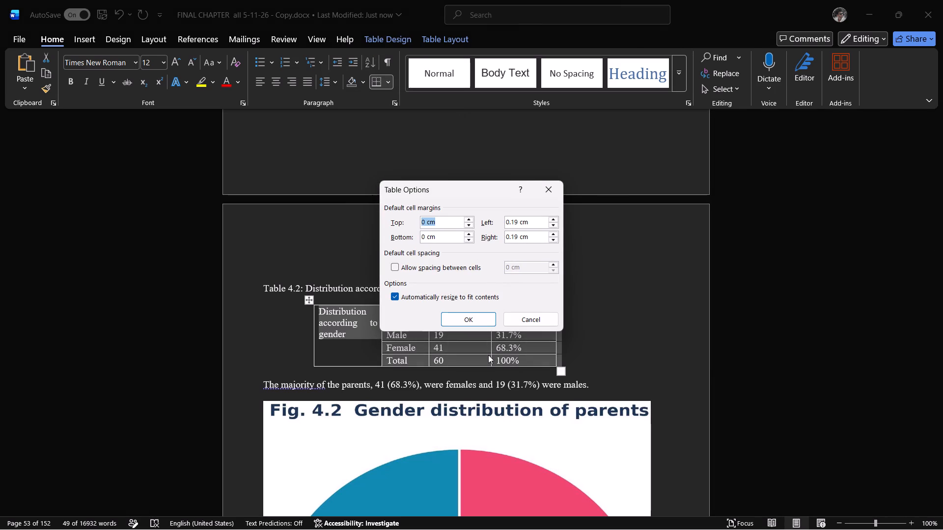
click(473, 319)
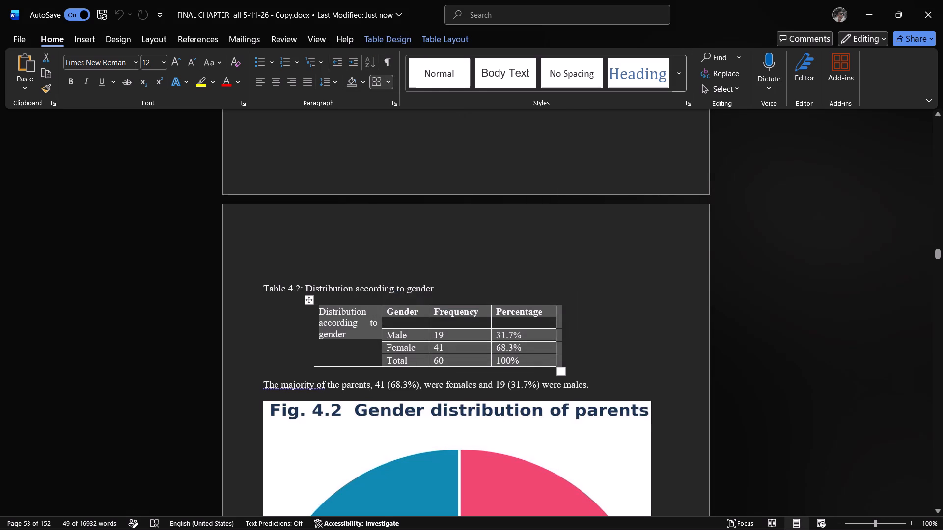
Move the selected gender distribution table up above its Table 4.2 caption.
scroll(453, 309, up, 11)
scroll(453, 309, down, 12)
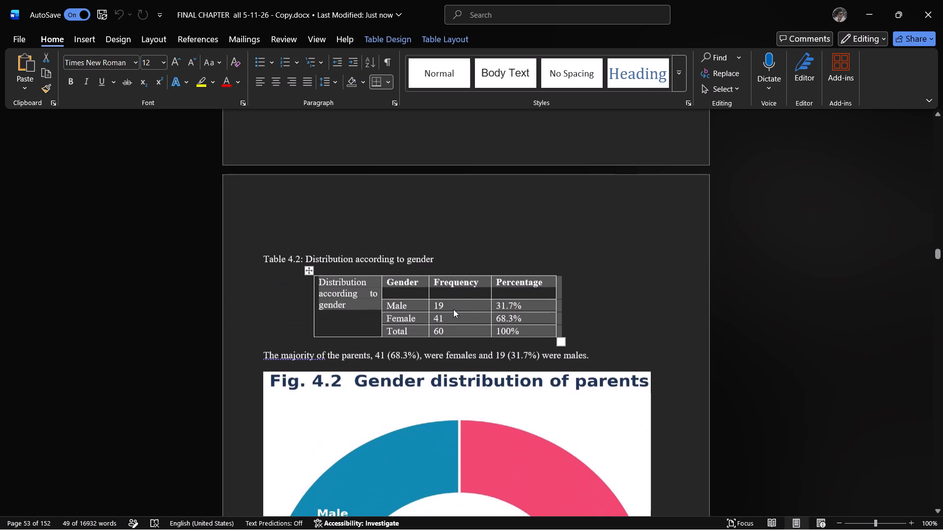
key(alt+shift+Up)
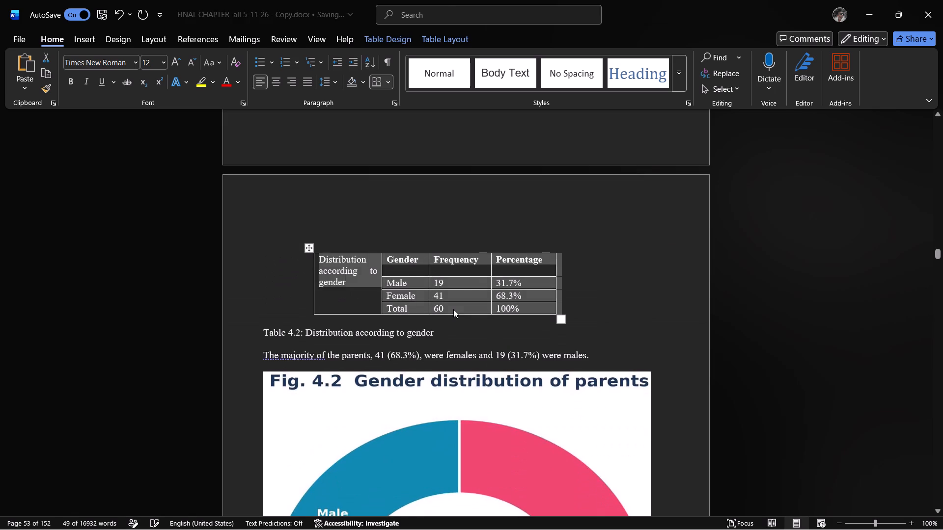
scroll(457, 292, up, 7)
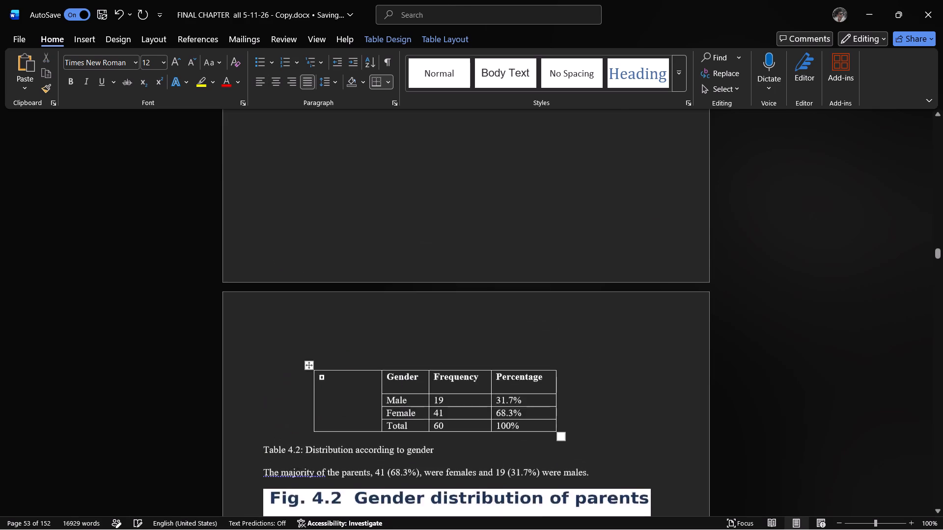
scroll(470, 295, up, 20)
scroll(470, 295, up, 3)
scroll(470, 295, down, 7)
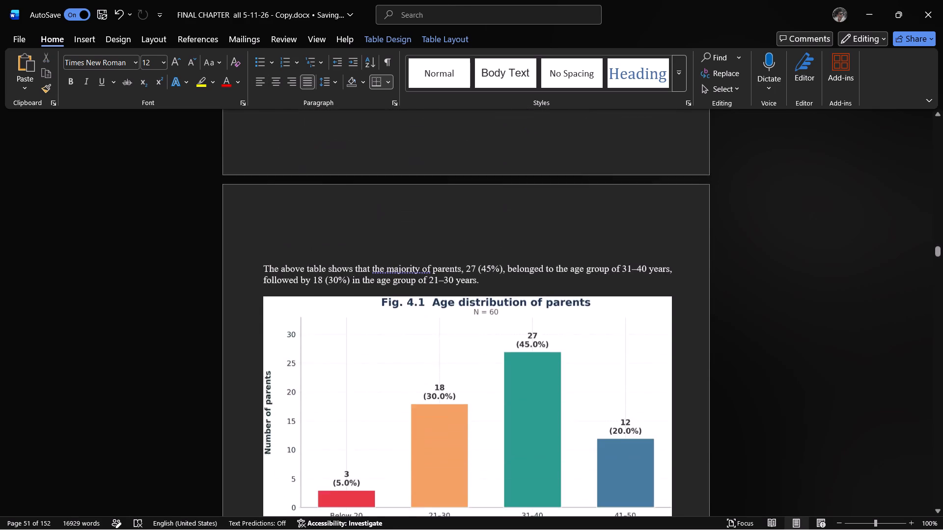
Undo the last upward move of the Table 4.2 gender distribution table.
scroll(470, 295, down, 6)
key(ctrl+z)
scroll(470, 295, down, 5)
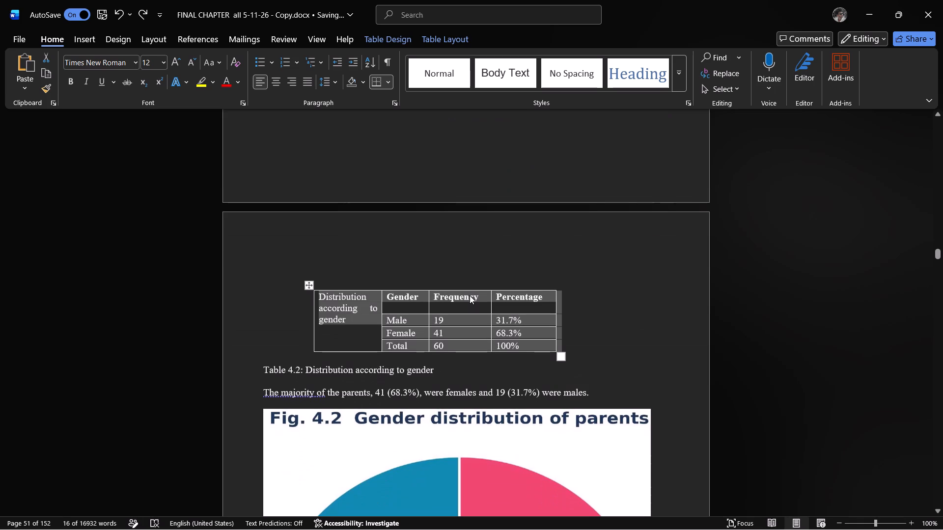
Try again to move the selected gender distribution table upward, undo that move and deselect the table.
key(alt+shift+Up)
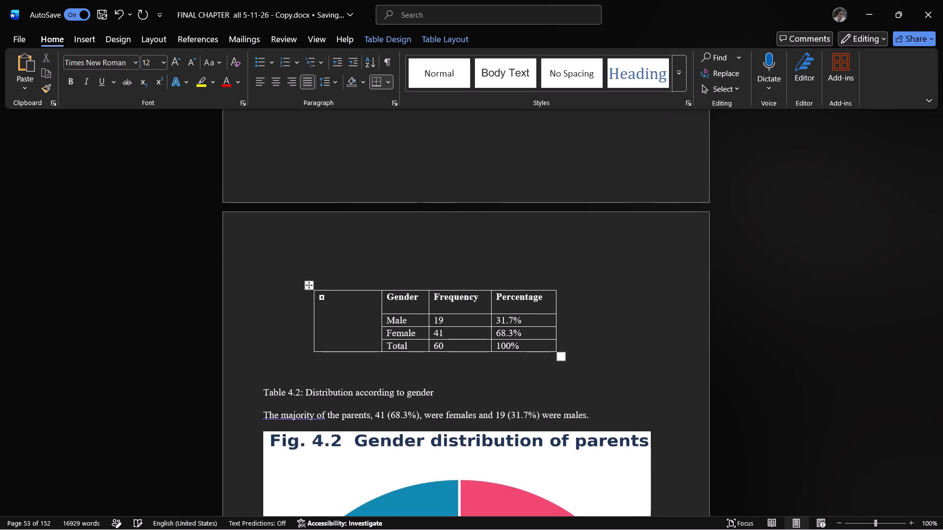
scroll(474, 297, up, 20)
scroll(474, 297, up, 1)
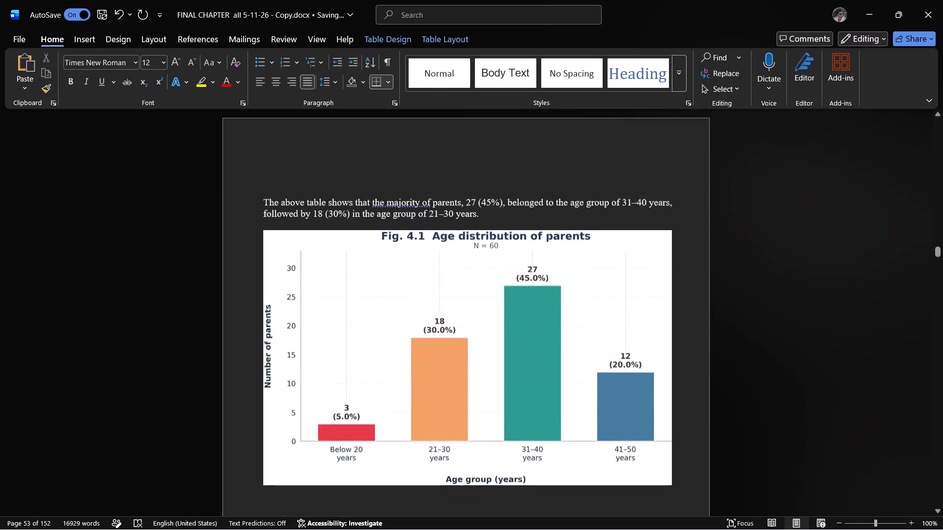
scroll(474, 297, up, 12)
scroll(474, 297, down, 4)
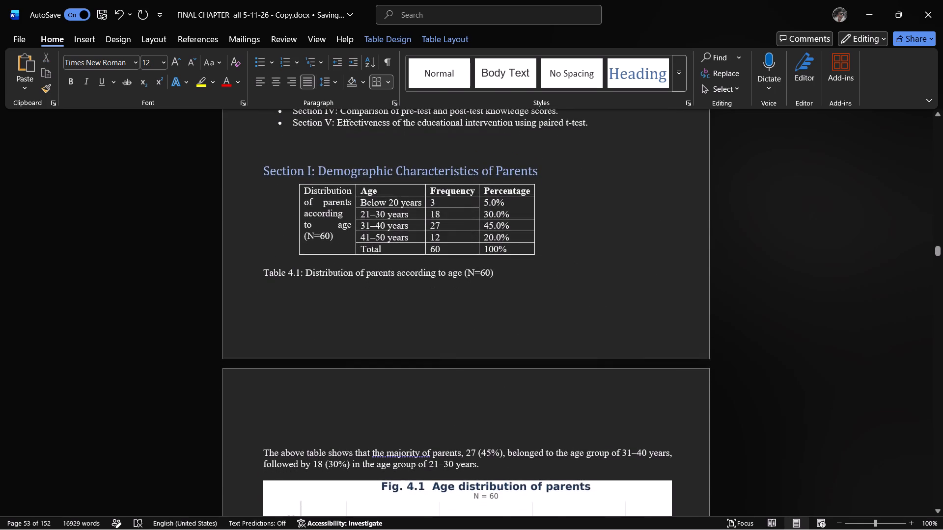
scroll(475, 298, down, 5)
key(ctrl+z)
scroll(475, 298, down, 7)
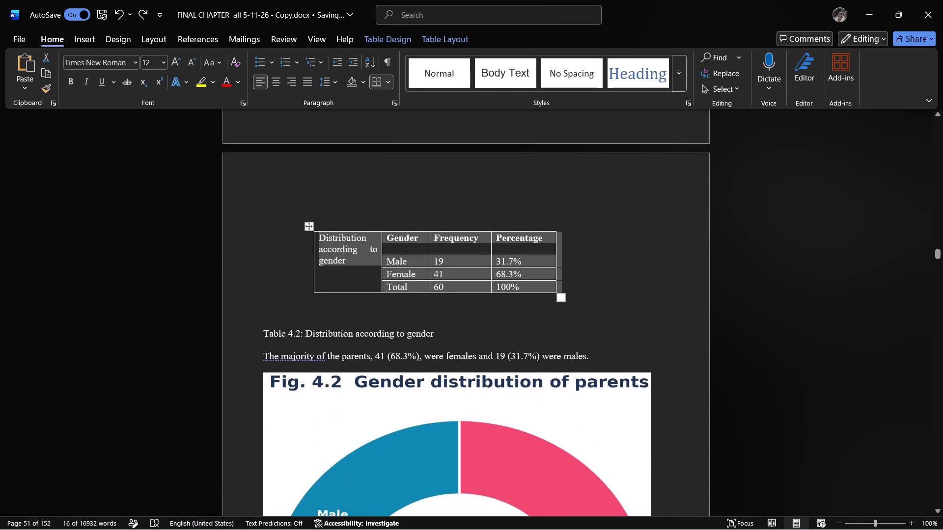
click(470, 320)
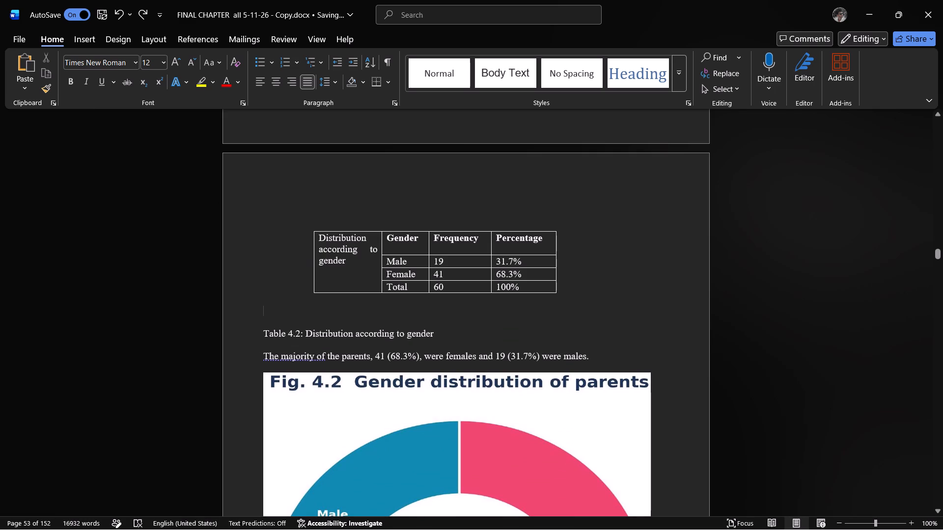
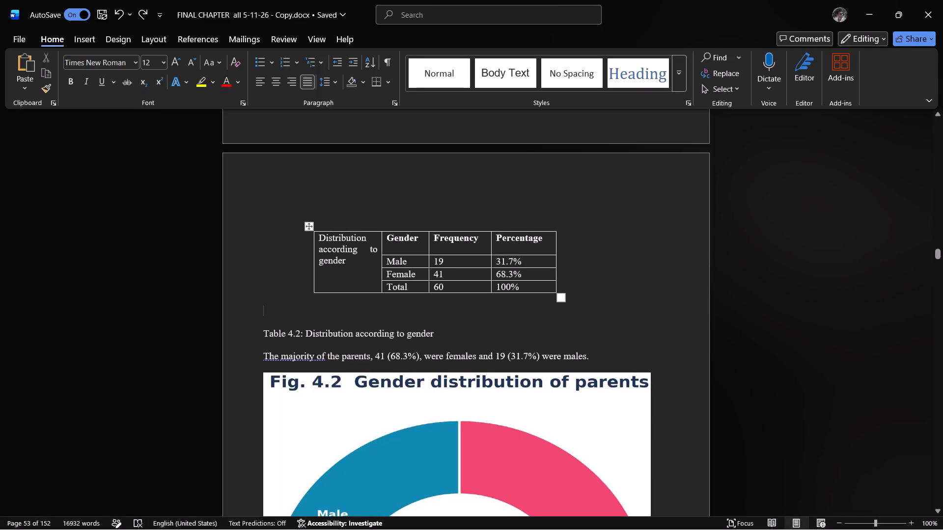
Move the gender distribution table up to directly beneath the parents' age distribution table, above the Table 4.1 caption.
drag(307, 230, 316, 149)
scroll(315, 150, up, 1)
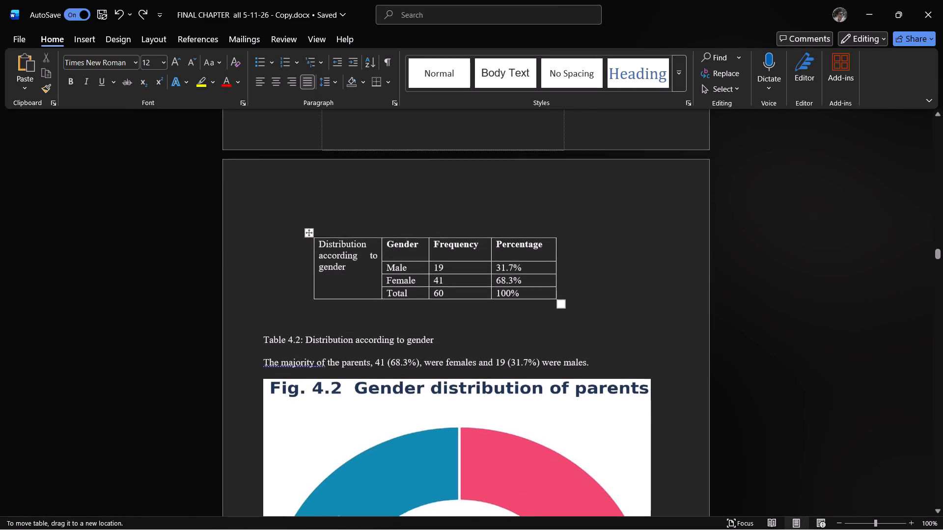
scroll(316, 149, up, 1)
drag(316, 149, 332, 97)
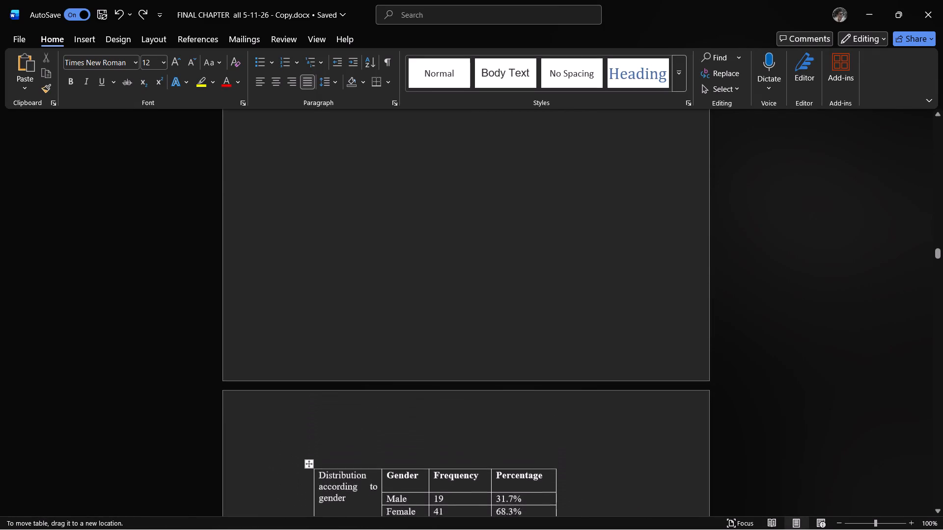
drag(332, 97, 342, 62)
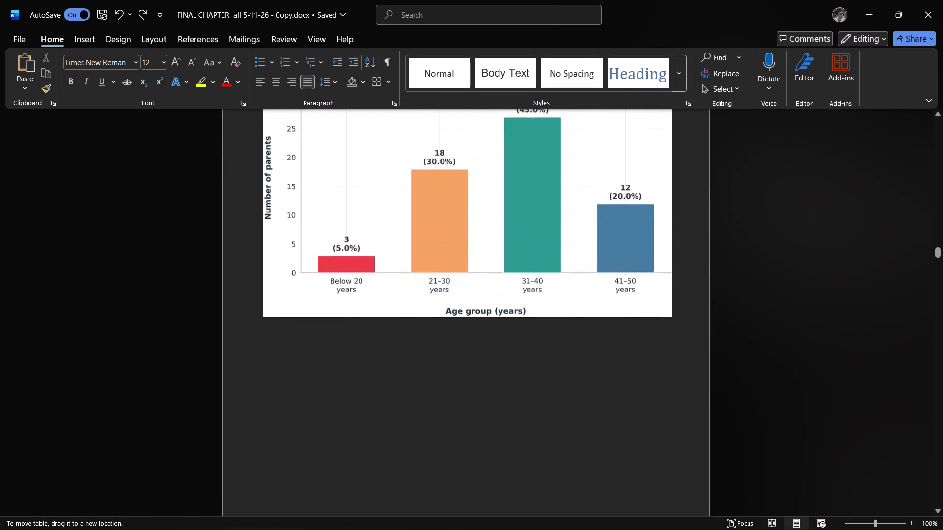
drag(342, 62, 348, 153)
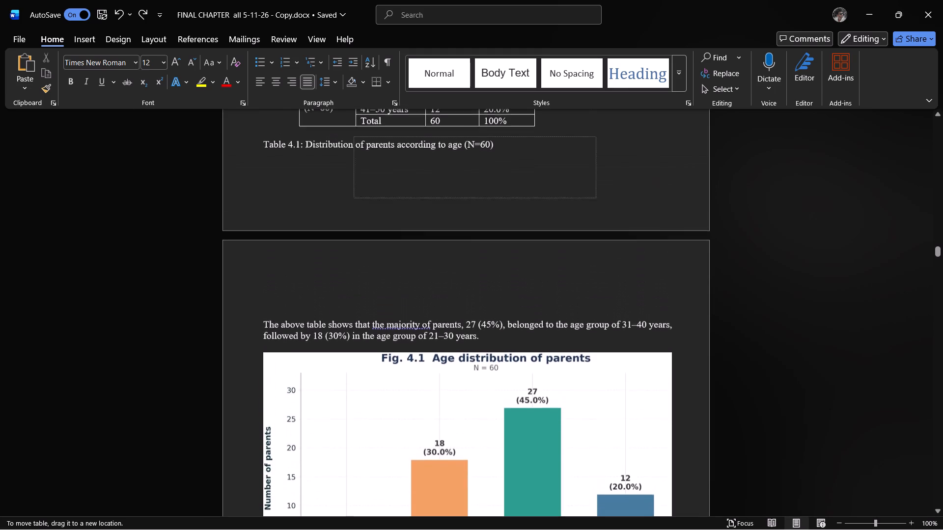
drag(348, 153, 290, 128)
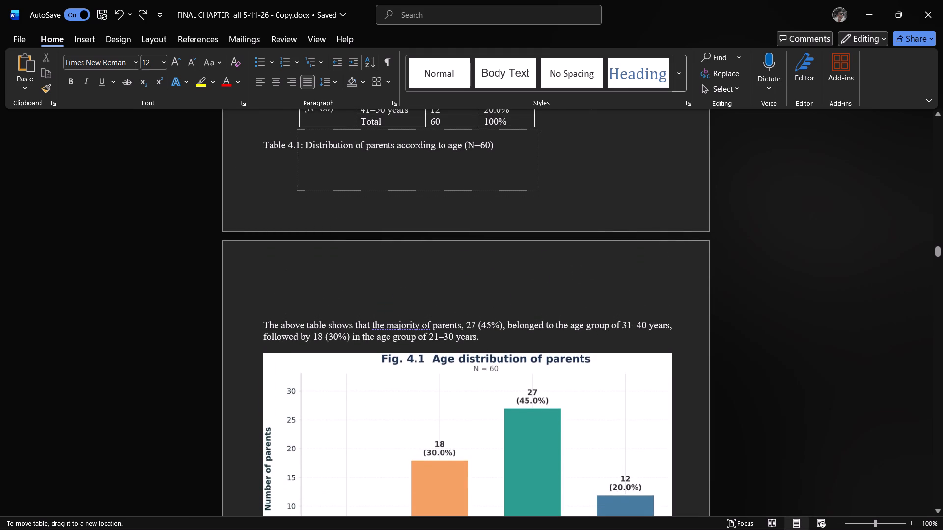
drag(290, 128, 293, 128)
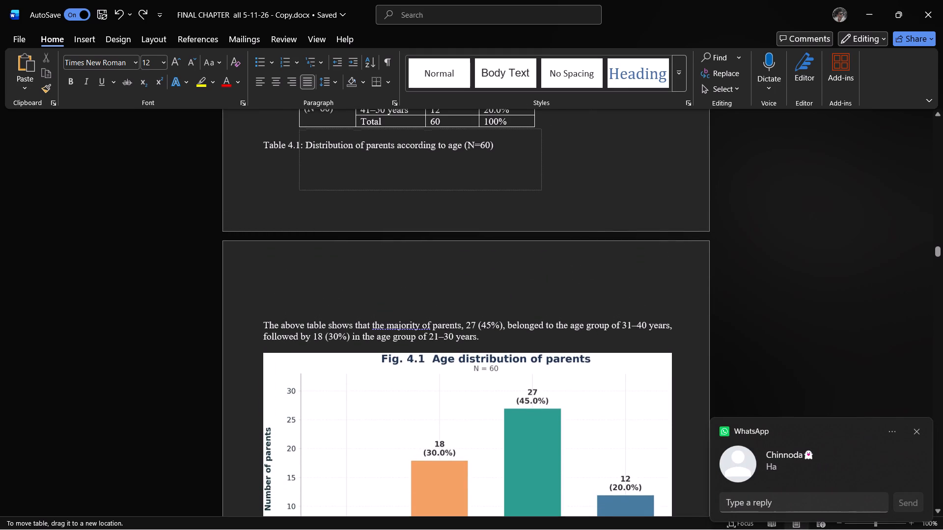
drag(293, 128, 292, 127)
scroll(371, 326, up, 3)
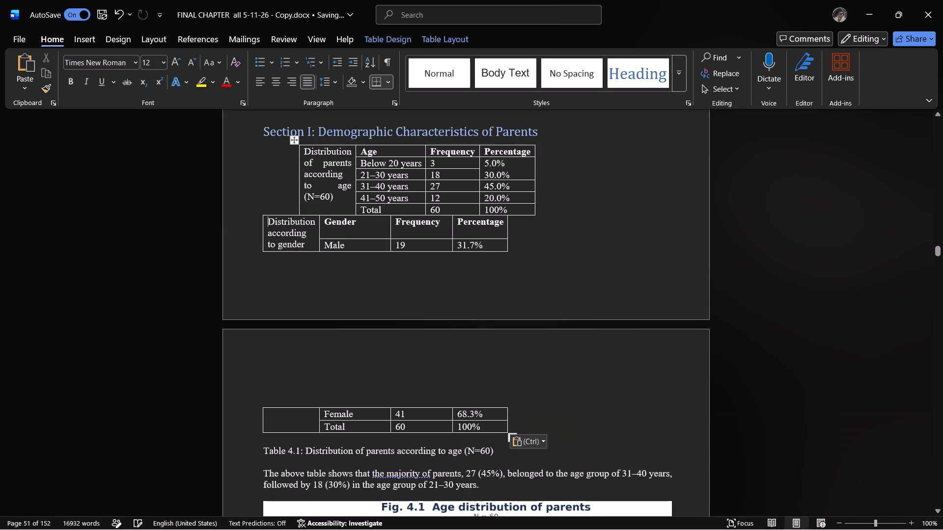
Select the "Distribution according to gender" label cell in the moved gender table.
click(266, 219)
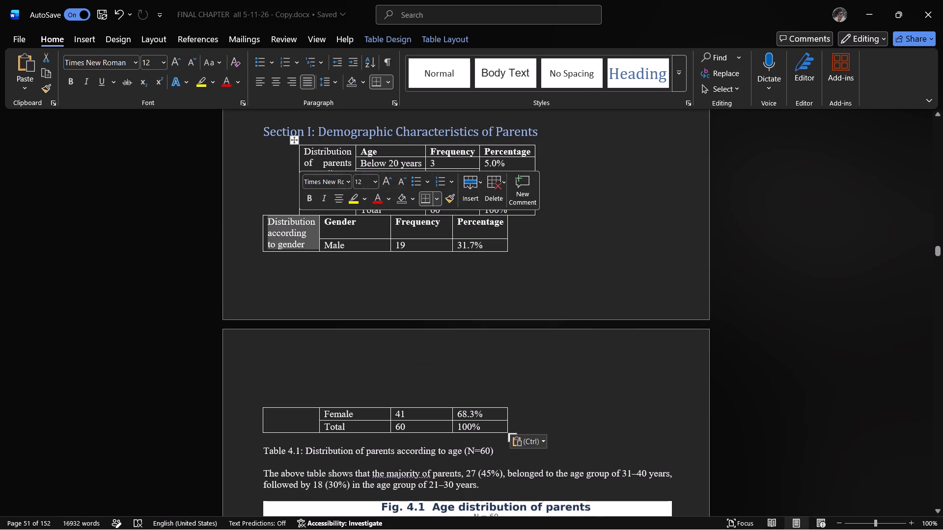
click(299, 229)
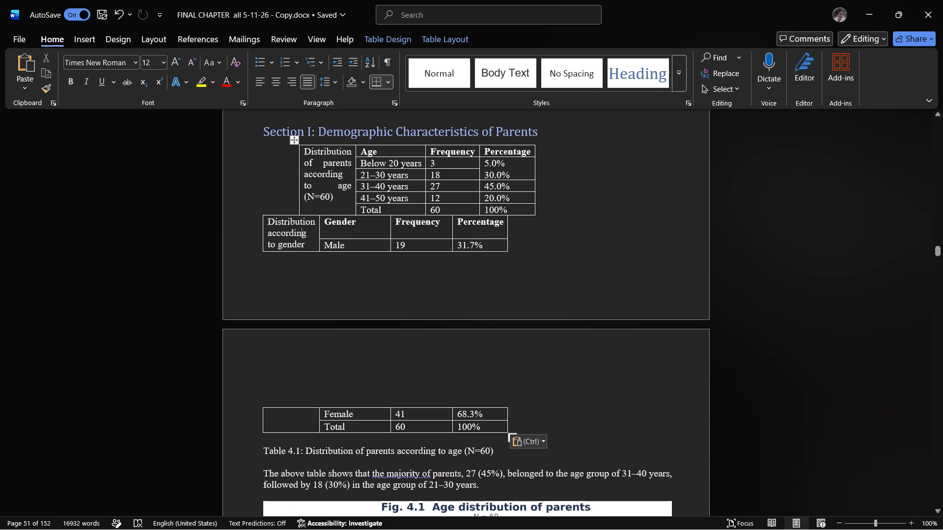
click(262, 223)
click(265, 224)
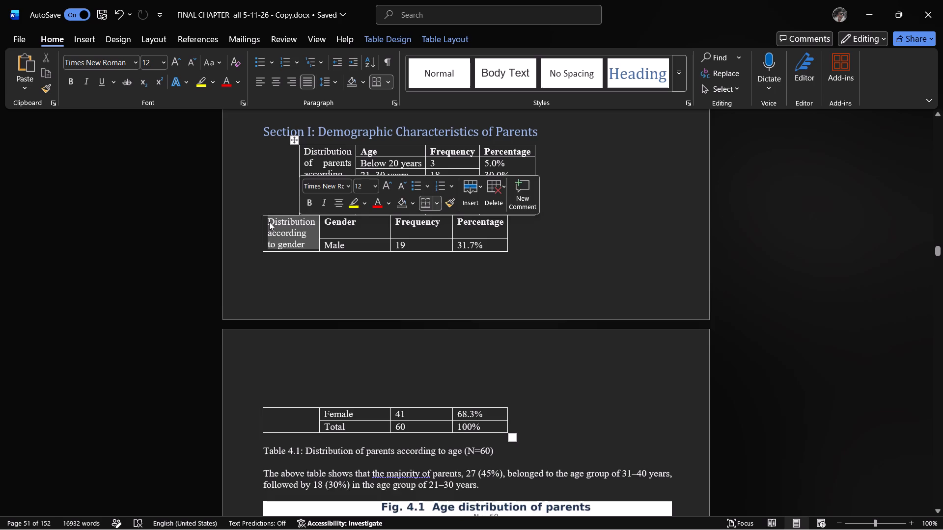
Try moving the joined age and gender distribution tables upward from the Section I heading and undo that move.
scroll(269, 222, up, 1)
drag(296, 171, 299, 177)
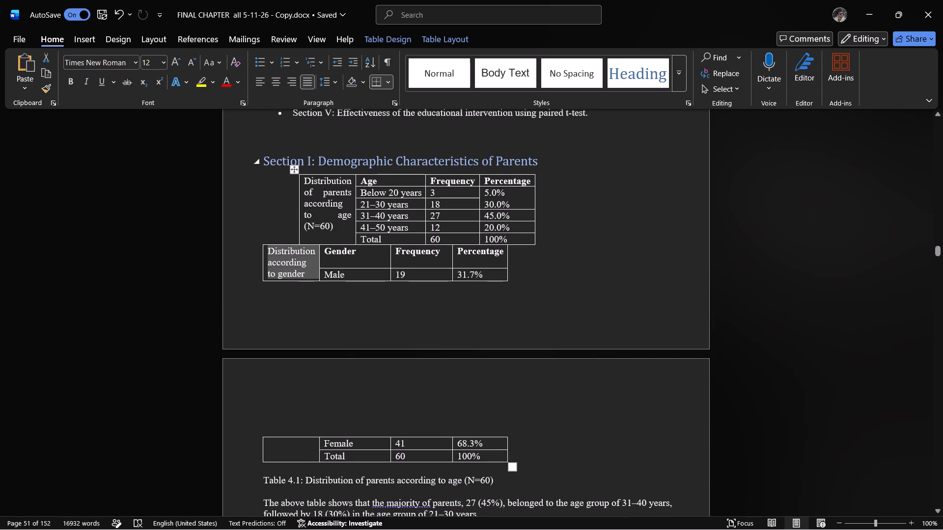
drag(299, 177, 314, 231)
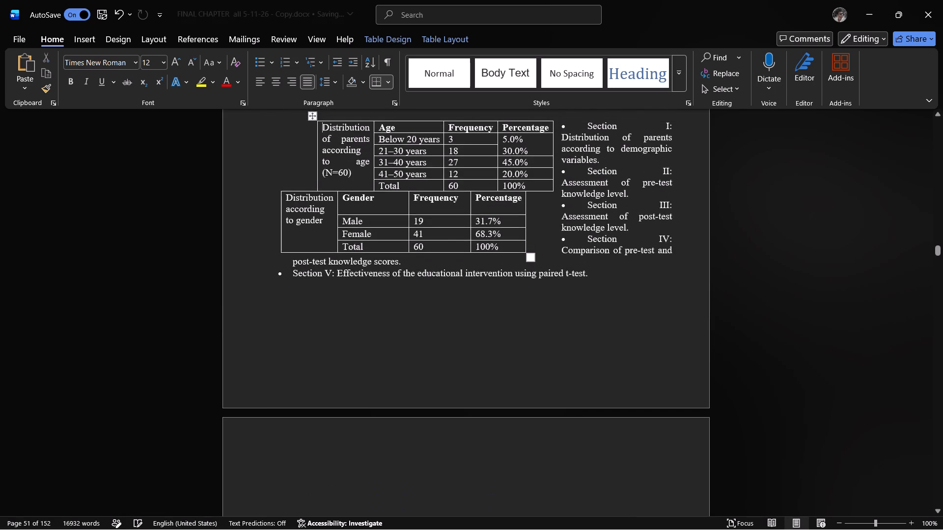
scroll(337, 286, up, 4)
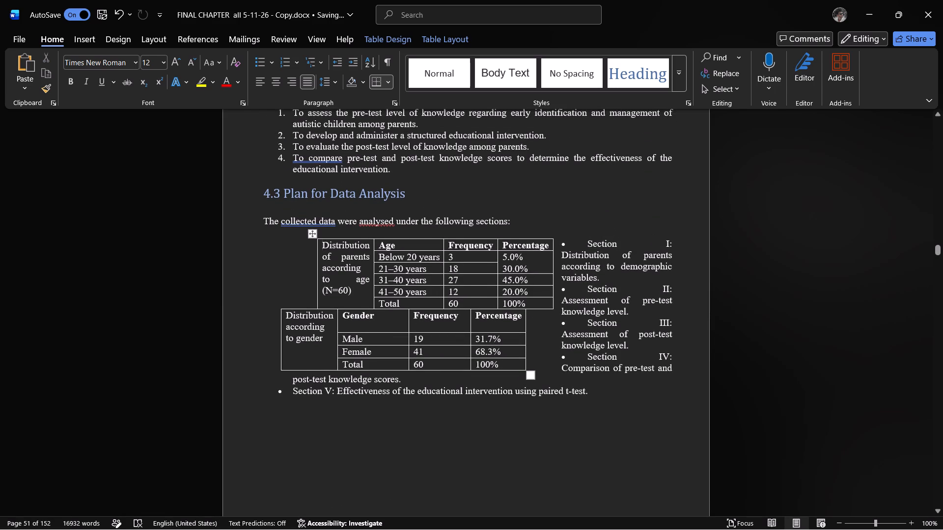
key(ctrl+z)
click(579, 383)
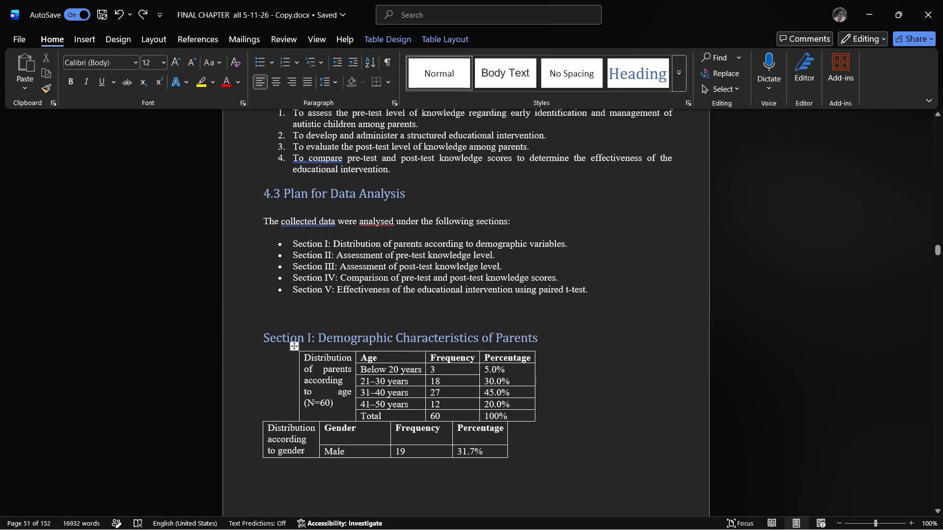
Undo the move that attached the gender distribution table beneath the age table in Section I.
click(274, 435)
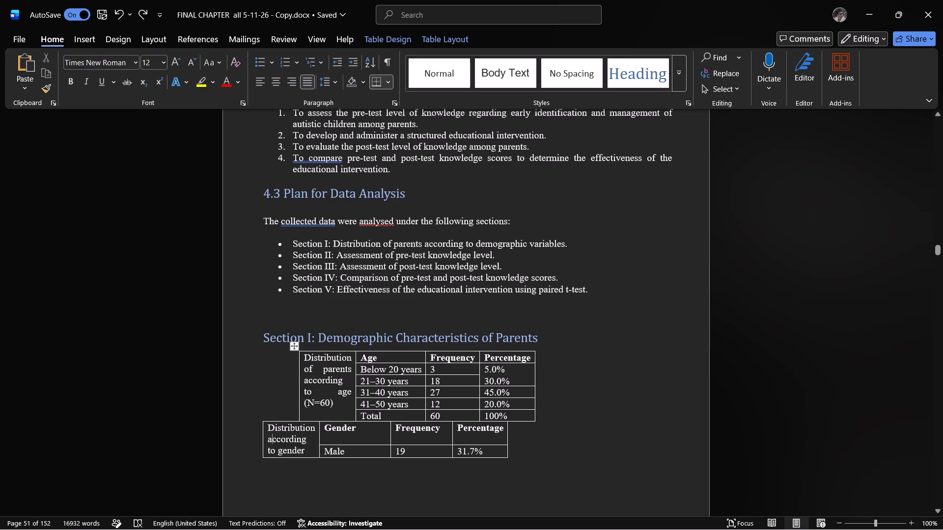
key(ctrl+z)
click(341, 467)
scroll(346, 465, up, 2)
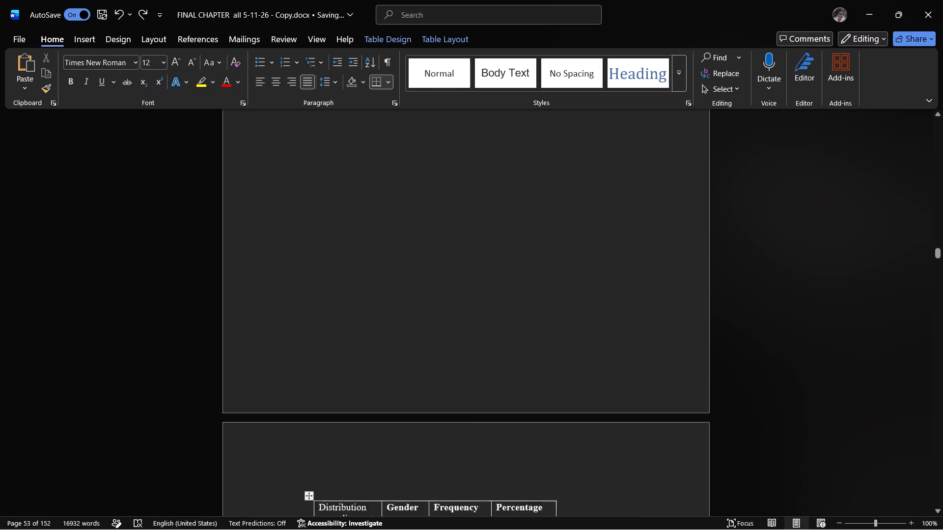
scroll(346, 465, up, 16)
scroll(349, 452, up, 5)
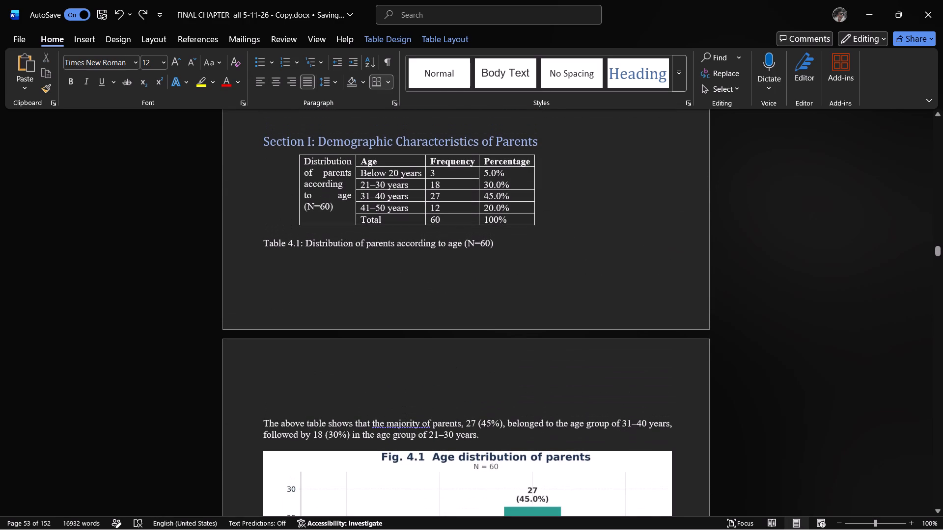
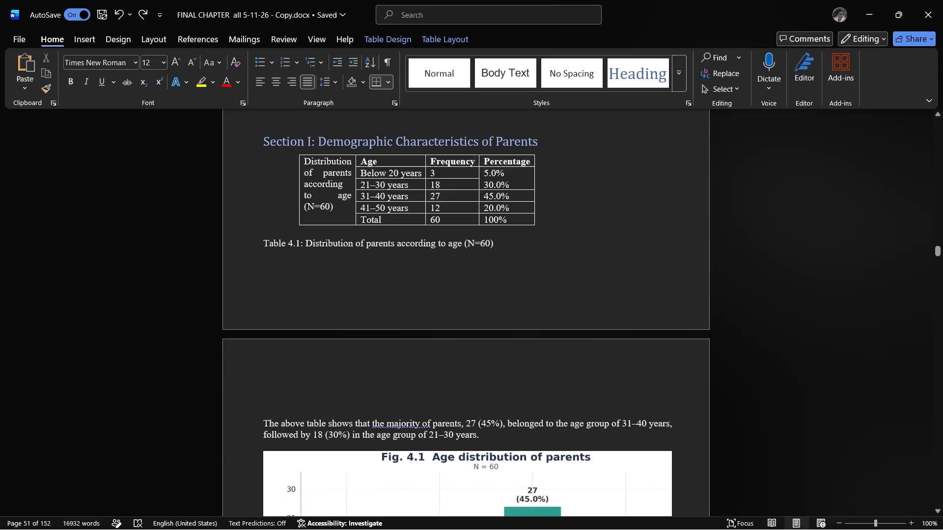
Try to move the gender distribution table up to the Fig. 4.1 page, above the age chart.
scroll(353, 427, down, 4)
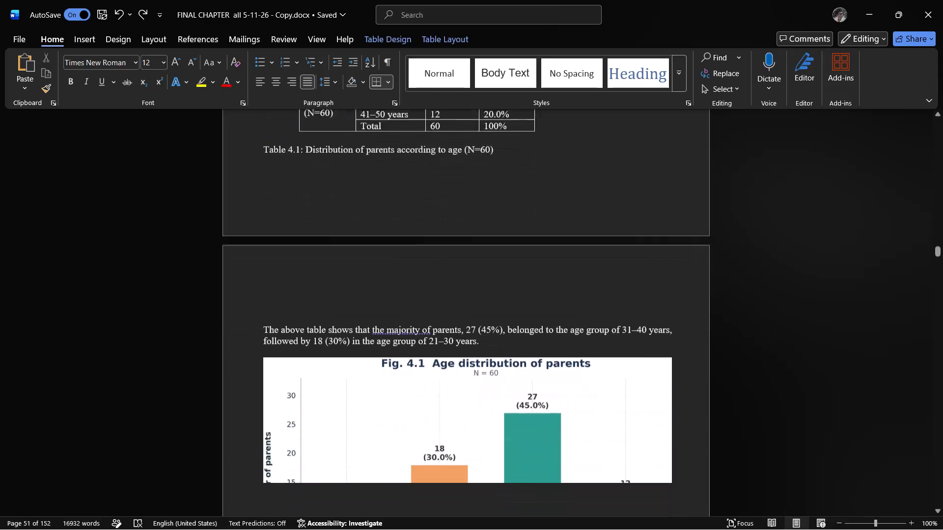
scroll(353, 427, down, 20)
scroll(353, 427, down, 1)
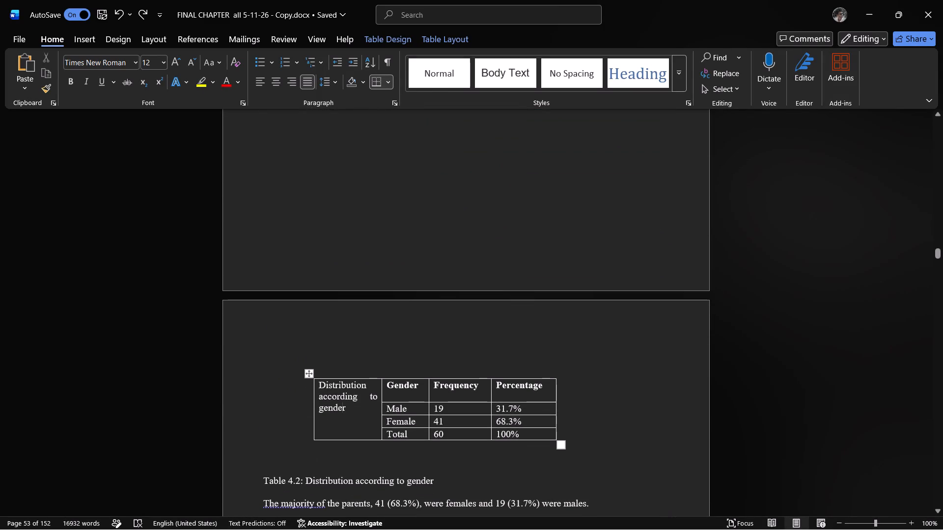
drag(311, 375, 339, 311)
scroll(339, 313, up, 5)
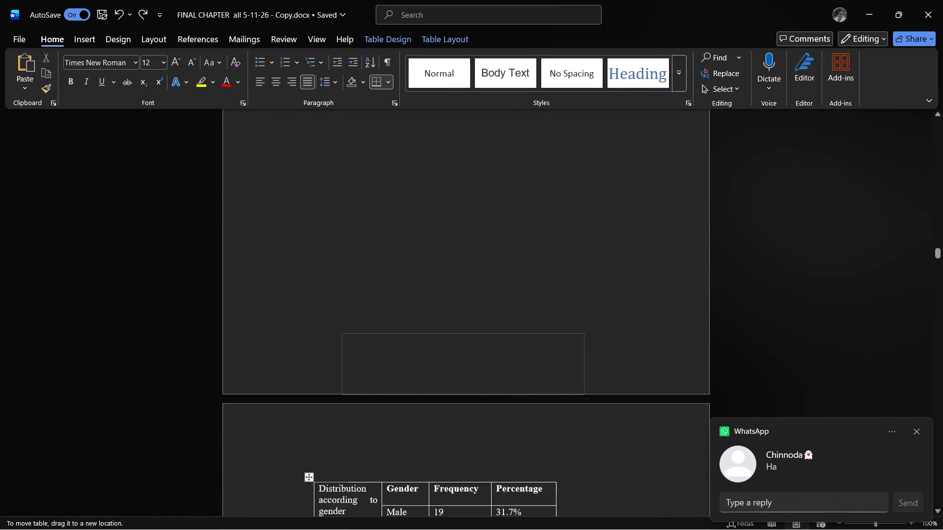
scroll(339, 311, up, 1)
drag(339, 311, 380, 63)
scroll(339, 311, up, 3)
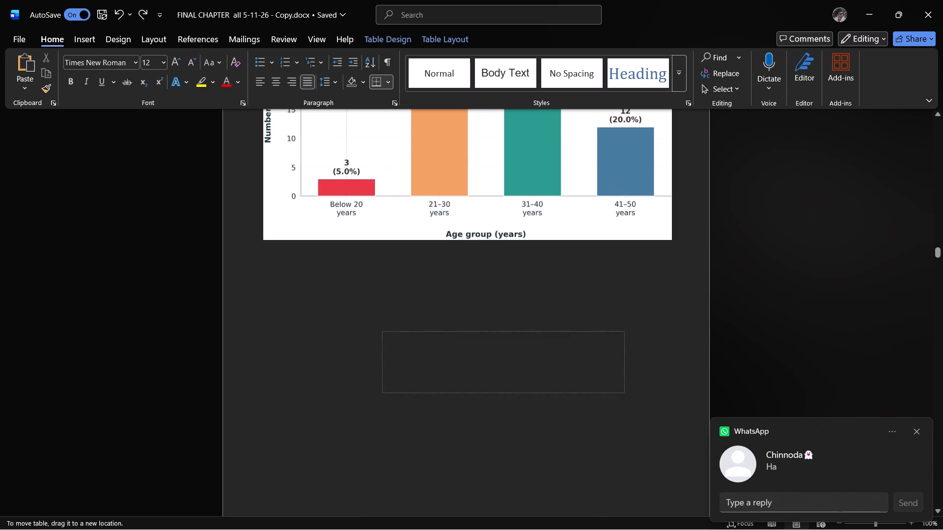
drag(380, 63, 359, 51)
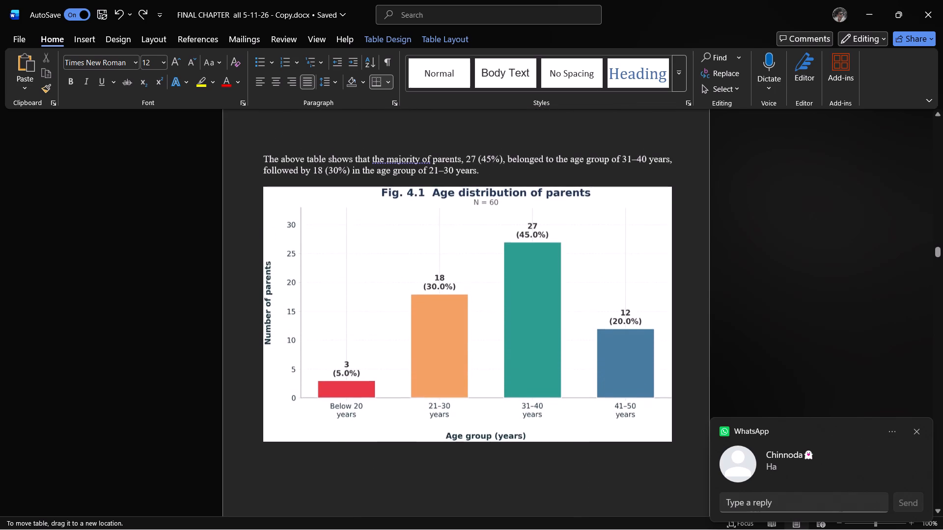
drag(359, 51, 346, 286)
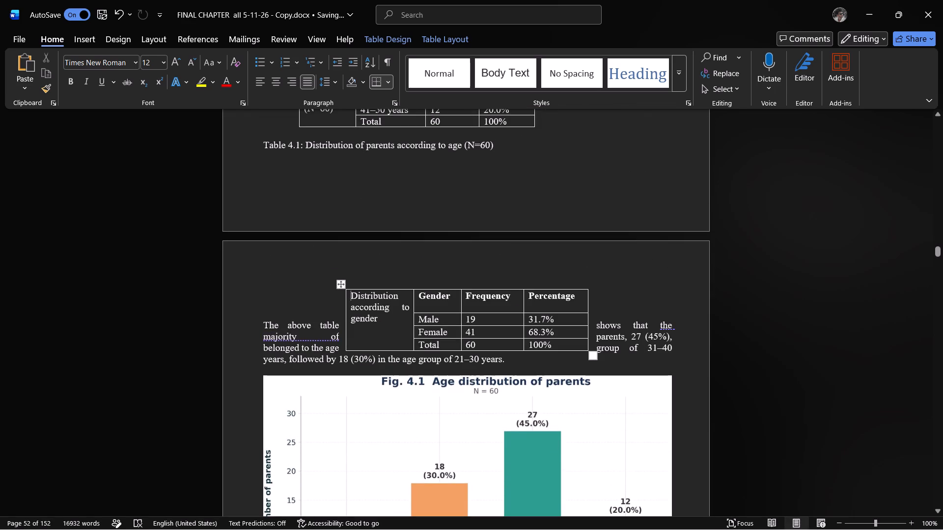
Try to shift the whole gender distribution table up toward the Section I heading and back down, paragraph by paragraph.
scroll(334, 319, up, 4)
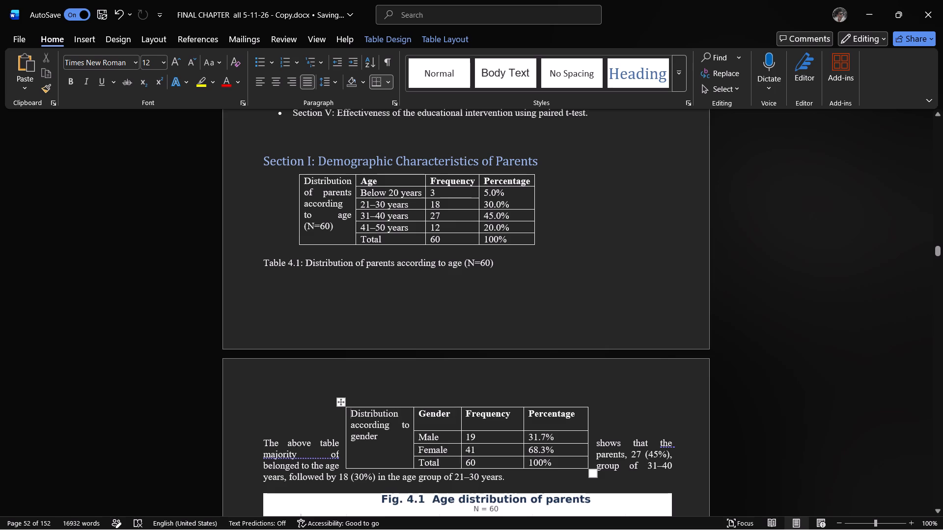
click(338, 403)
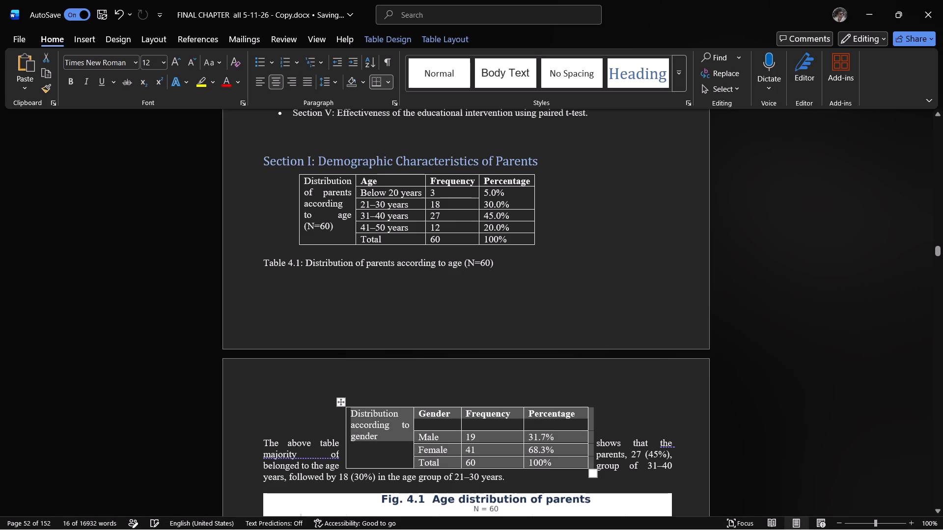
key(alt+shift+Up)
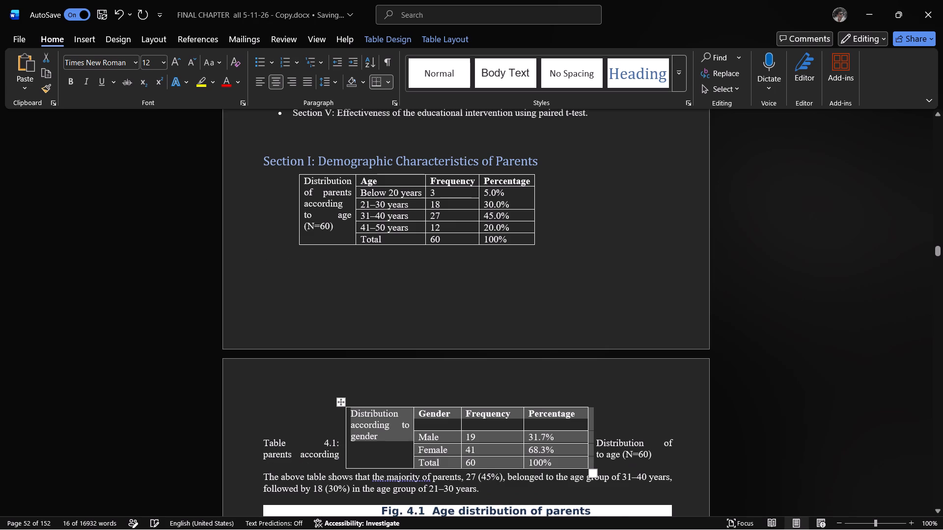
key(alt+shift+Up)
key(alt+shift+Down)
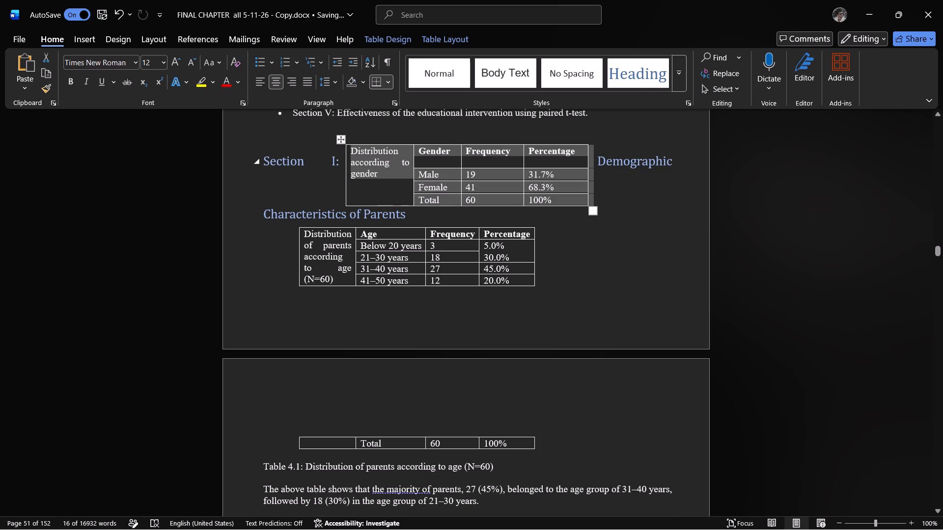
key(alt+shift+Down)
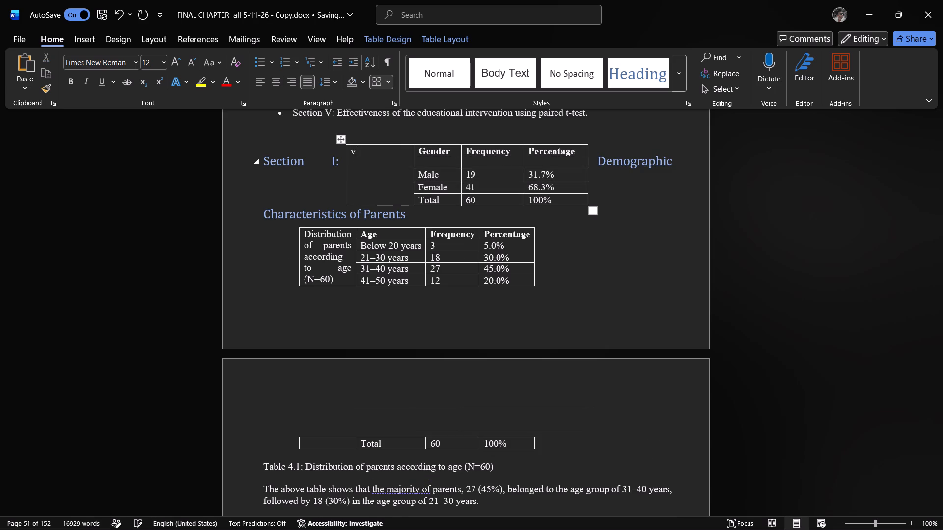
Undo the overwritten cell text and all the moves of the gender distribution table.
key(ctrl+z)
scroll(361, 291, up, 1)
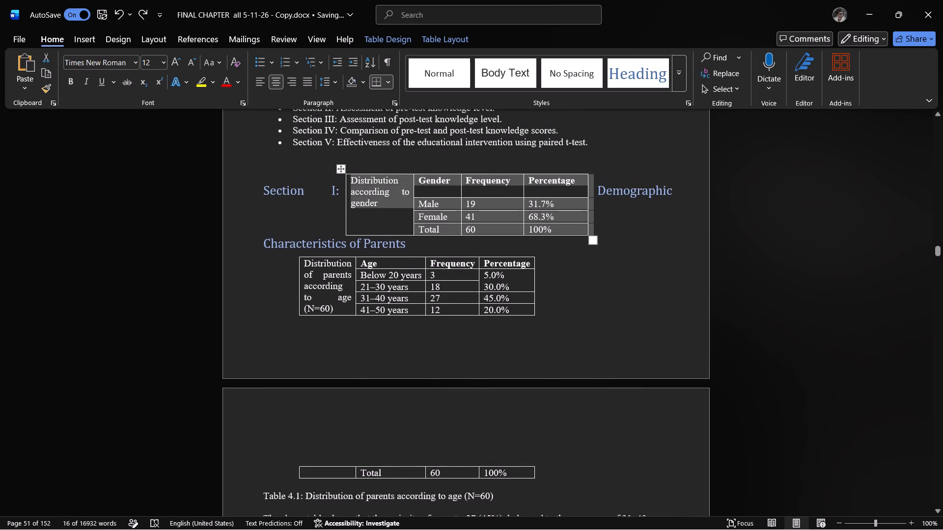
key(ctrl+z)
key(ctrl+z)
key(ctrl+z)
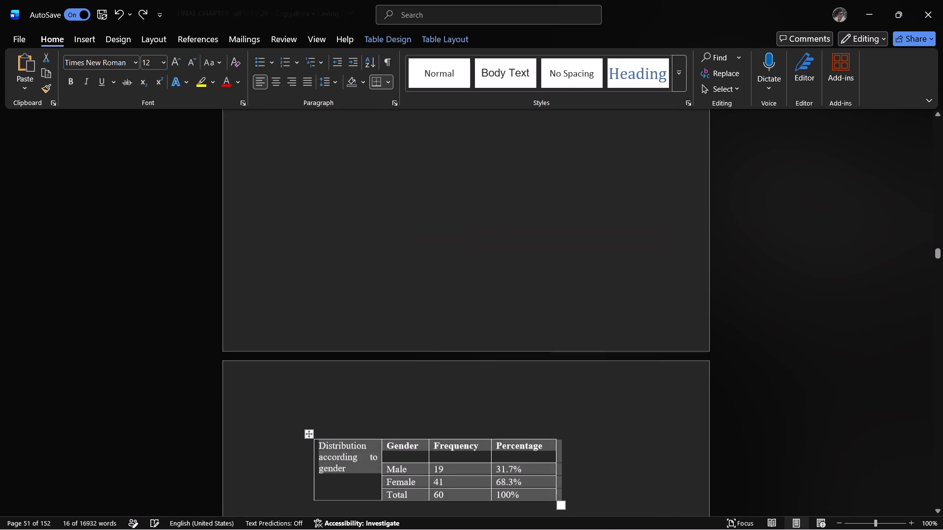
Deselect the gender distribution table and close the FINAL CHAPTER copy document.
click(613, 408)
click(920, 17)
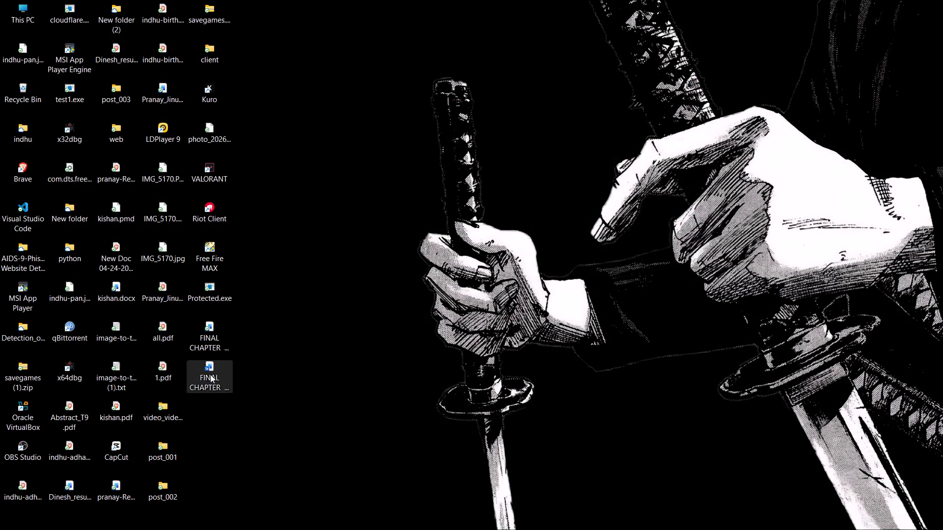
Delete the second FINAL CHAPTER document, listed below the first one, from the desktop.
click(206, 375)
key(Delete)
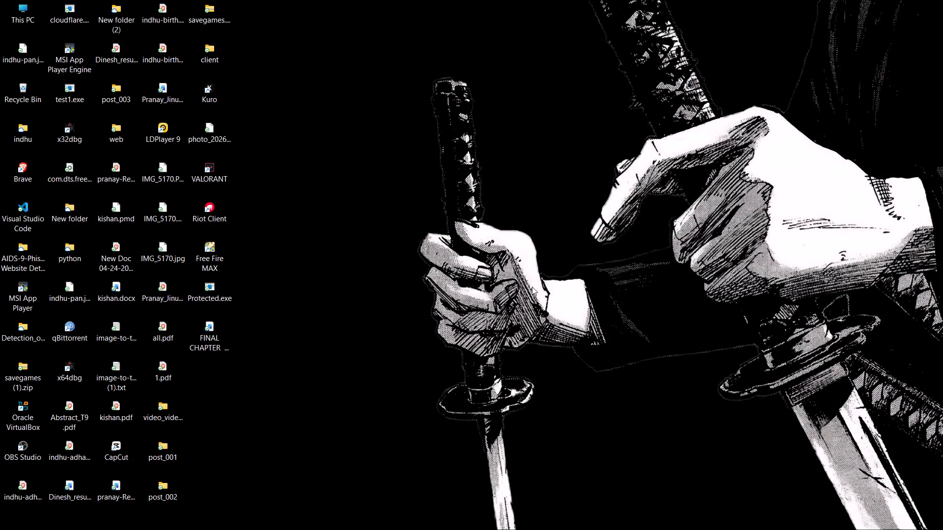
Refresh the desktop.
right_click(498, 82)
click(552, 167)
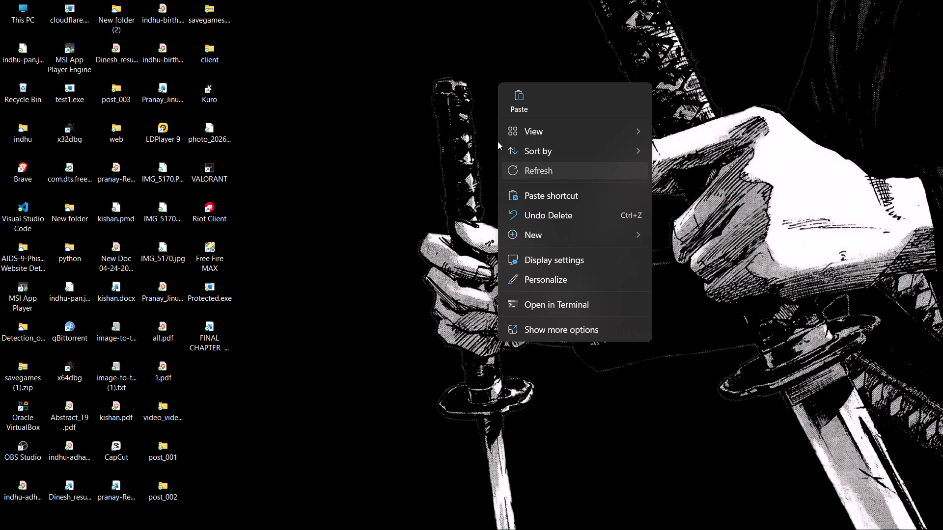